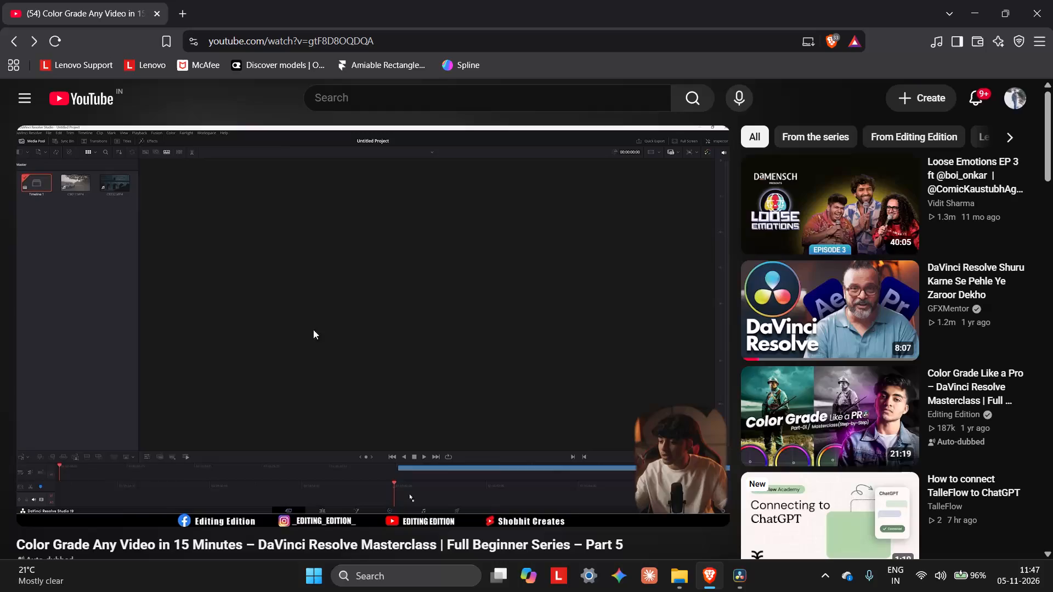
Watch the DaVinci Resolve color grading tutorial up to its project settings section, skim the comments, and pause it there.
click(461, 305)
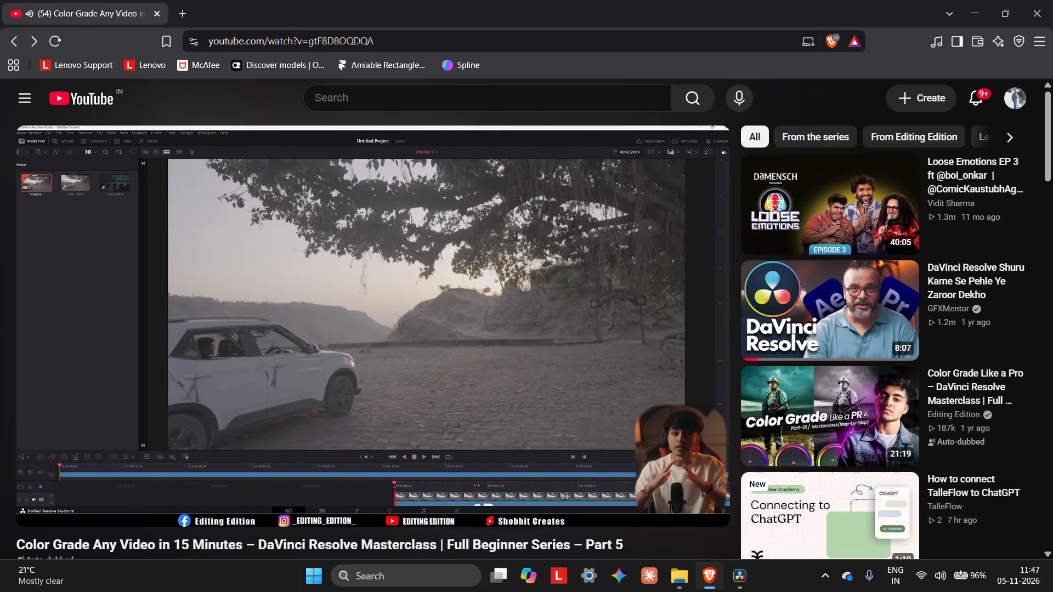
scroll(497, 309, down, 4)
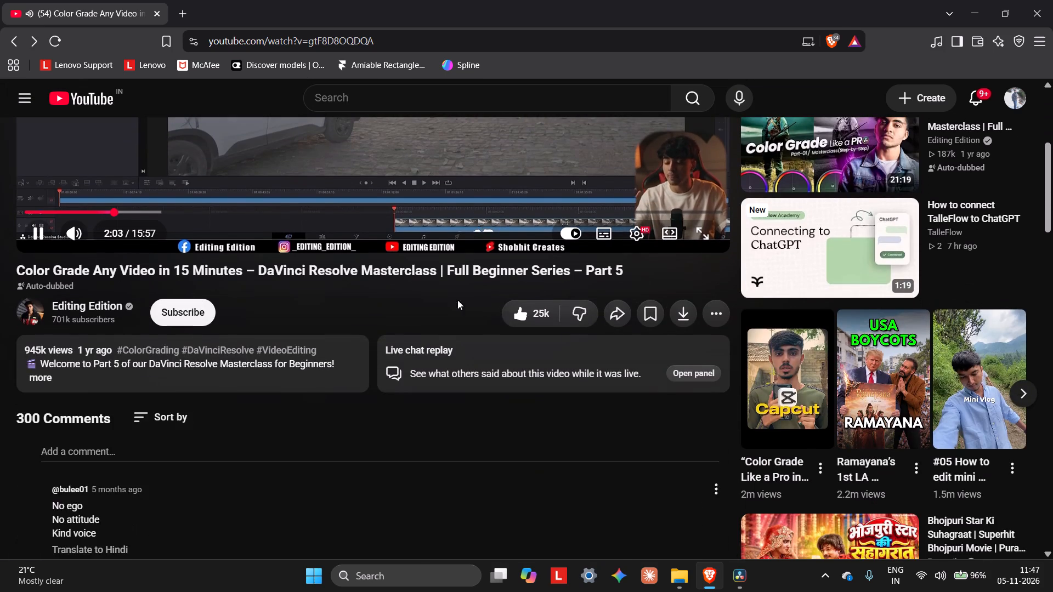
scroll(366, 318, down, 4)
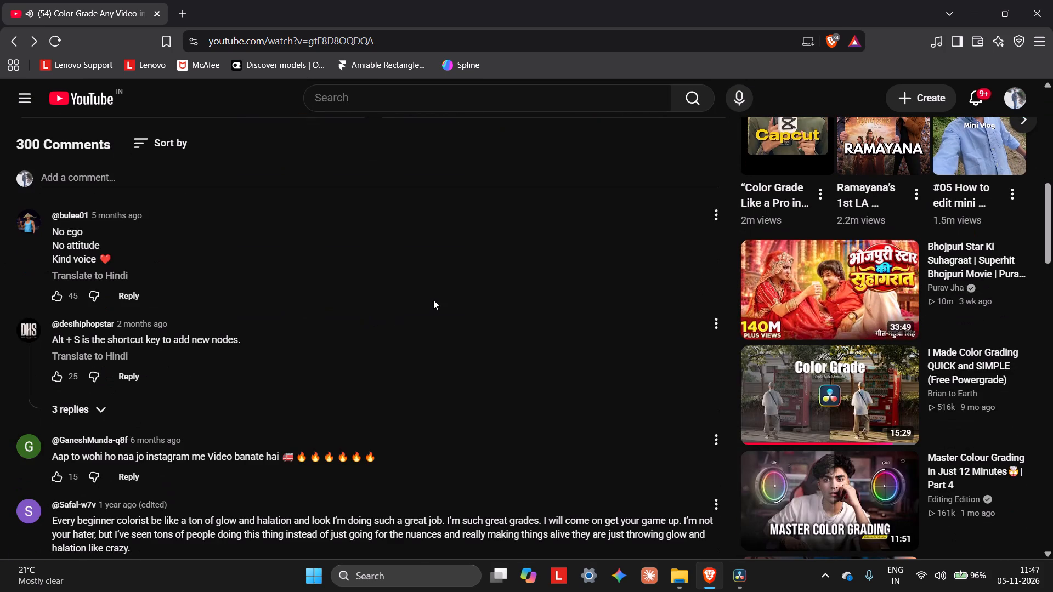
scroll(433, 300, up, 11)
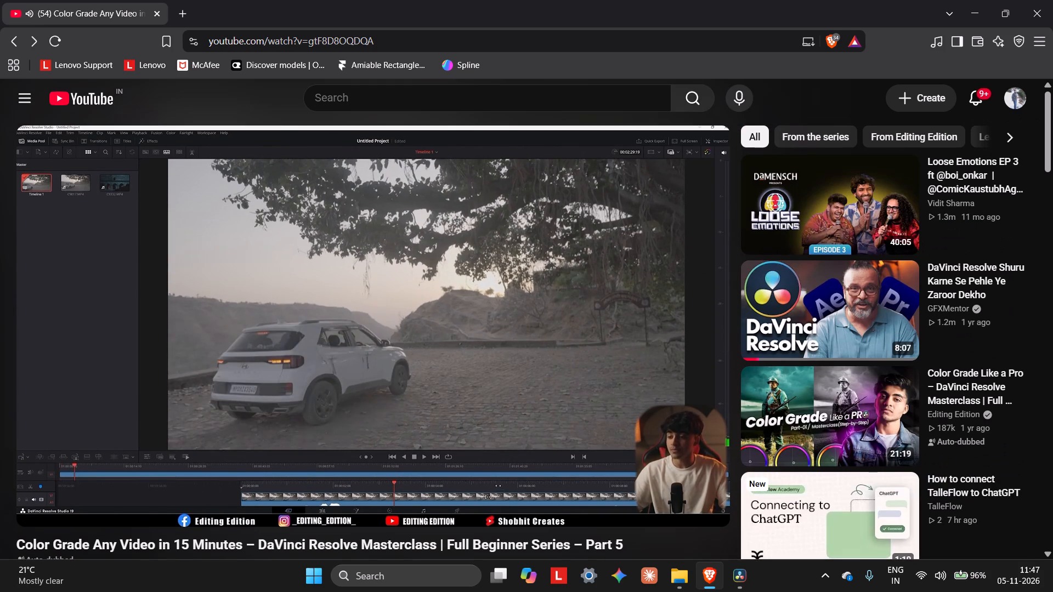
click(556, 337)
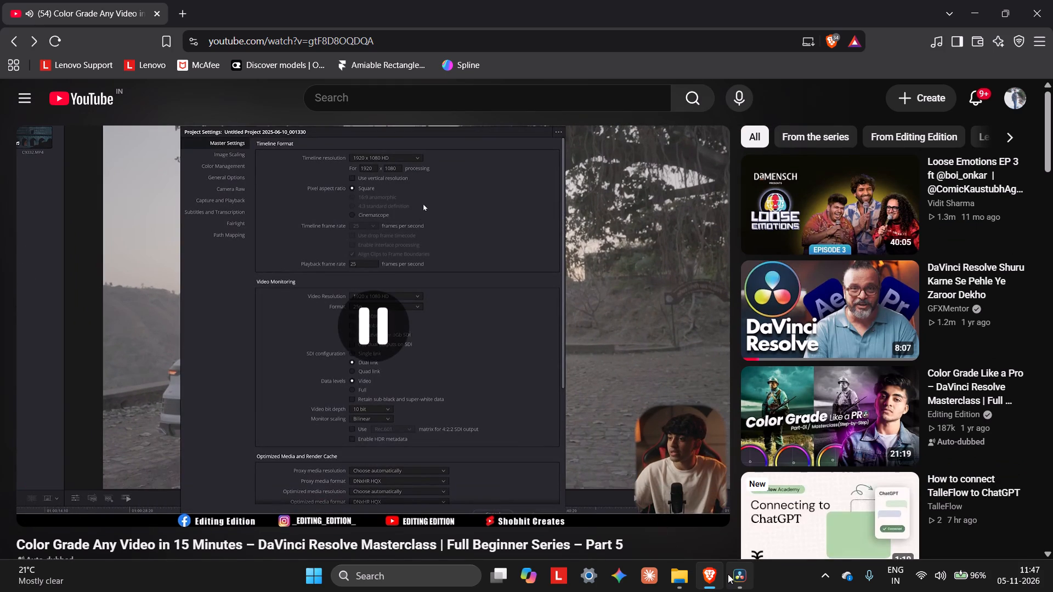
Switch to DaVinci Resolve and place the imported video clip at the start of a new timeline.
click(728, 573)
click(736, 509)
drag(51, 126, 87, 135)
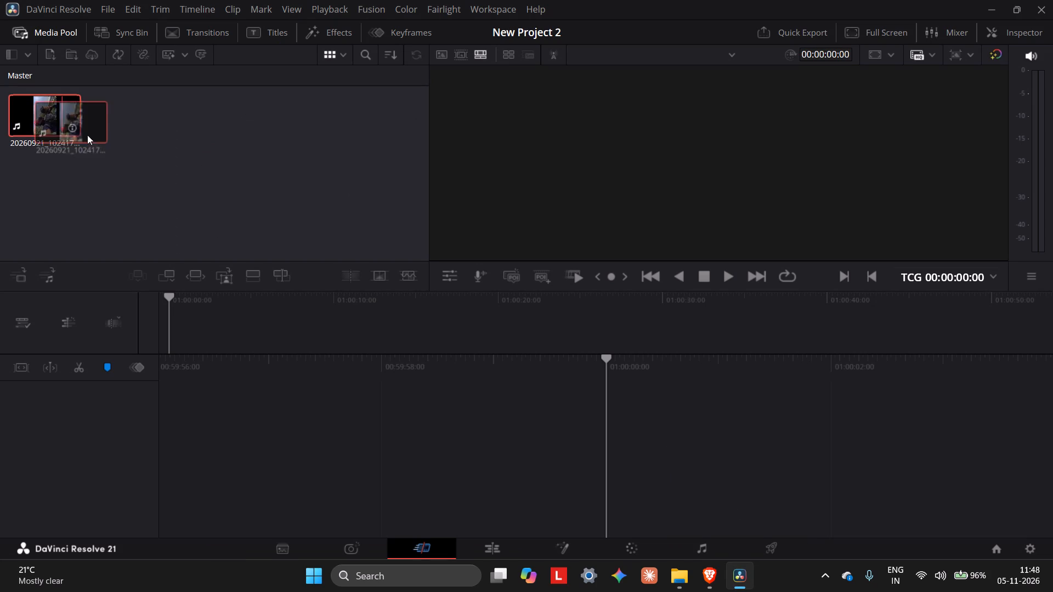
drag(87, 135, 609, 407)
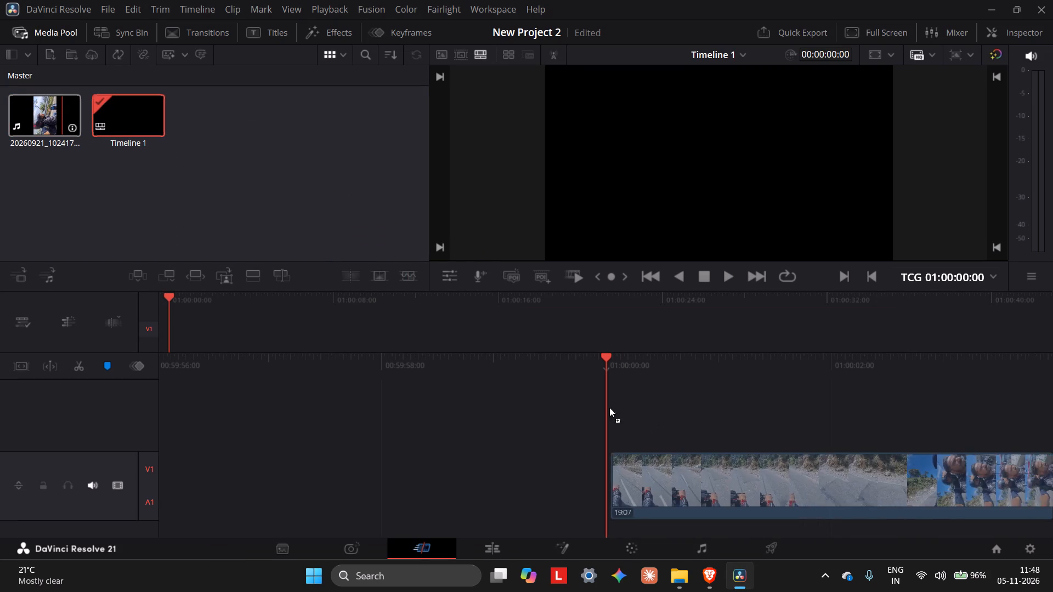
drag(609, 407, 576, 383)
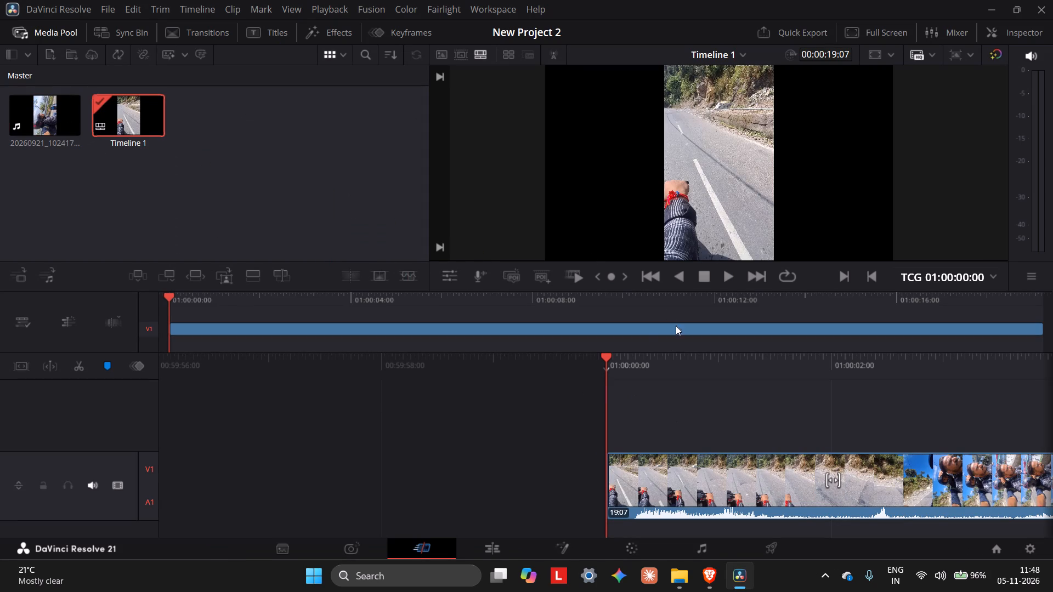
Return to the browser tutorial and replay the project settings section up to the timeline resolution options.
click(697, 572)
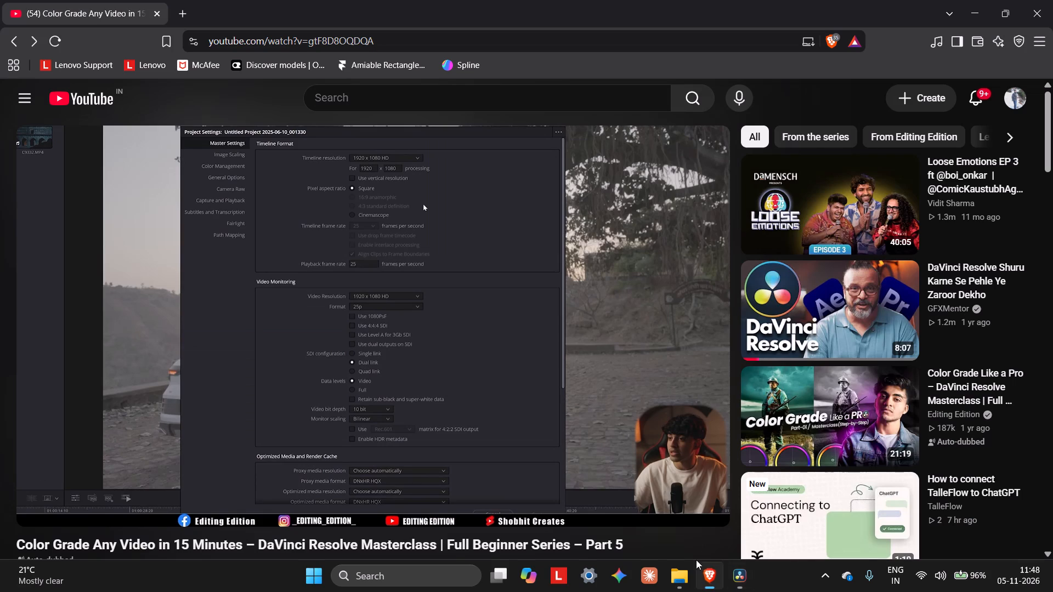
click(416, 324)
key(Left)
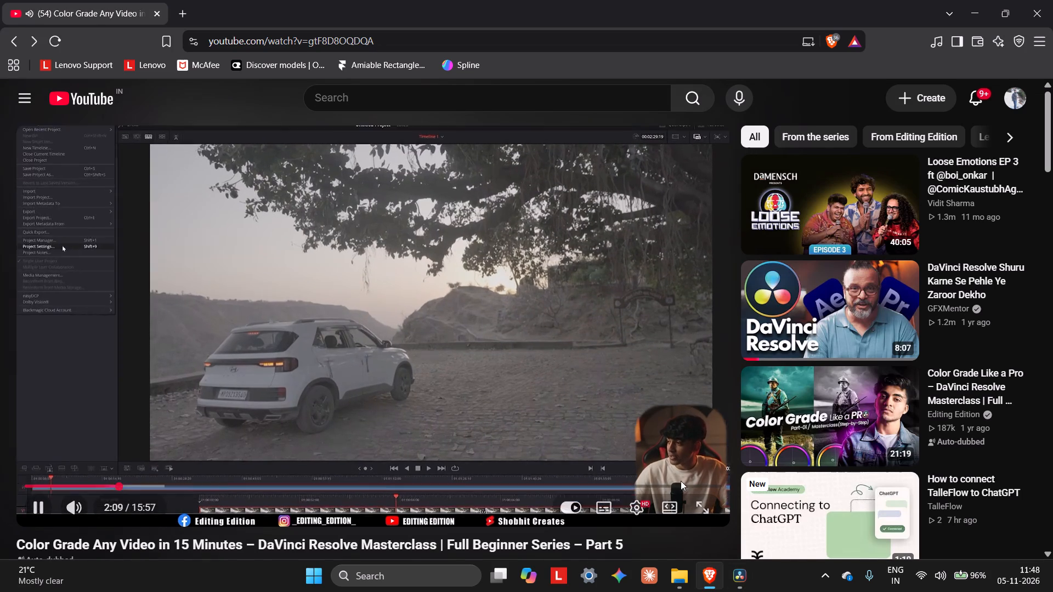
click(600, 350)
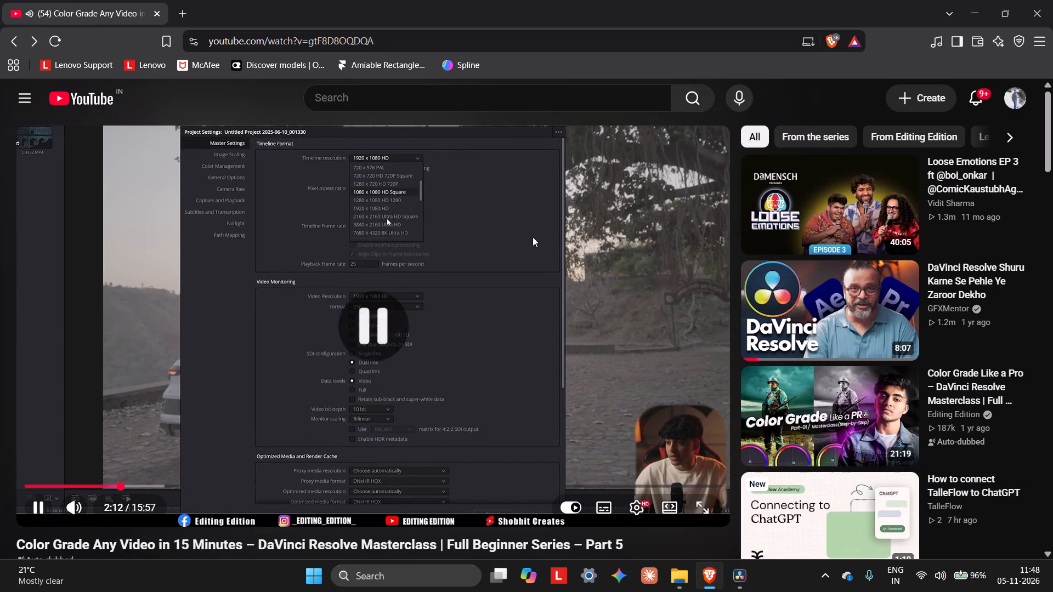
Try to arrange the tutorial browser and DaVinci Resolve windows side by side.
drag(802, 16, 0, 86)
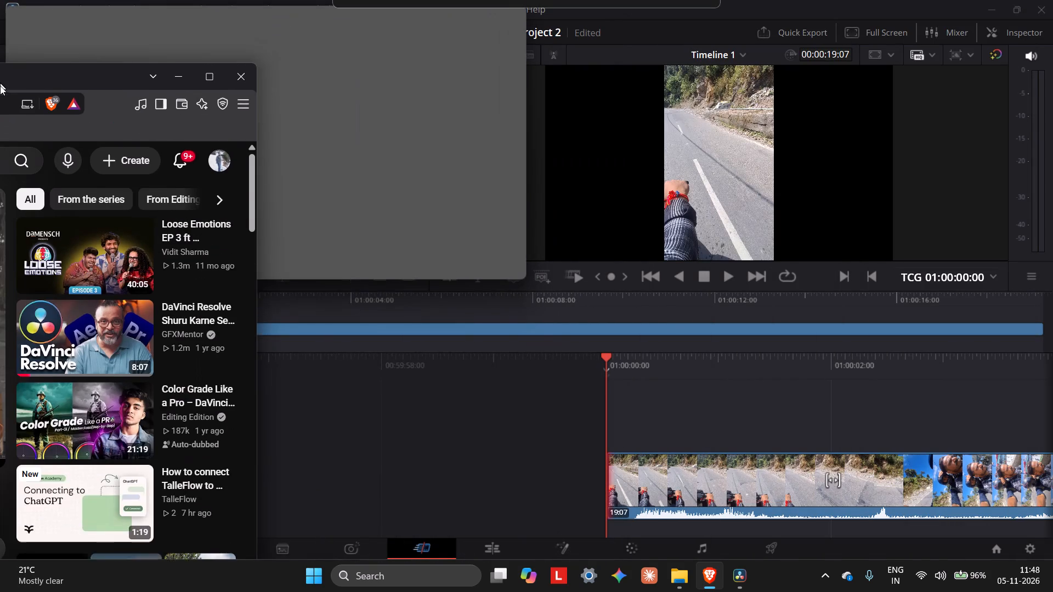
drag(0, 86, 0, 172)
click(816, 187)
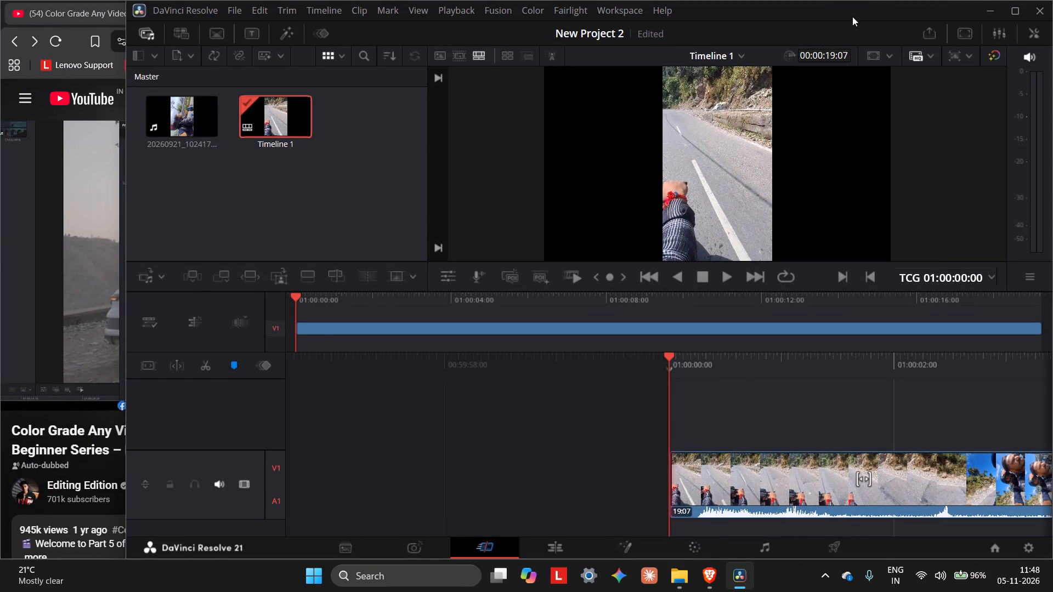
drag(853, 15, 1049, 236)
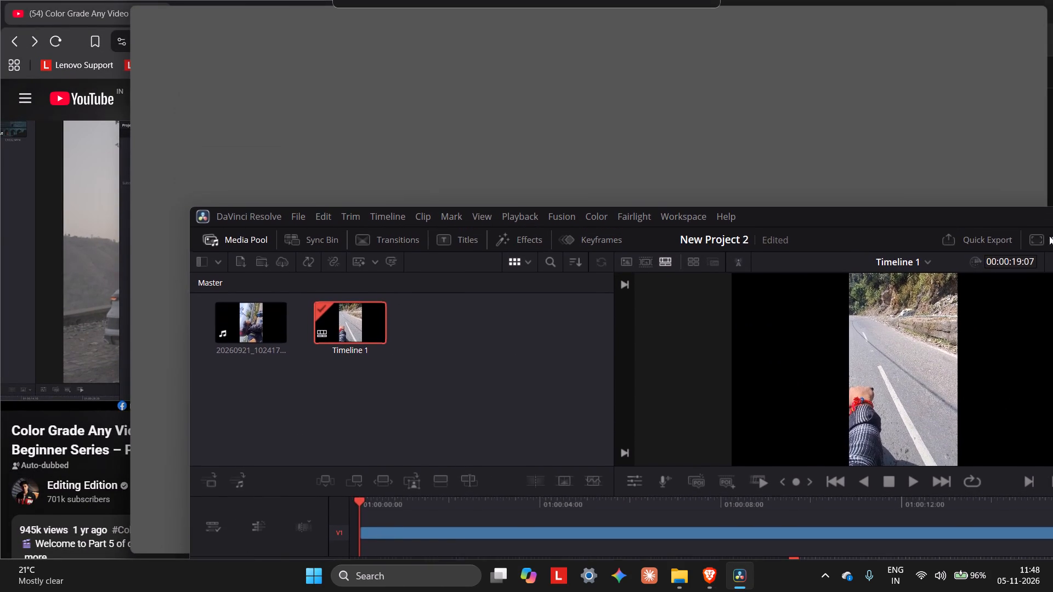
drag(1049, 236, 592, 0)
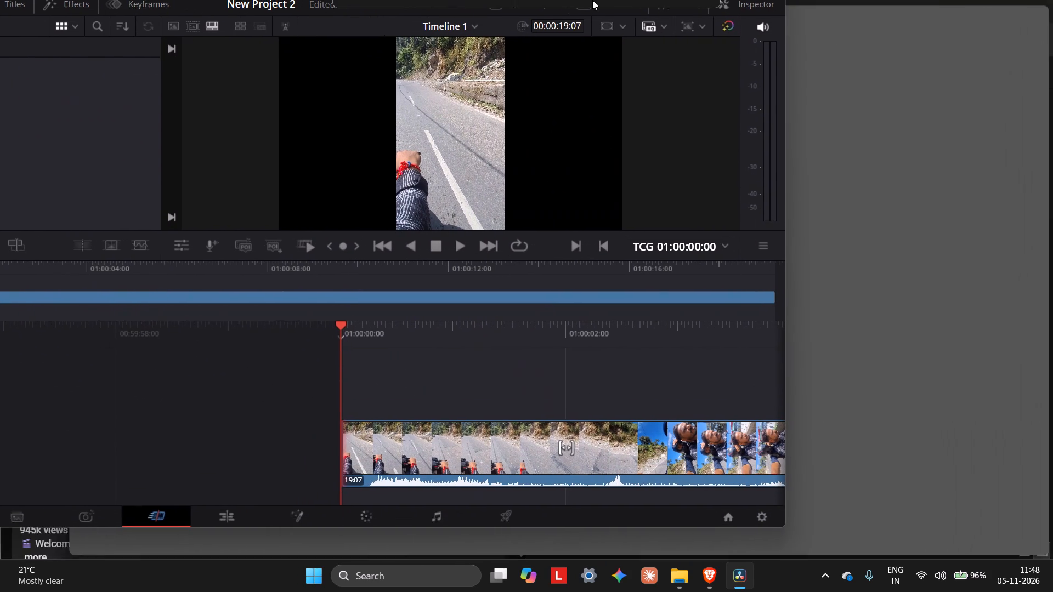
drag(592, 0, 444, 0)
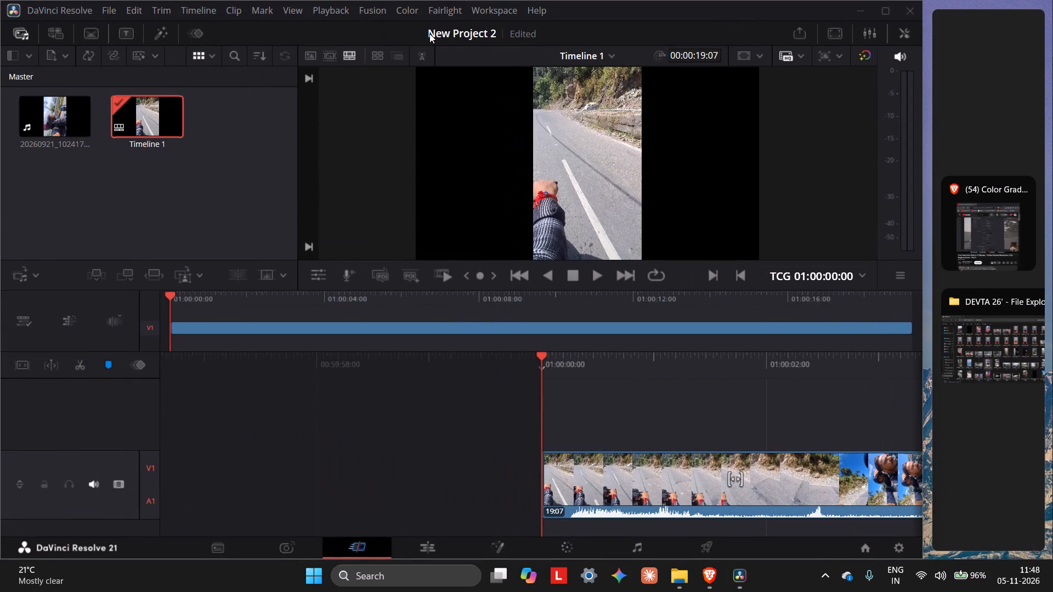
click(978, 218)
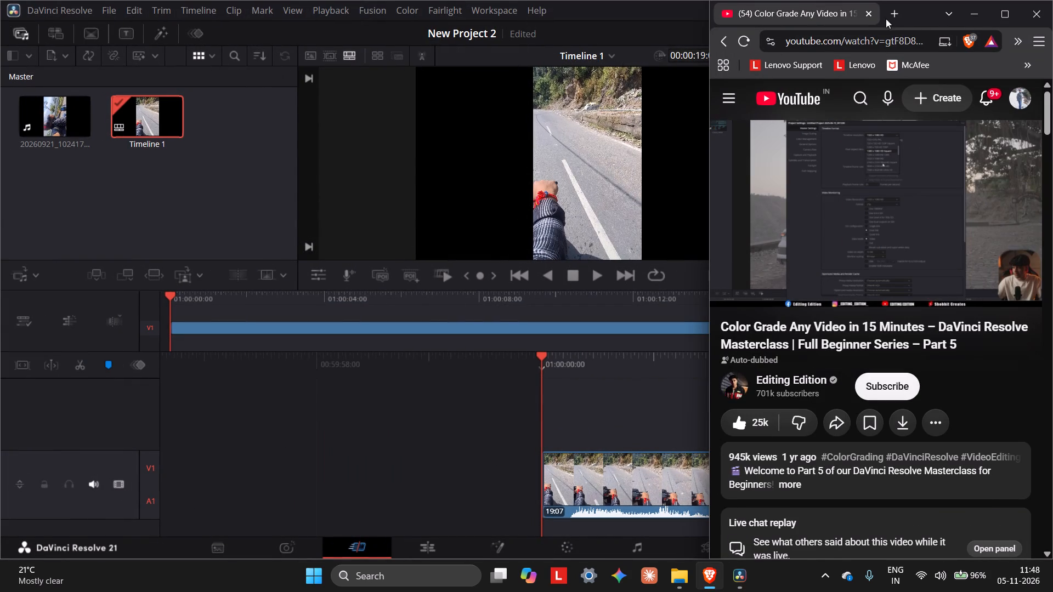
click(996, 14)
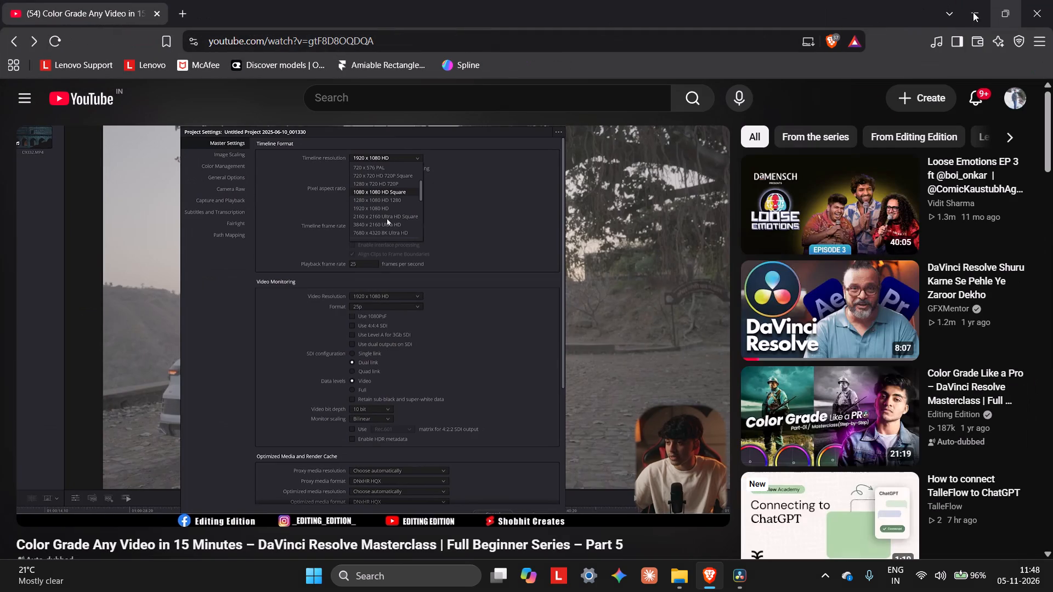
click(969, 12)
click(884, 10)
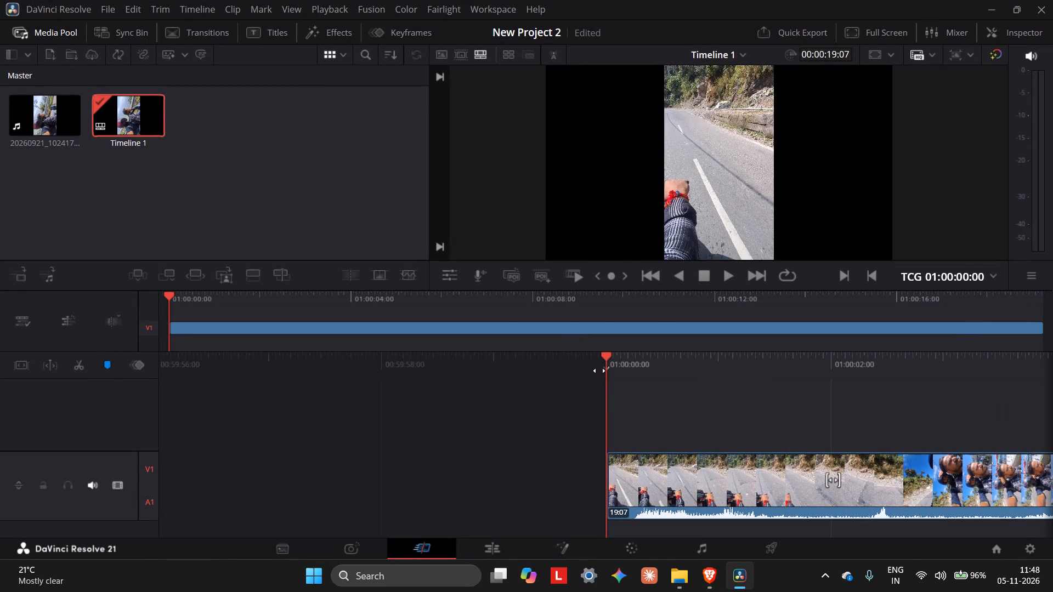
Split the timeline clip at 01:00:03:26 and delete its opening portion.
drag(605, 369, 343, 371)
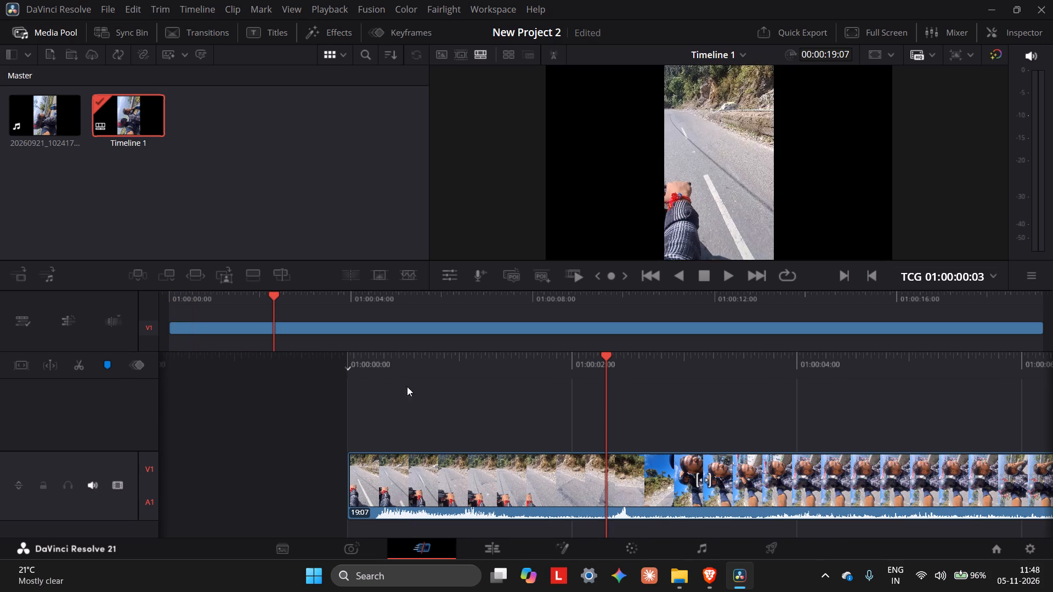
drag(605, 367, 524, 375)
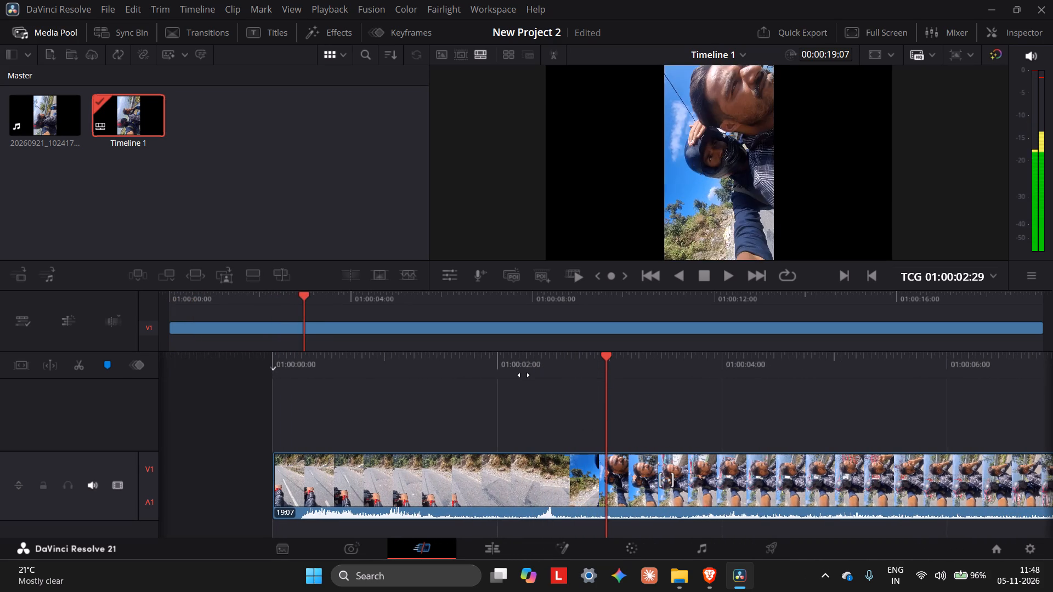
drag(524, 375, 314, 434)
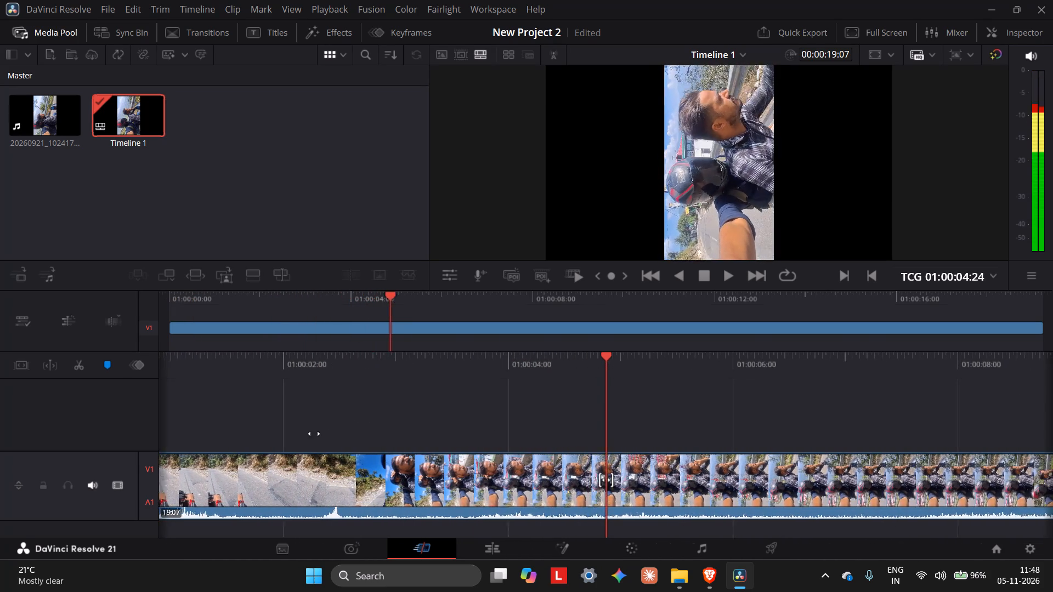
drag(314, 434, 258, 476)
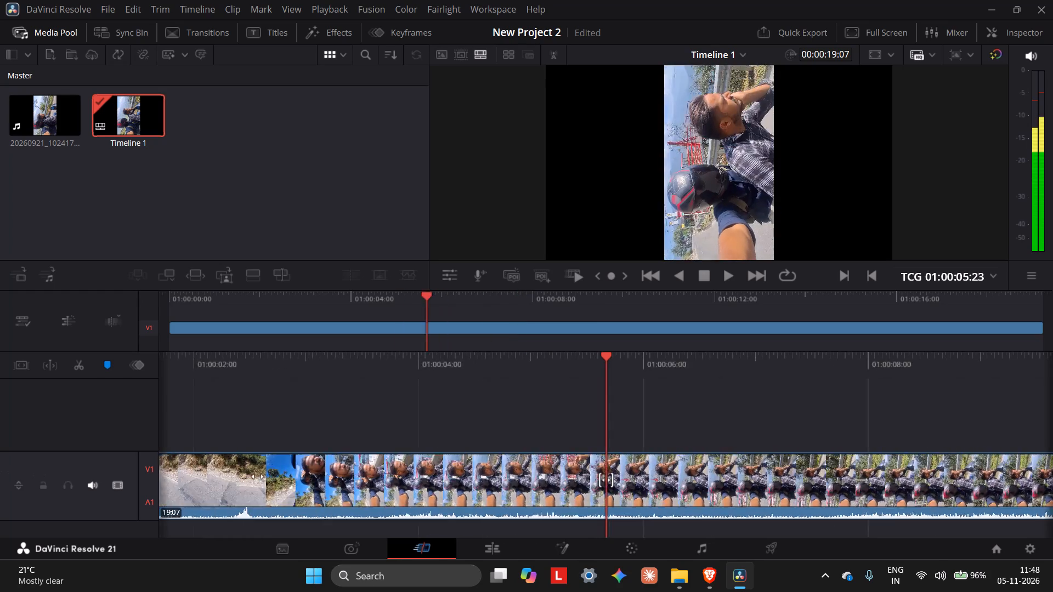
drag(258, 476, 487, 481)
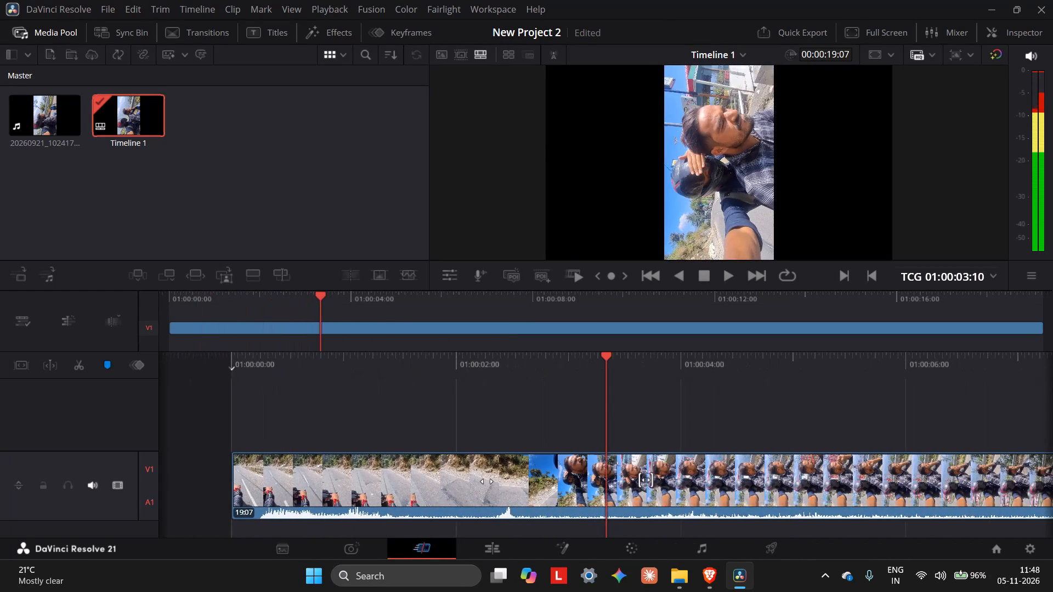
drag(487, 481, 427, 487)
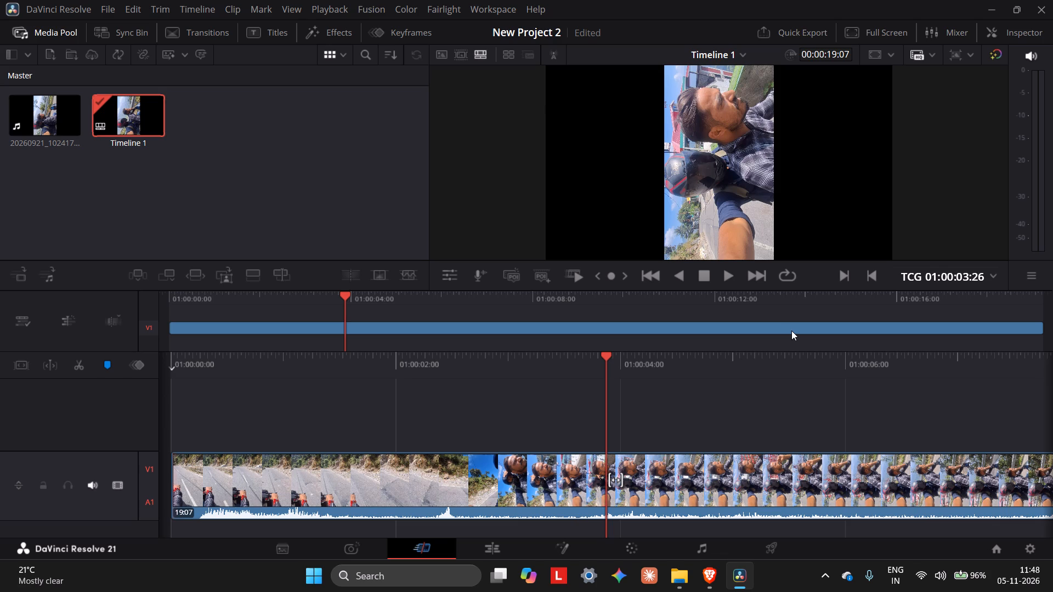
key(alt+b)
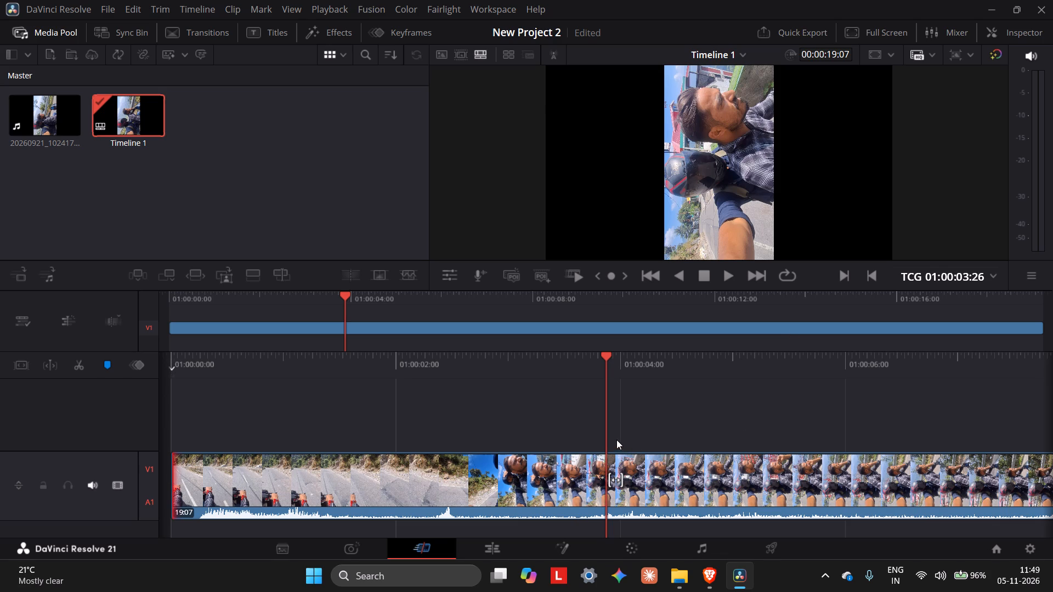
key(ctrl+b)
click(589, 469)
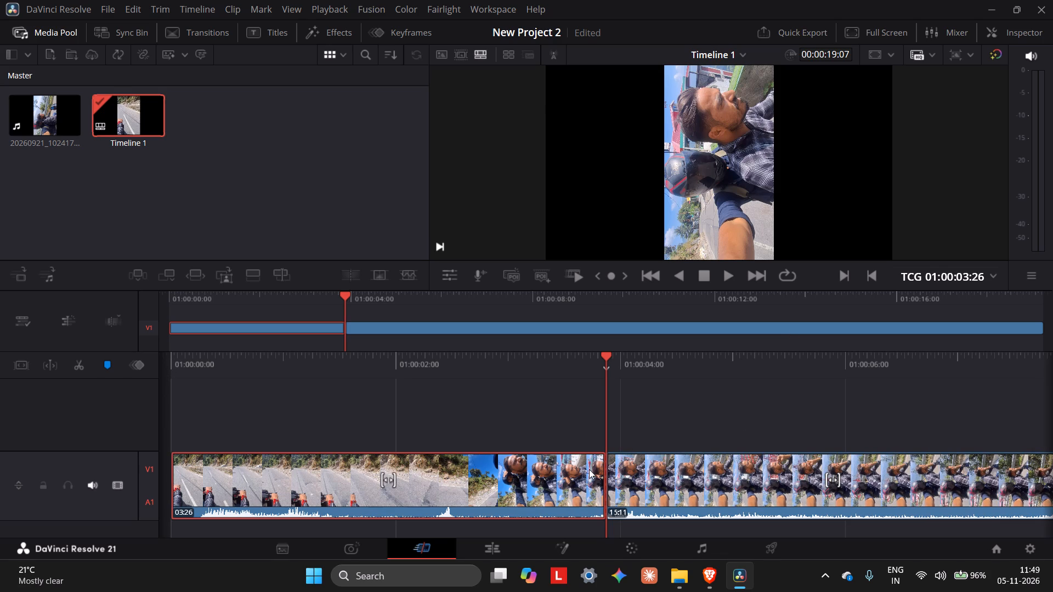
key(Delete)
Move the remaining clip to the start of the timeline.
drag(681, 465, 423, 476)
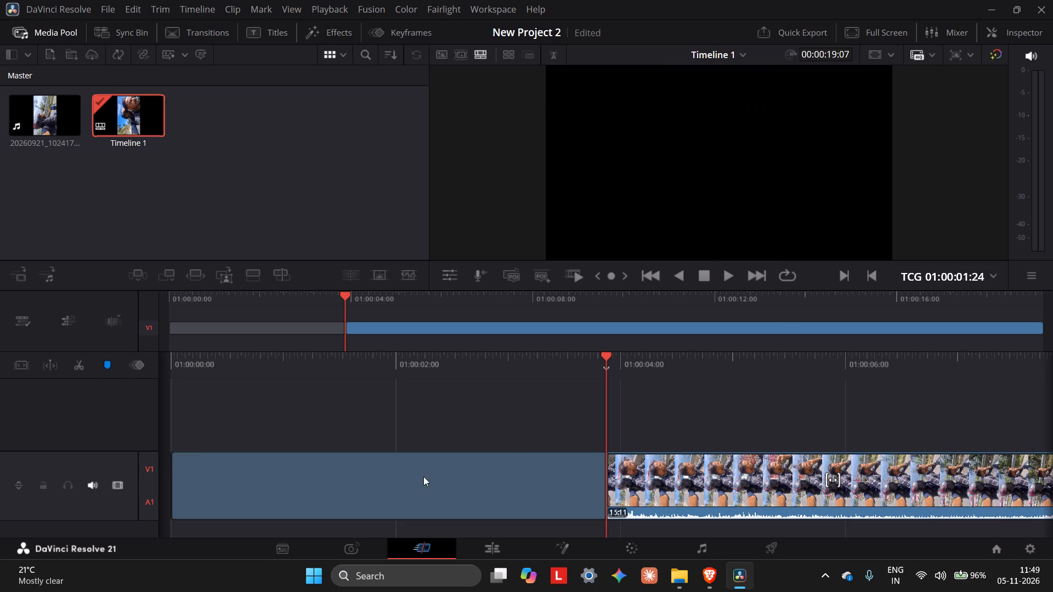
drag(423, 476, 312, 481)
Move the playhead to the start of the timeline at 01:00:00:00.
drag(606, 381, 601, 380)
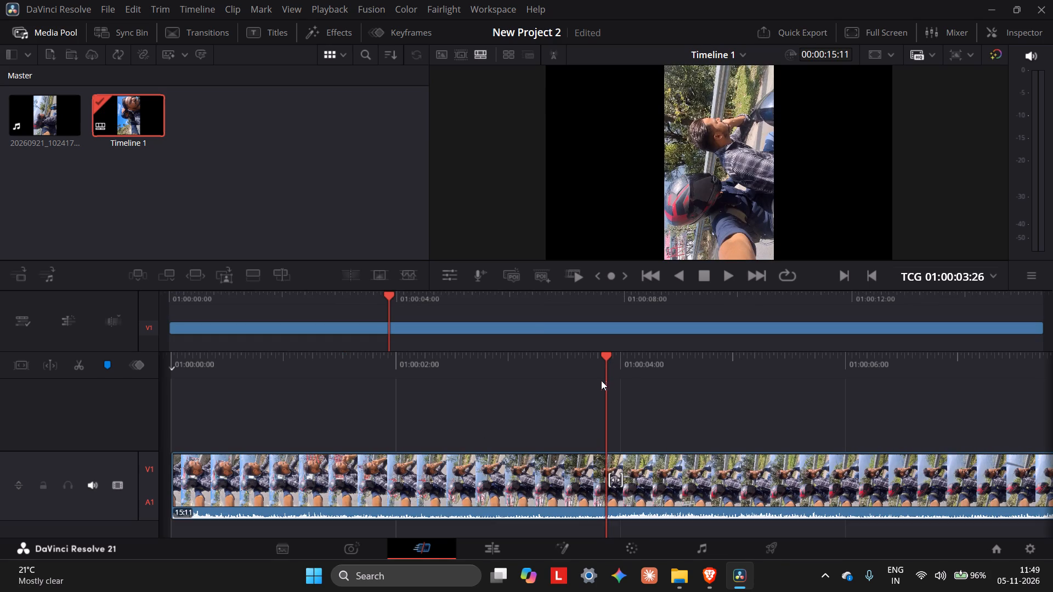
drag(601, 380, 511, 384)
drag(297, 393, 524, 401)
drag(599, 366, 1052, 414)
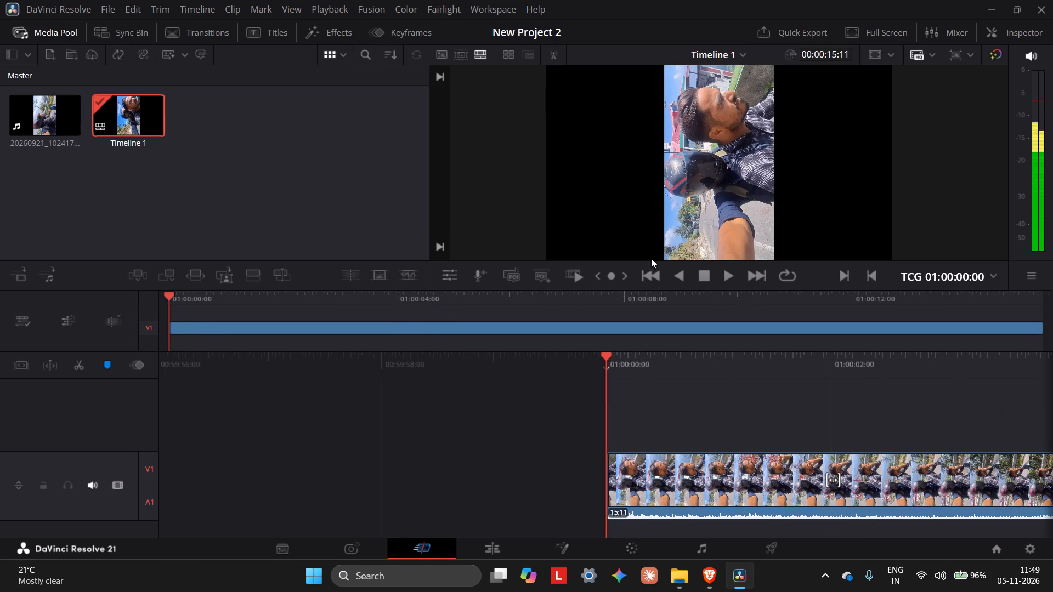
click(733, 152)
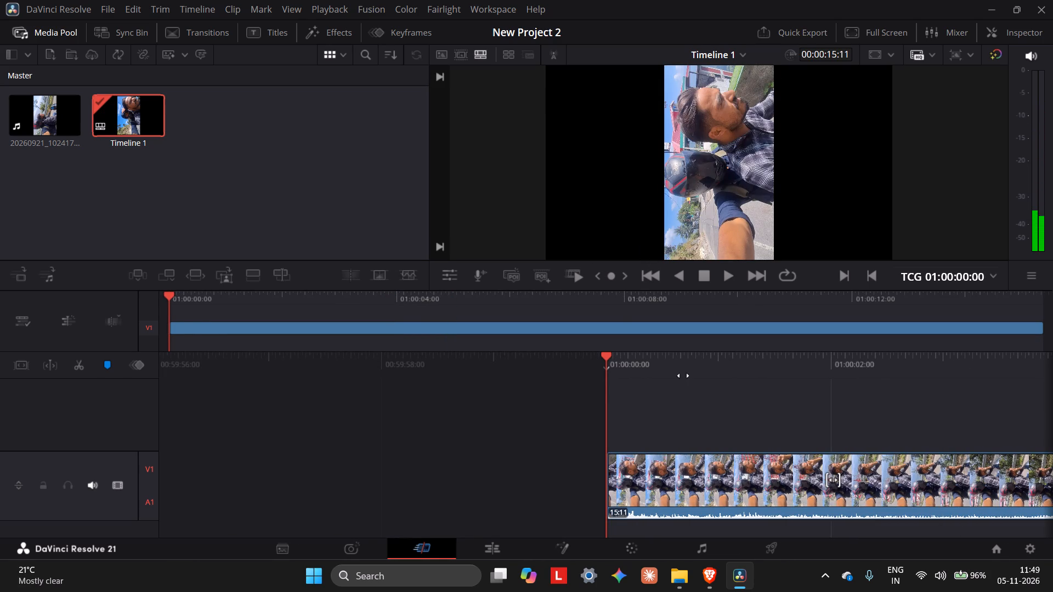
Show the timeline clip's transform controls and set its linked zoom to 0.960.
drag(672, 482, 677, 477)
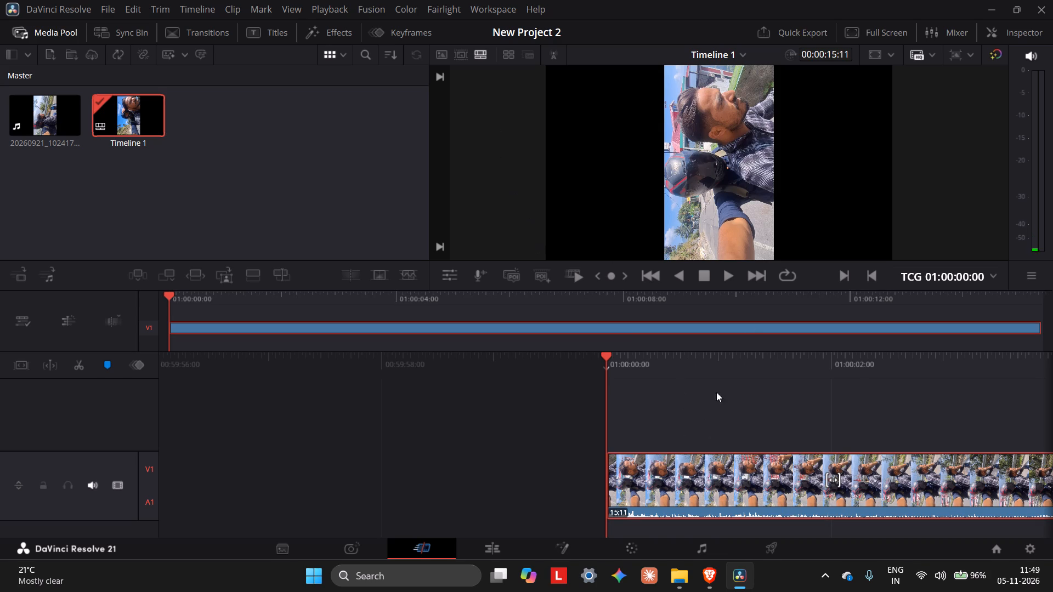
click(456, 275)
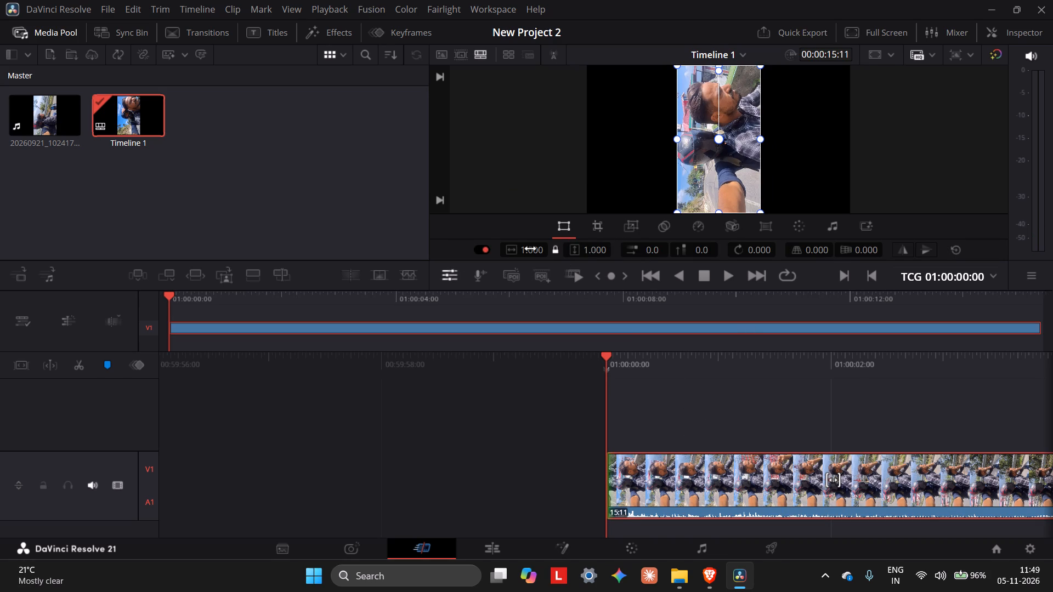
click(591, 225)
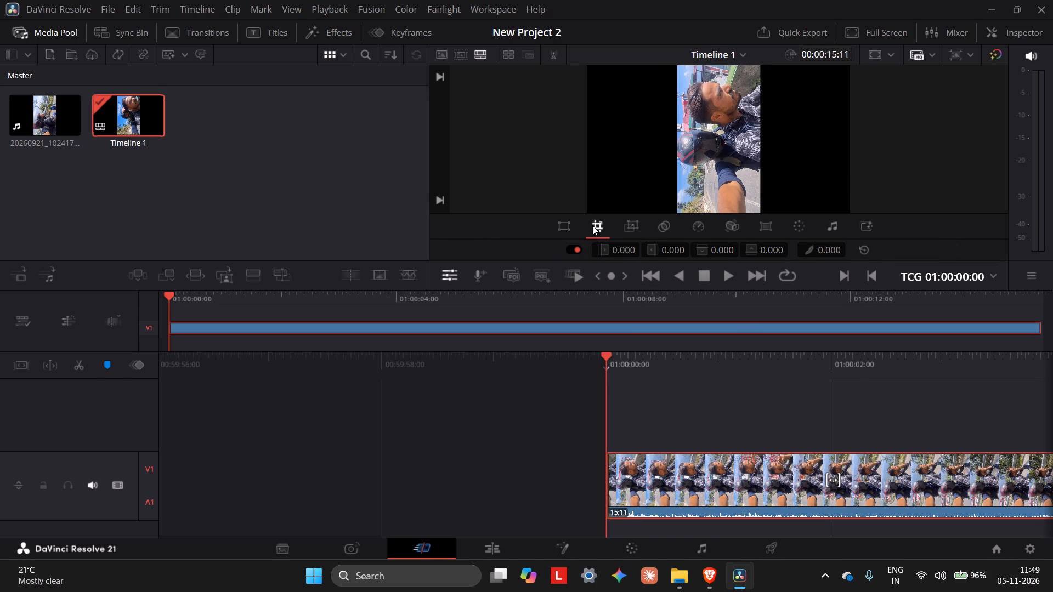
click(554, 227)
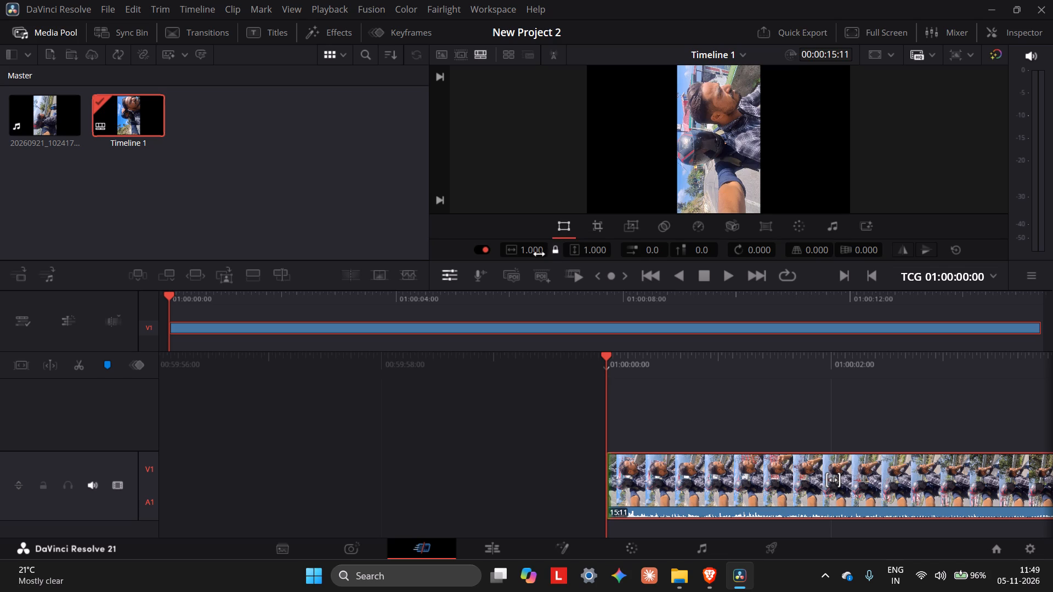
drag(539, 254, 554, 254)
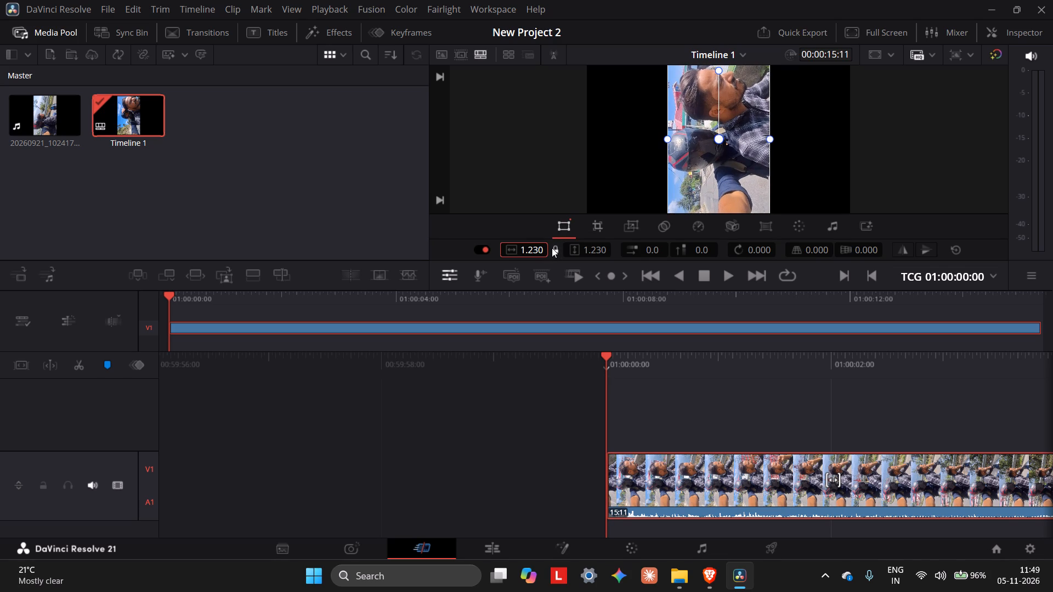
drag(534, 248, 506, 252)
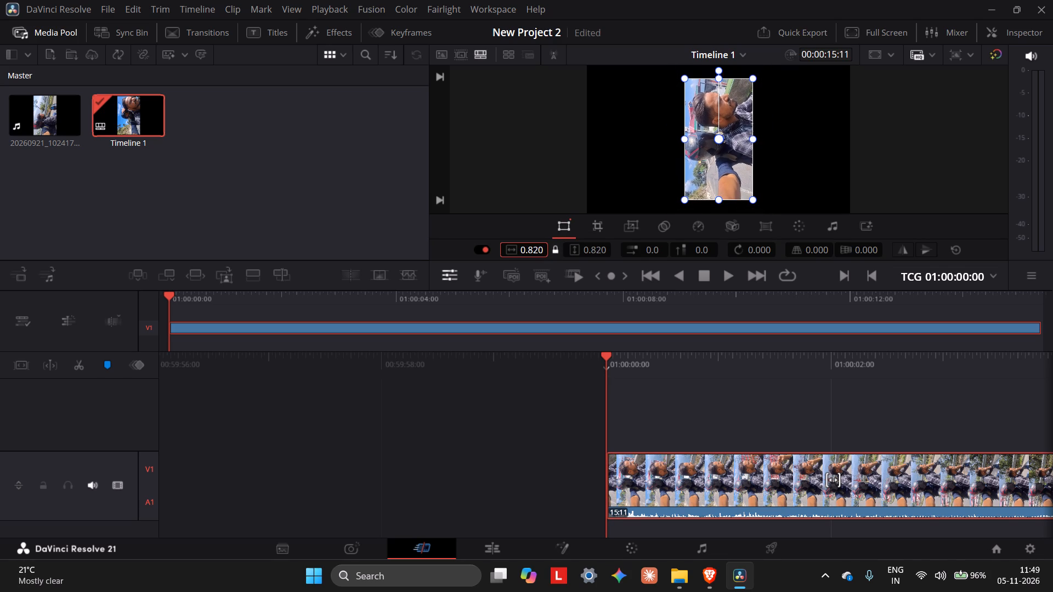
drag(506, 252, 498, 253)
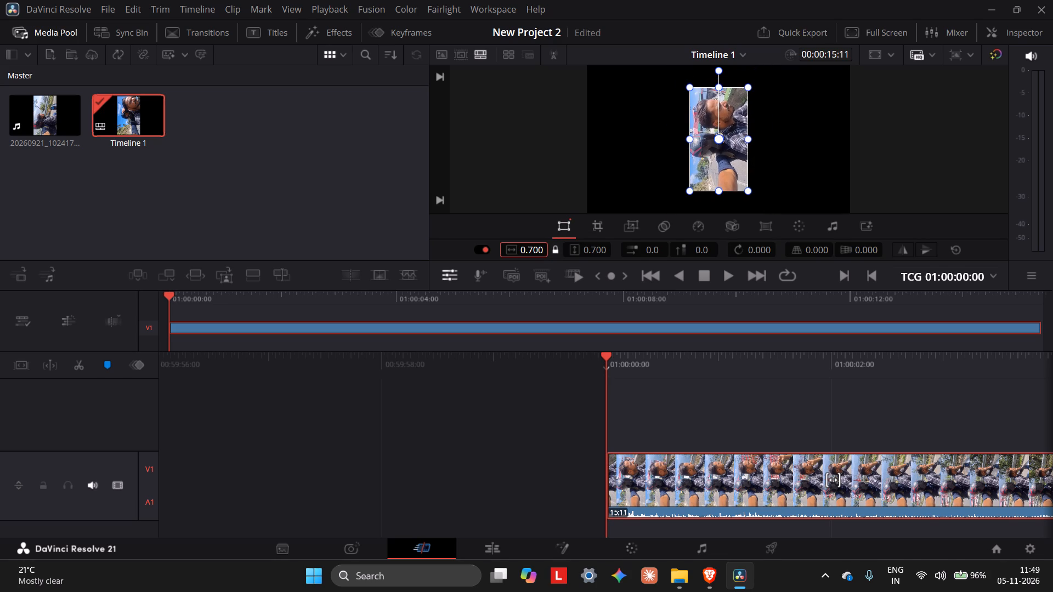
drag(498, 253, 516, 255)
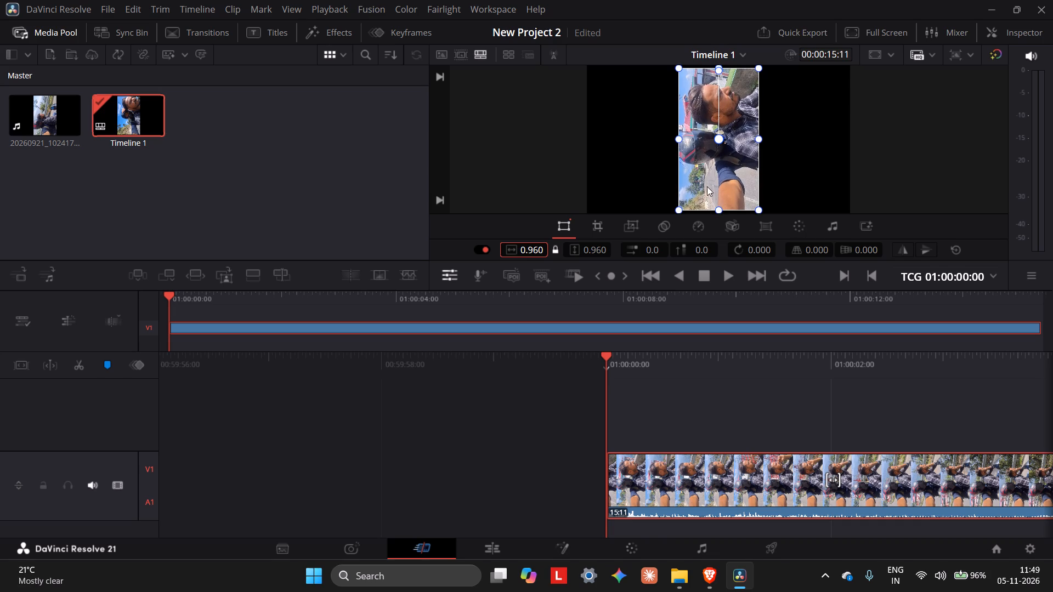
Set the clip's rotation angle to -90 degrees so the footage stands upright.
click(745, 251)
scroll(750, 248, down, 2)
scroll(750, 248, up, 3)
drag(758, 251, 673, 250)
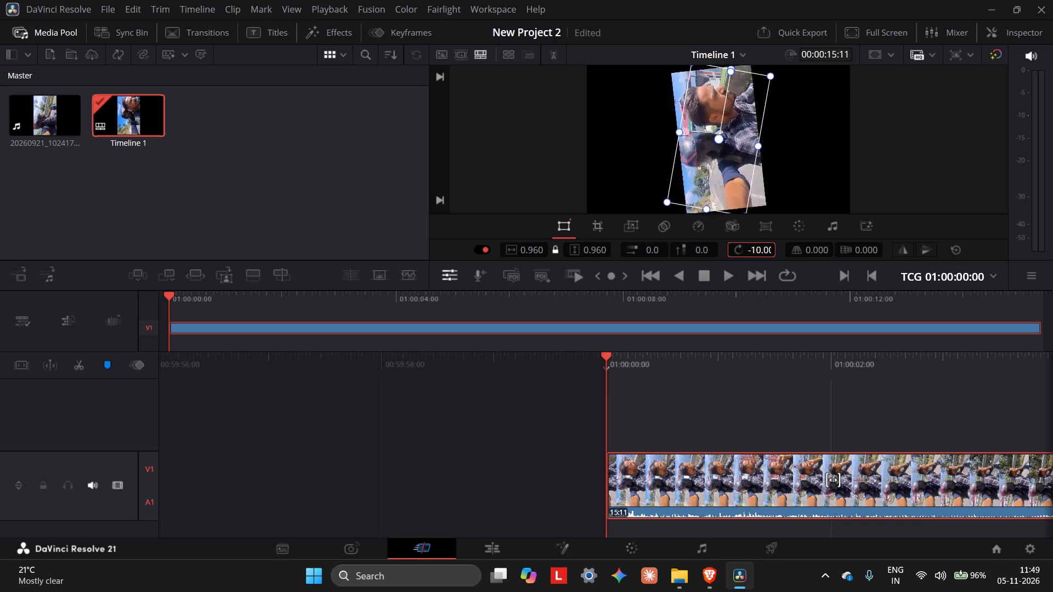
drag(673, 250, 125, 200)
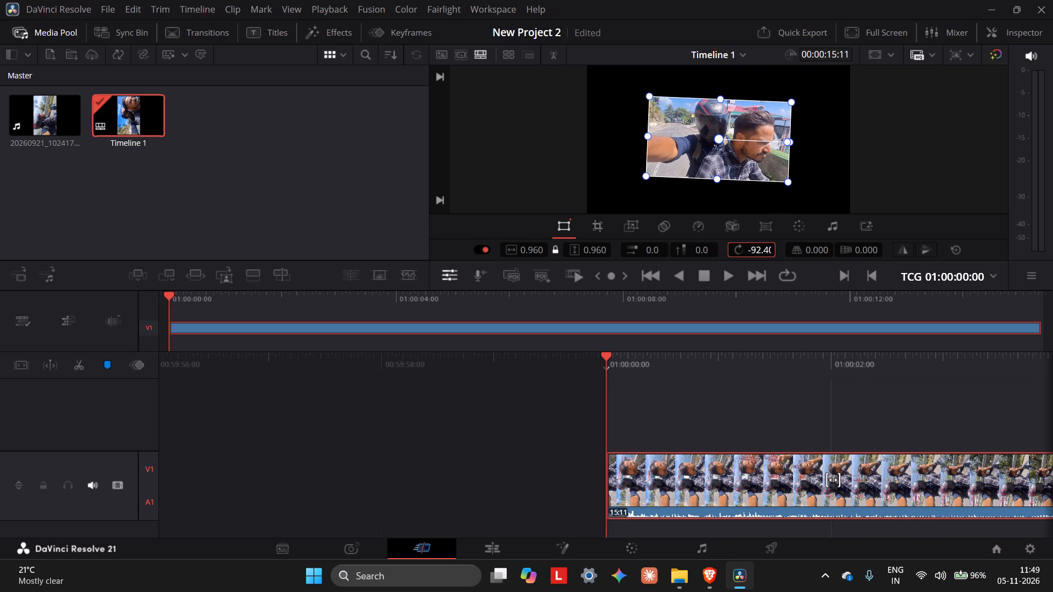
drag(125, 200, 127, 200)
double_click(763, 247)
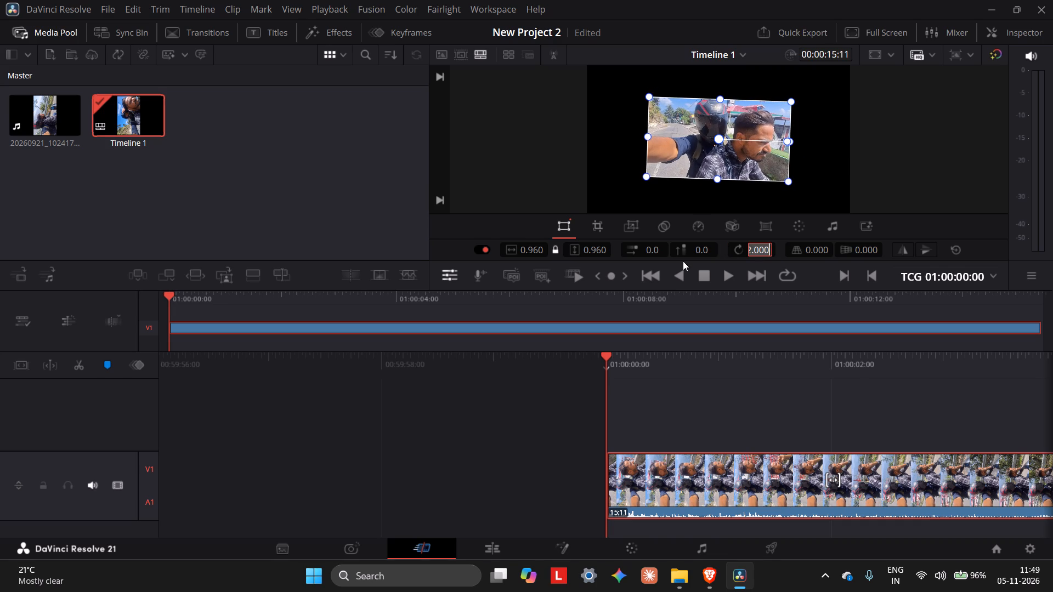
text(-90)
key(Return)
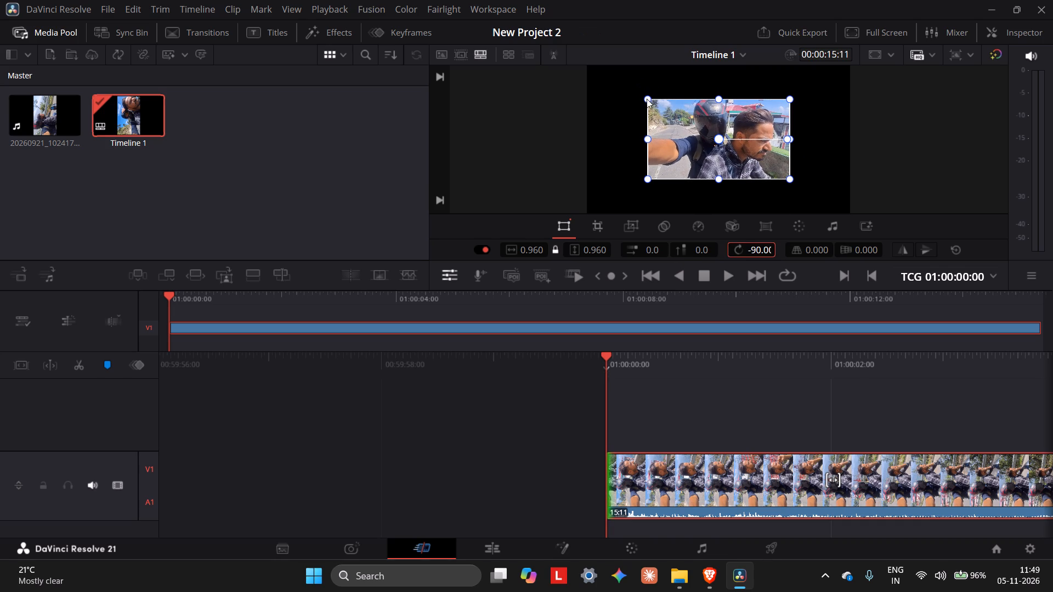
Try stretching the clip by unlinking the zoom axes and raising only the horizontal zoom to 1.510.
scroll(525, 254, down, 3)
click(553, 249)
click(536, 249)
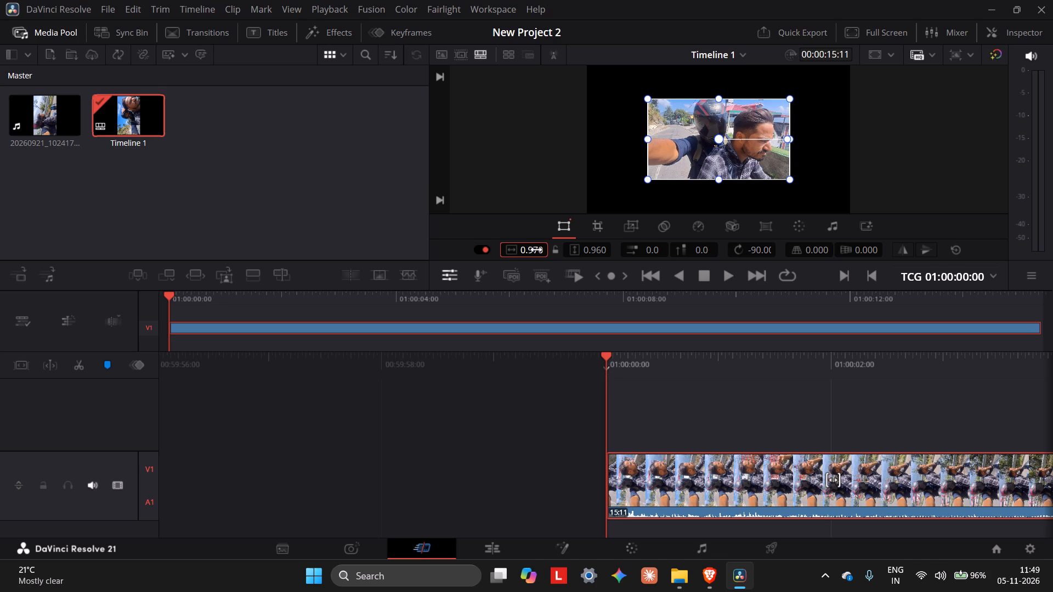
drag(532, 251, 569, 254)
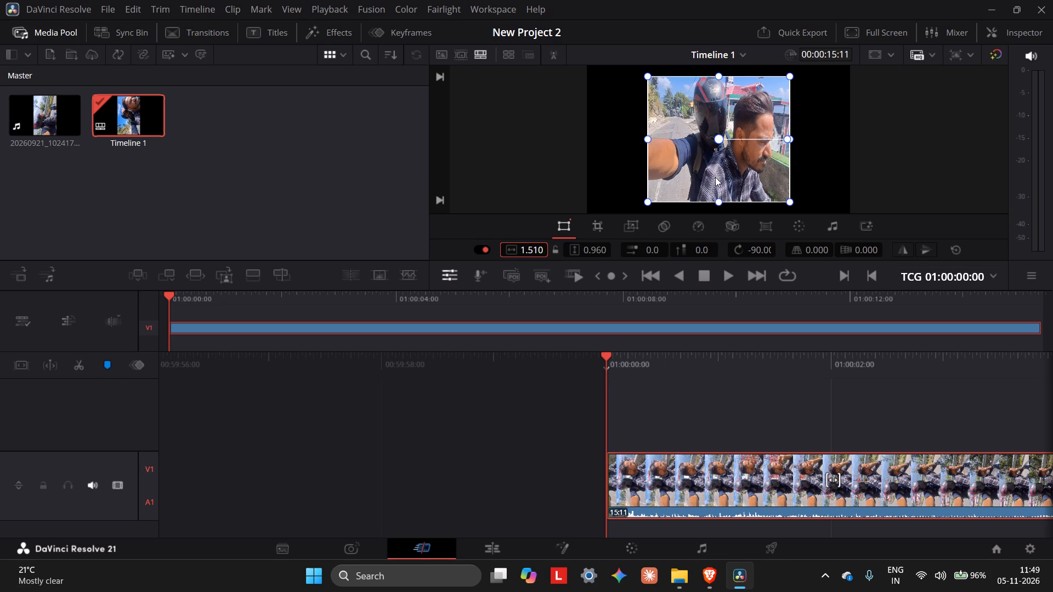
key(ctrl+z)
Scale the rotated clip proportionally in the viewer to a zoom of about 1.778, filling the frame.
click(789, 182)
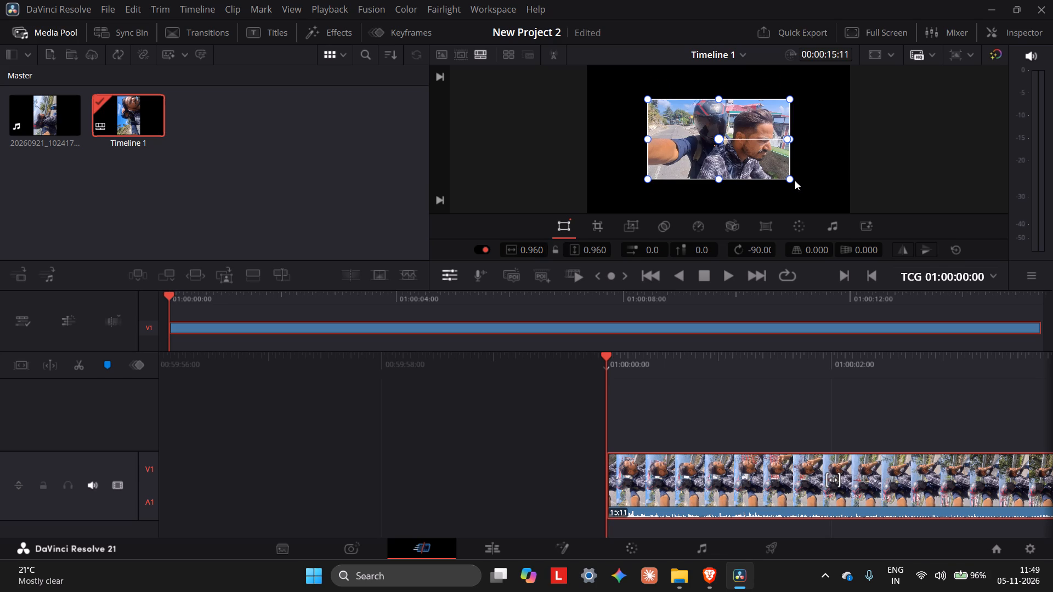
drag(792, 178, 852, 212)
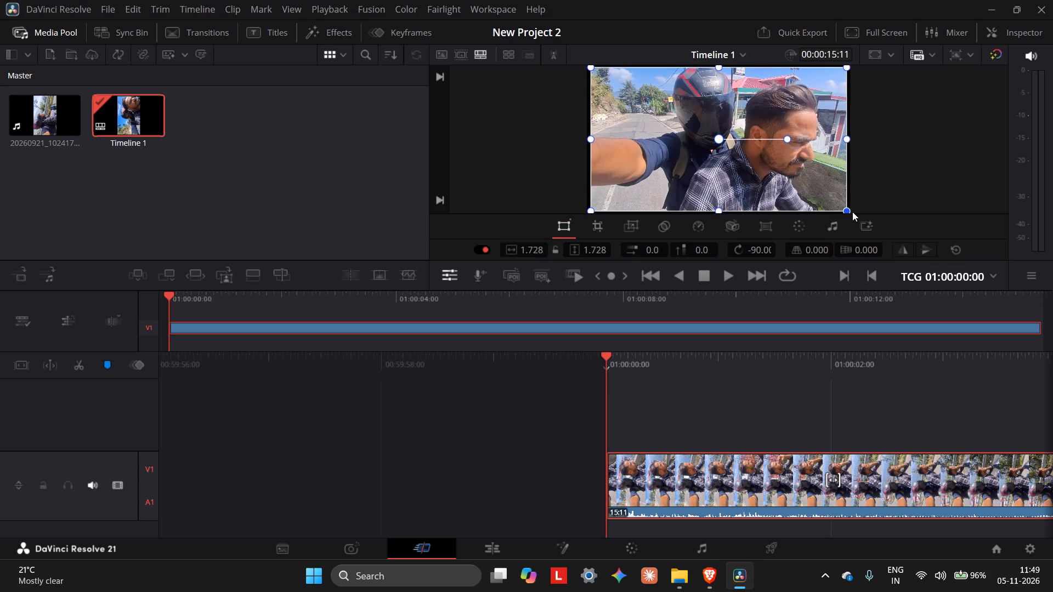
drag(852, 212, 857, 213)
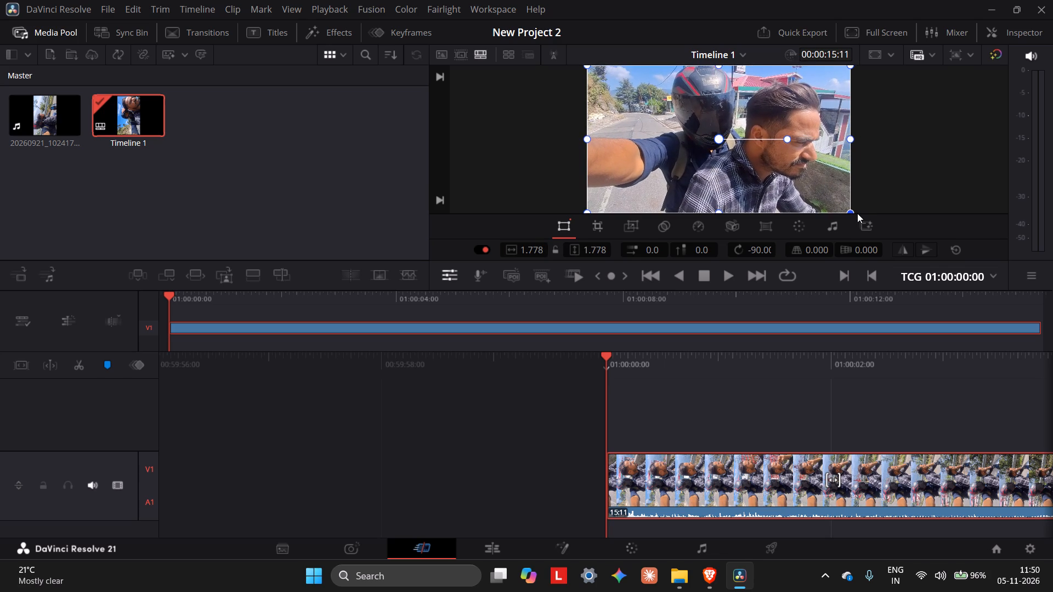
drag(857, 213, 858, 213)
click(886, 177)
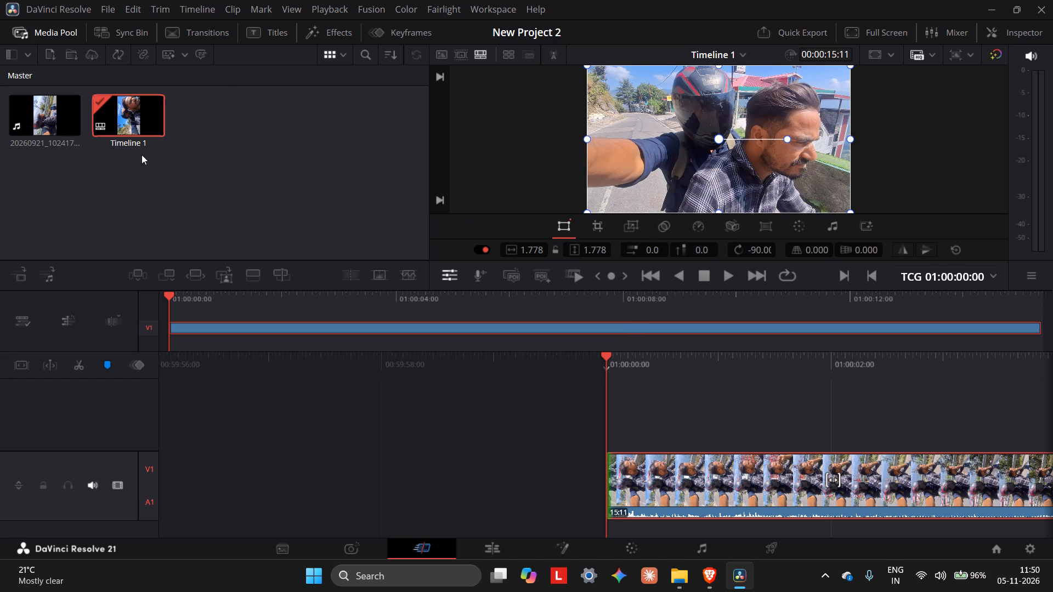
Switch to the browser tutorial and briefly play the part on choosing a timeline resolution.
click(712, 570)
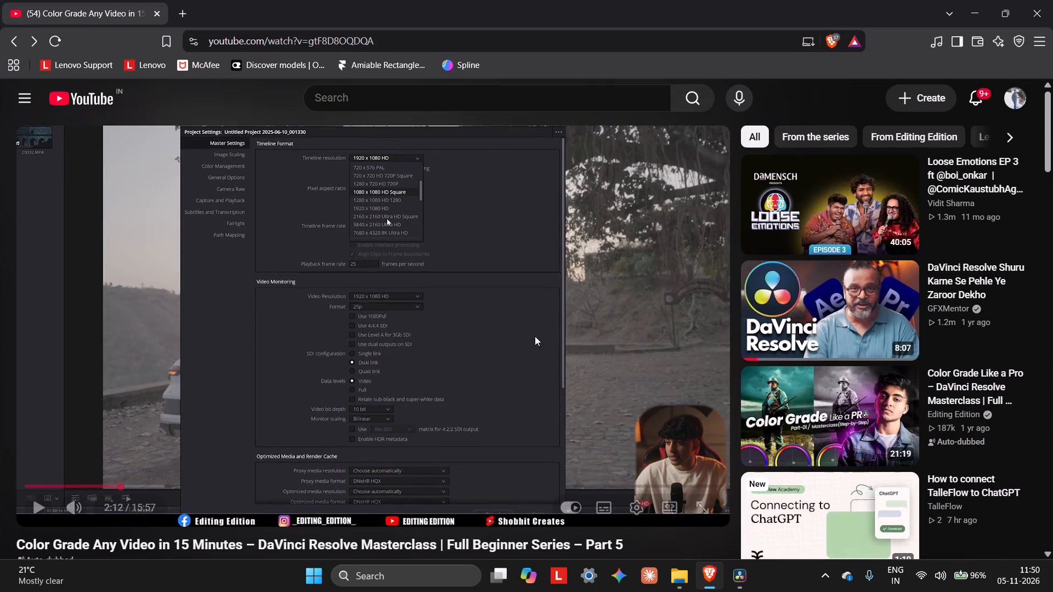
click(491, 304)
click(513, 302)
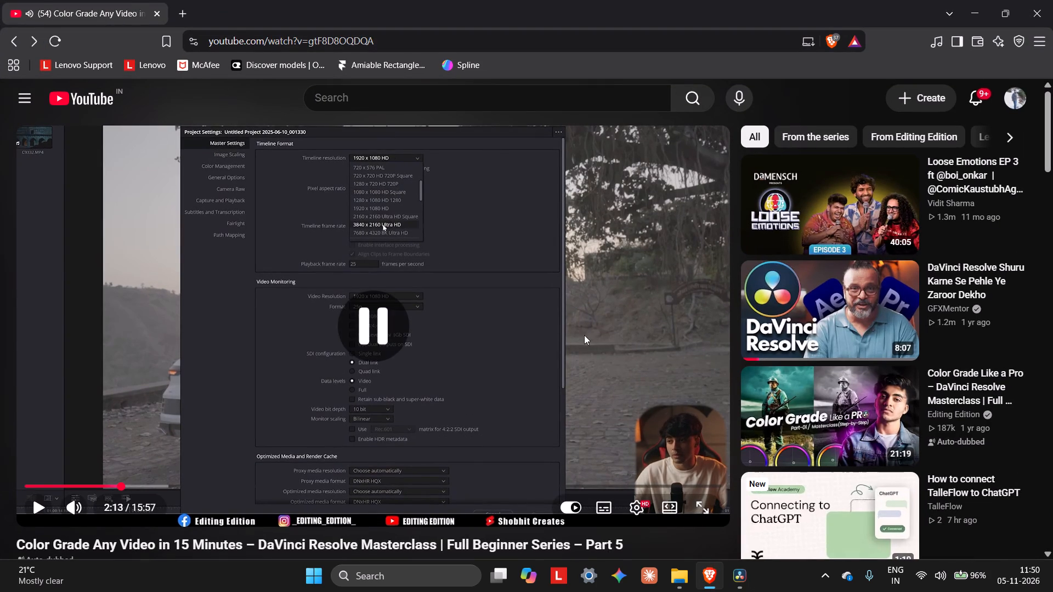
Return to DaVinci Resolve, open the project settings and look through the available timeline resolutions.
click(744, 583)
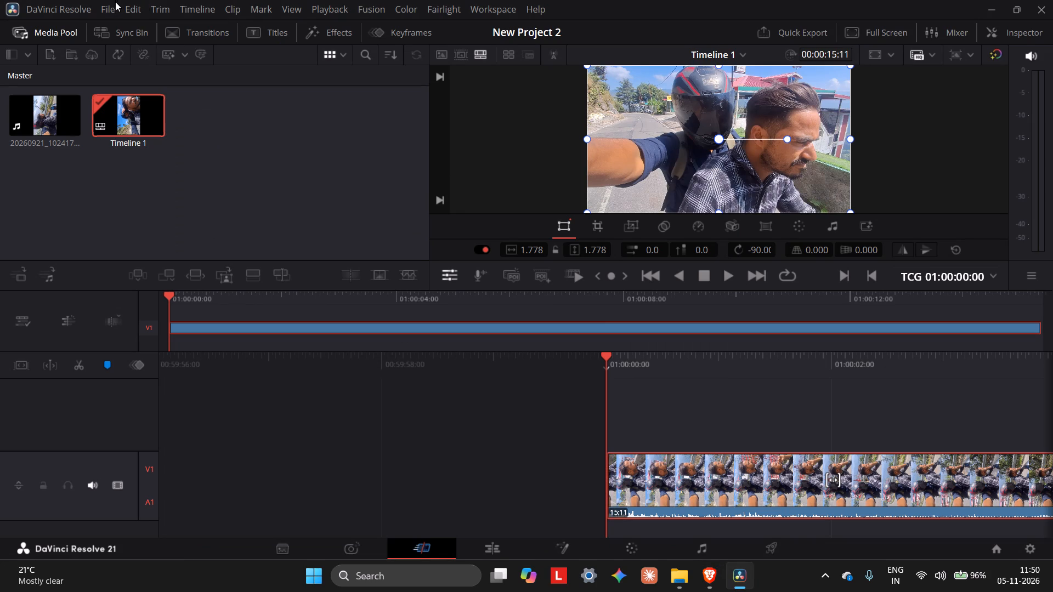
click(107, 8)
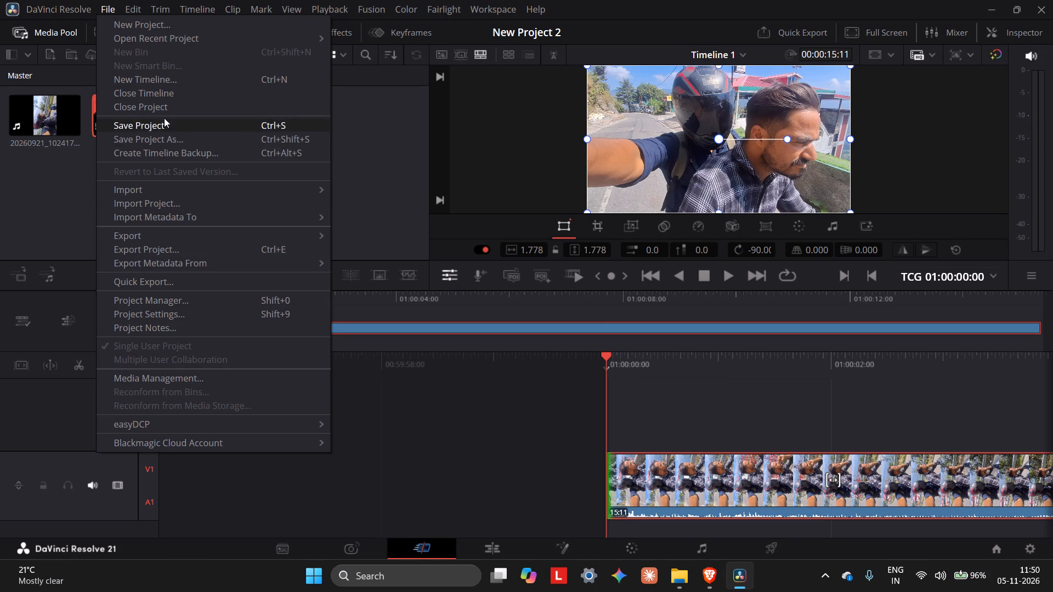
click(147, 319)
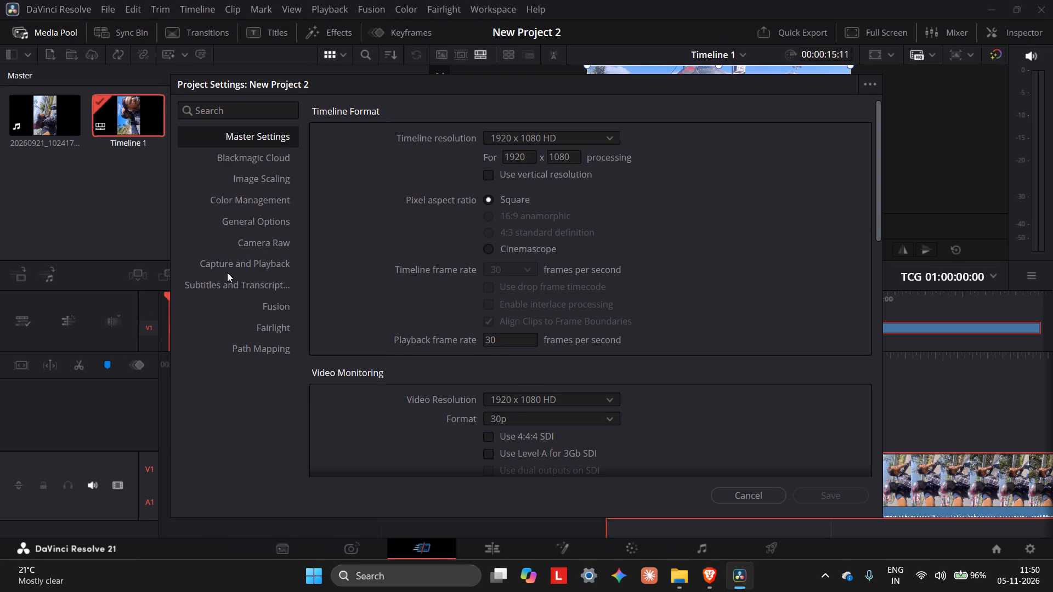
click(501, 139)
scroll(520, 257, down, 4)
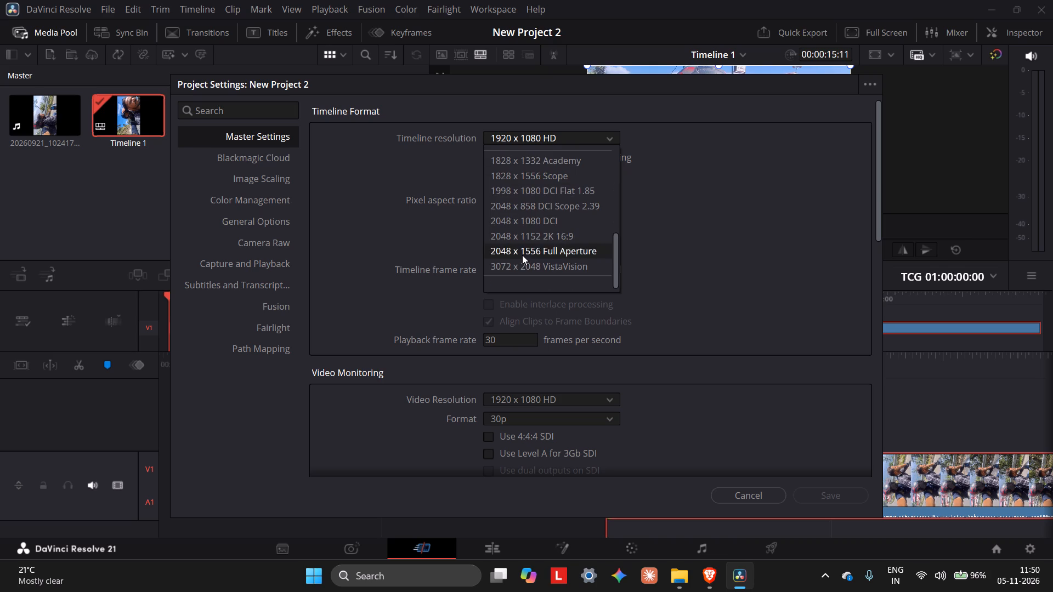
click(701, 193)
Switch to the browser tutorial and watch it through the end of the project settings section.
click(719, 583)
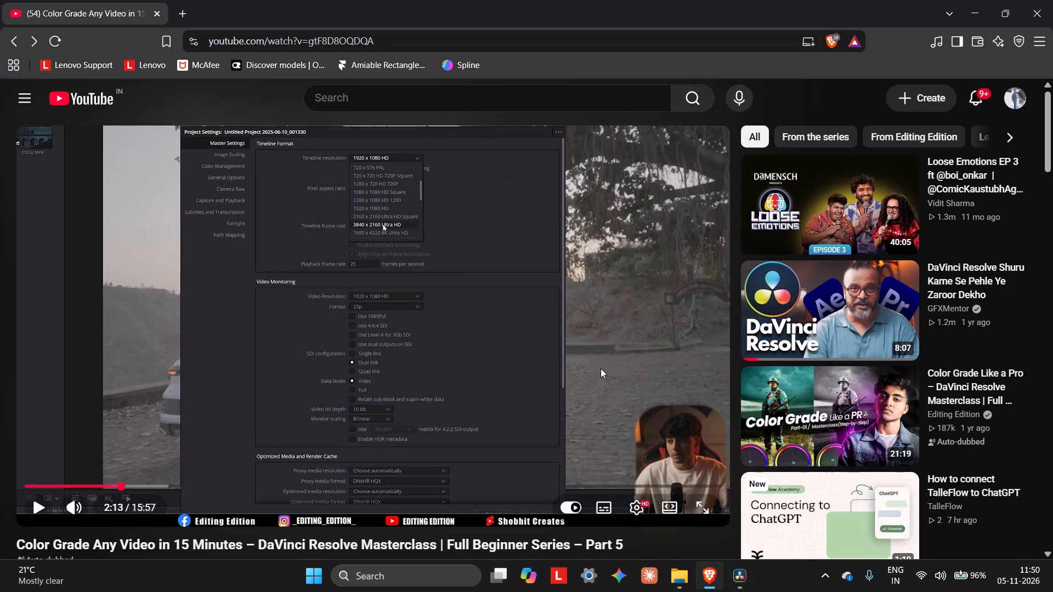
click(601, 368)
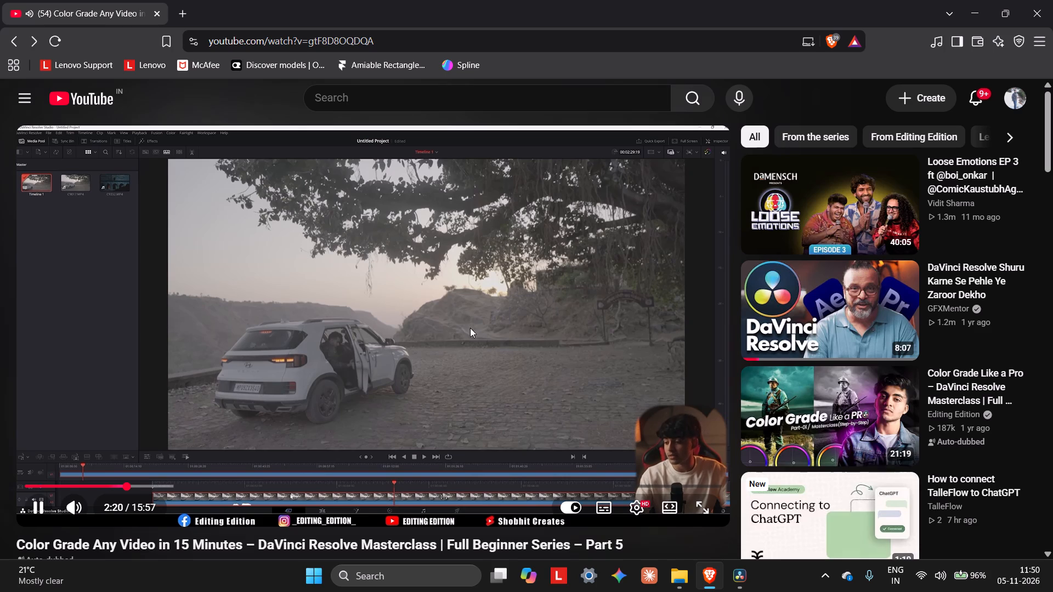
drag(723, 570, 728, 573)
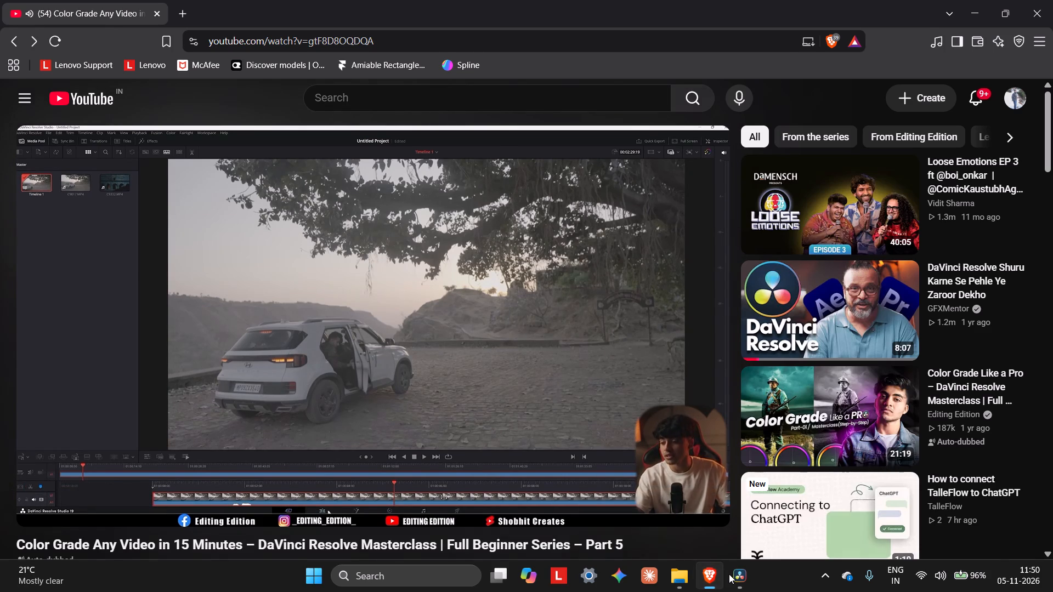
Return to DaVinci Resolve and close the project settings without saving changes.
click(729, 574)
click(901, 83)
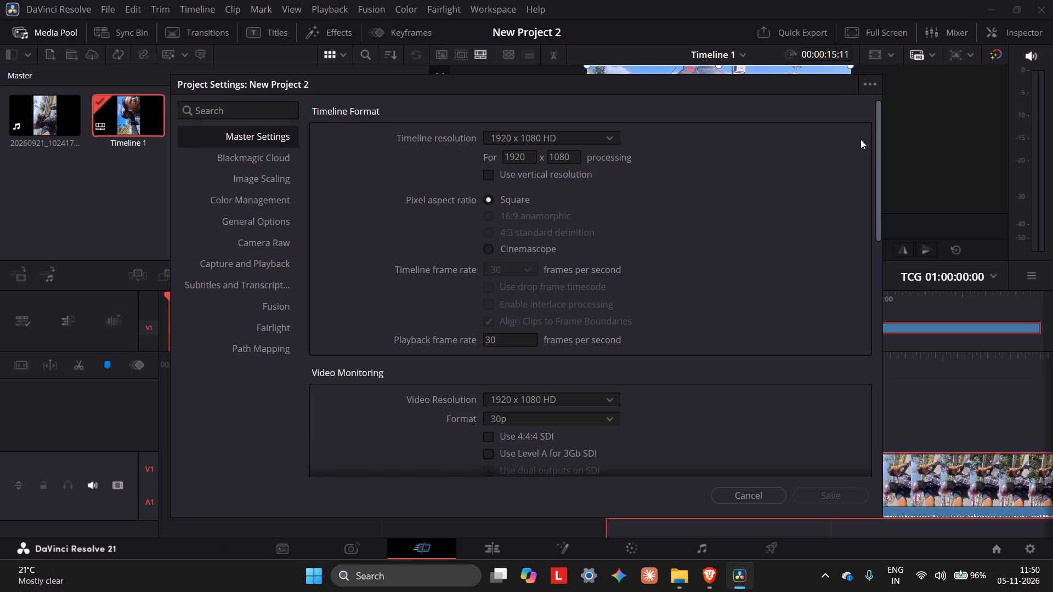
click(750, 491)
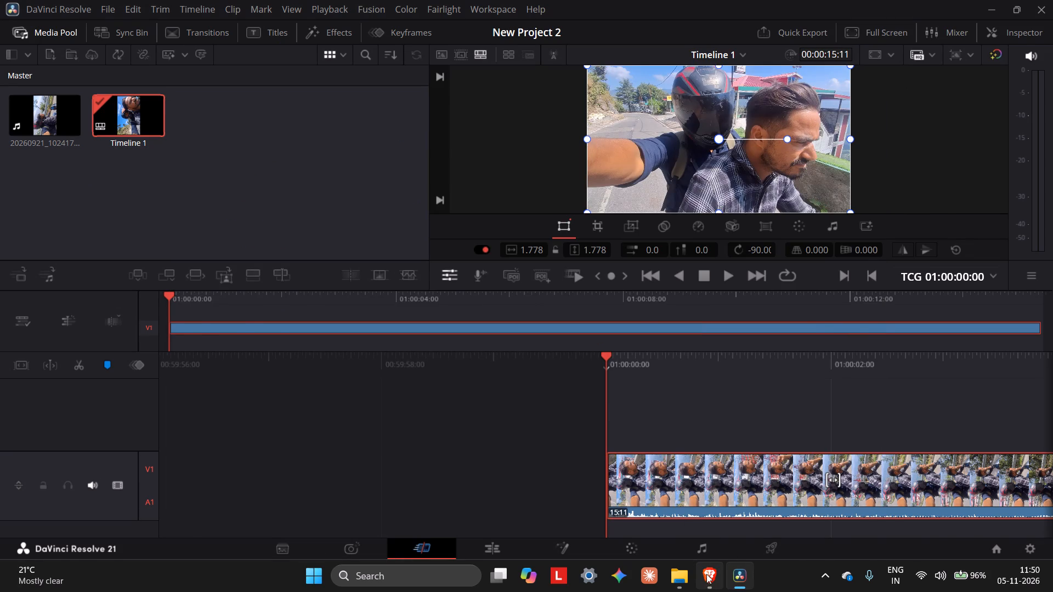
Switch to the browser tutorial, skip back a little and watch the part introducing the Color page with its single node.
click(706, 574)
key(Left)
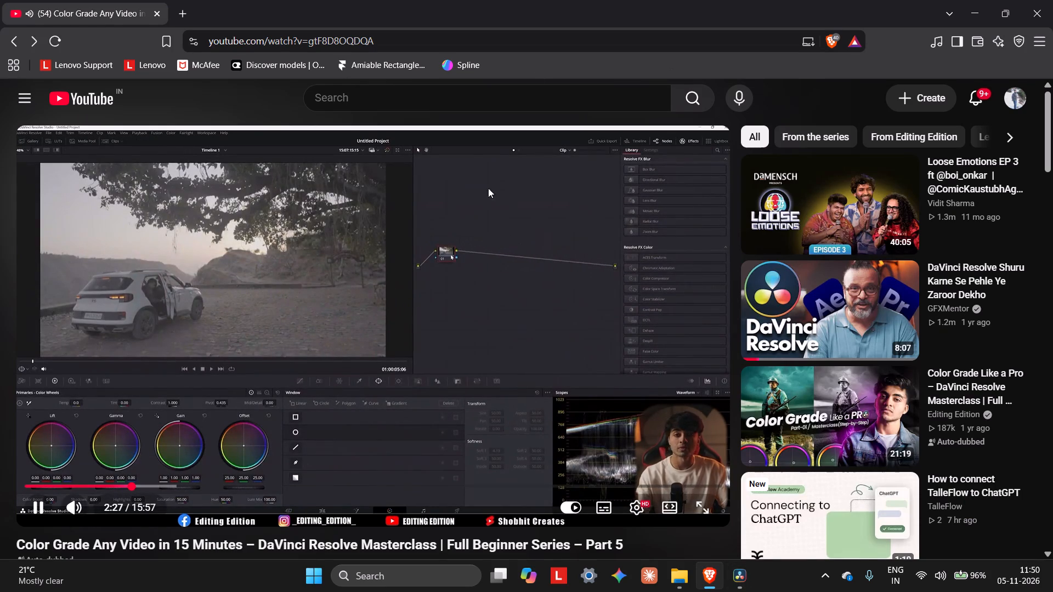
click(408, 283)
click(411, 283)
click(515, 342)
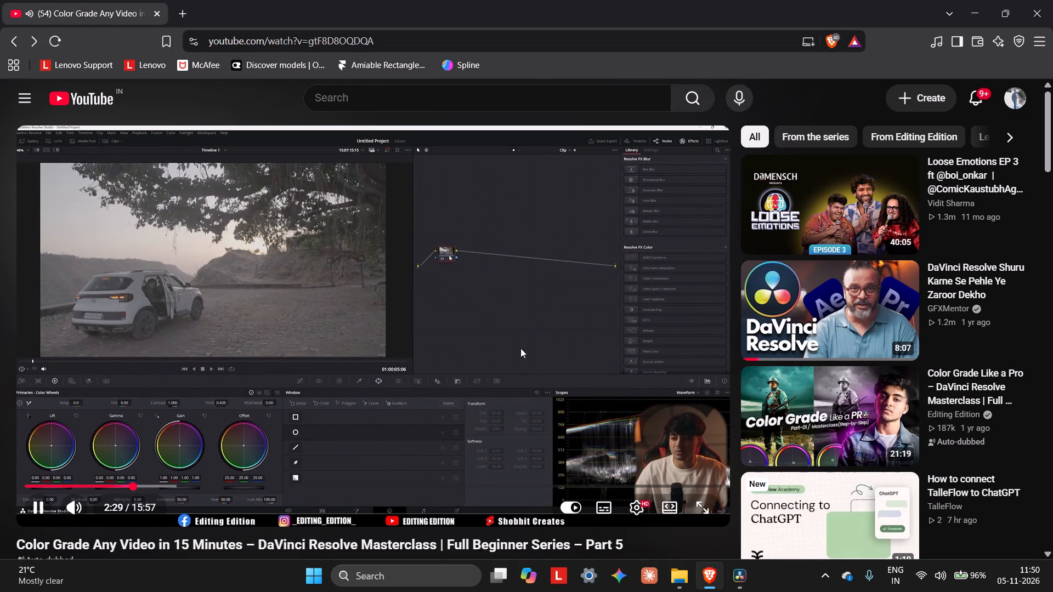
Return to DaVinci Resolve and open the Color page for the clip.
click(739, 585)
click(629, 554)
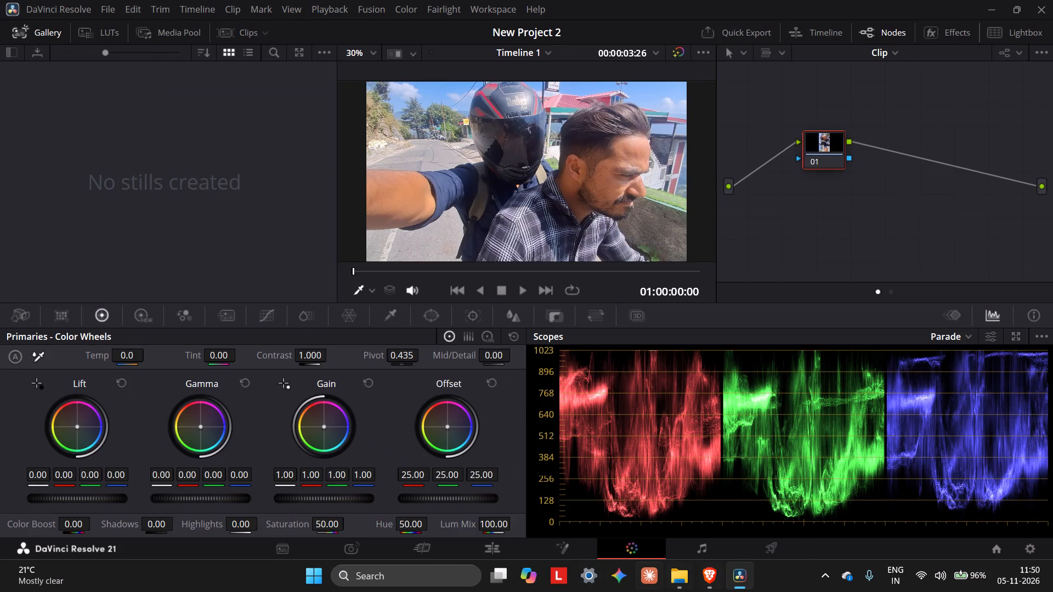
Switch to the browser tutorial and replay the part on building the node chain, pausing at about 2:30.
click(702, 582)
click(456, 281)
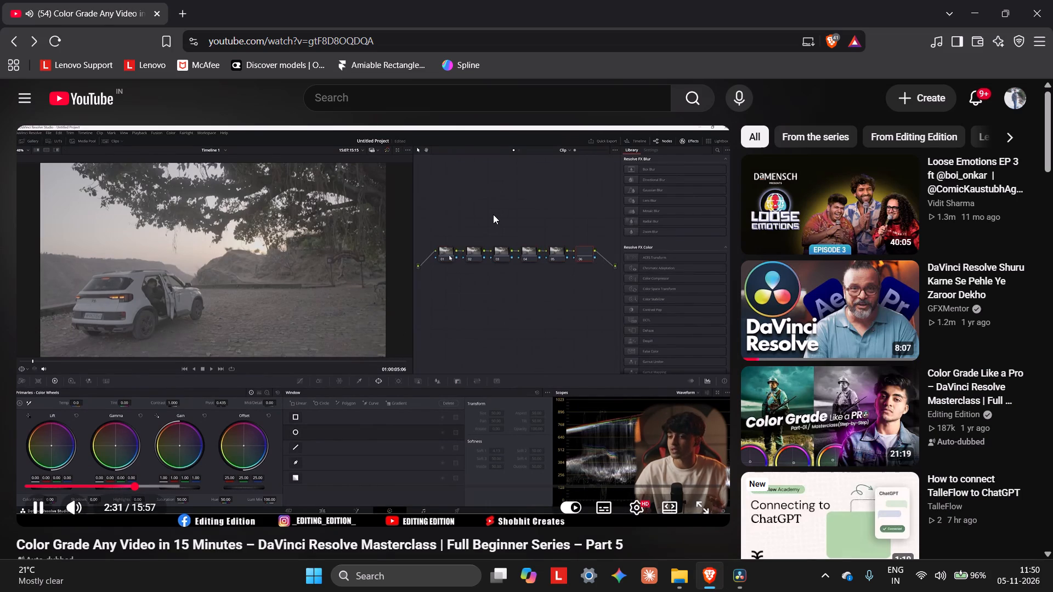
key(Left)
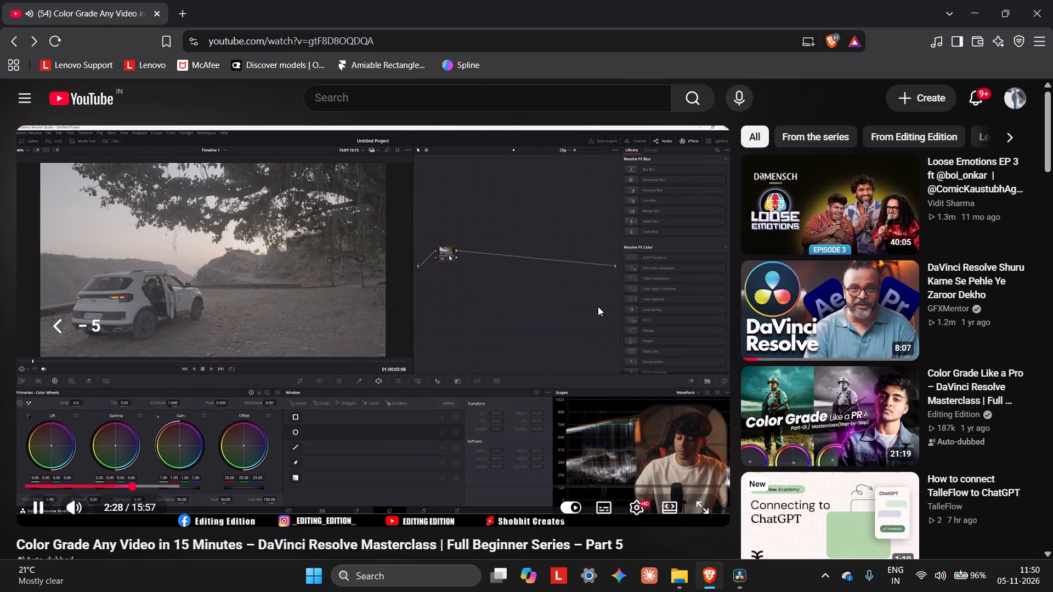
click(407, 316)
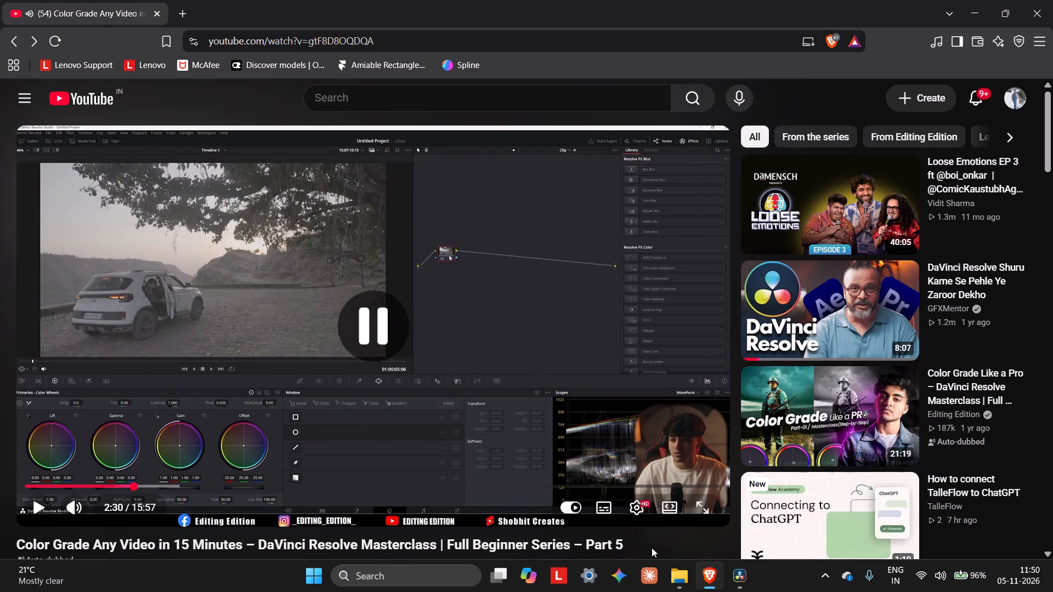
Return to DaVinci Resolve, move node 01 next to the graph's input and add four serial nodes after it.
click(730, 570)
drag(823, 146, 764, 164)
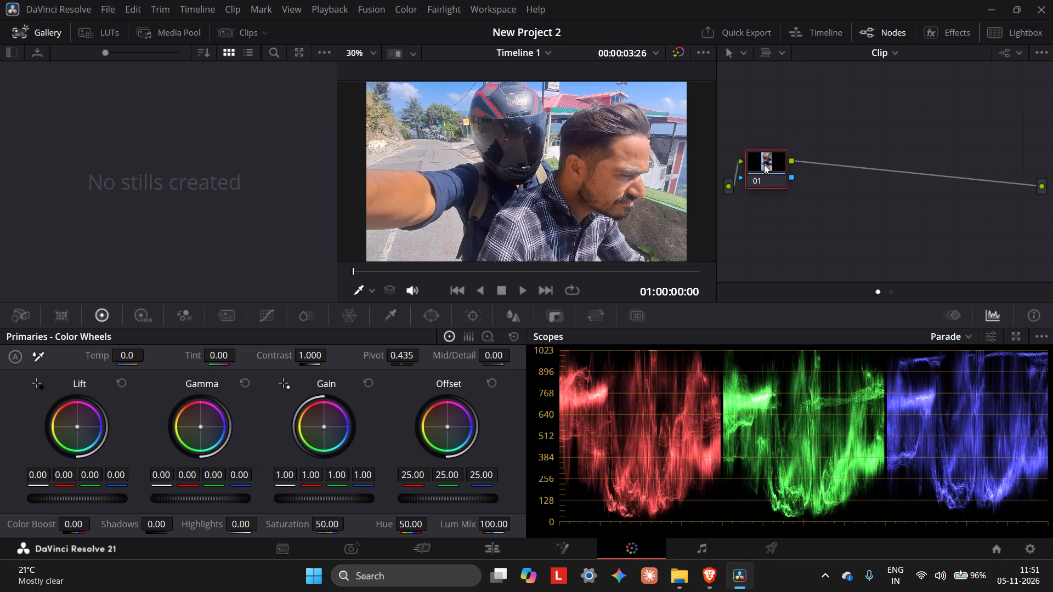
drag(764, 164, 772, 170)
key(alt+s)
key(alt+s)
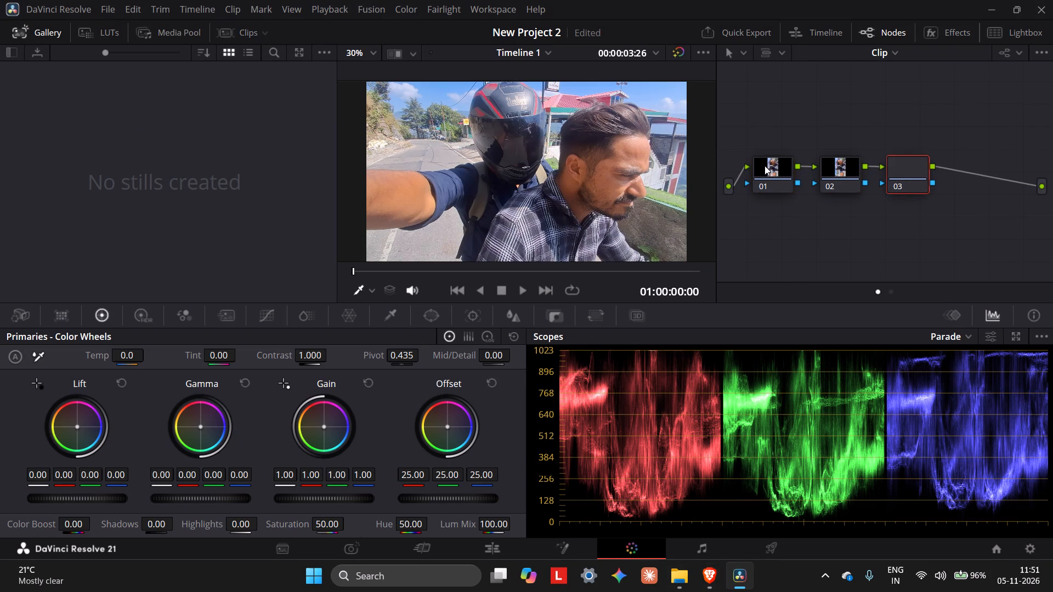
key(alt+s)
key(alt+s)
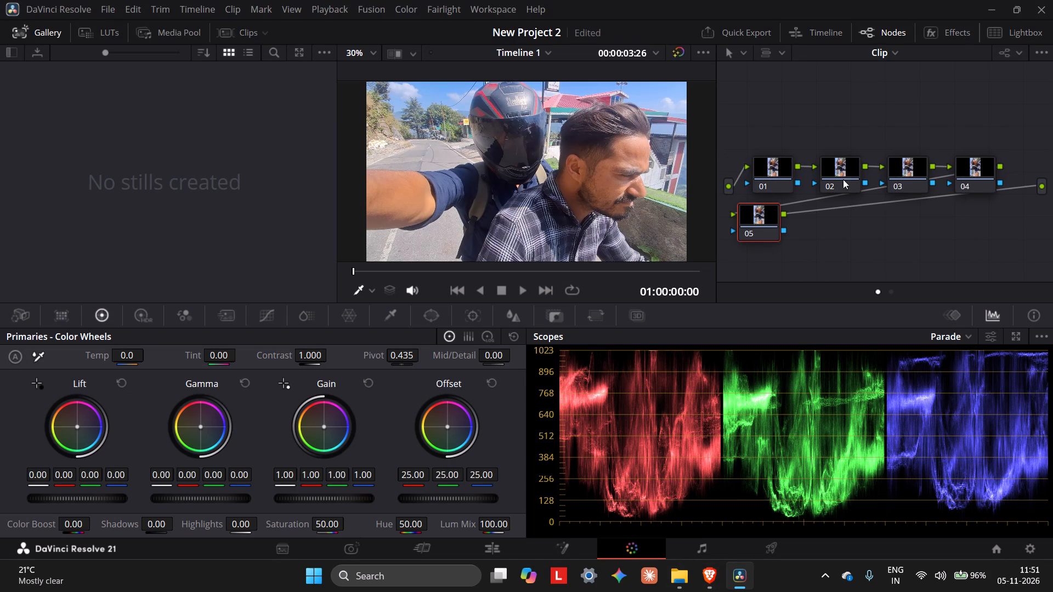
Widen the node editor to give the node chain more room.
click(719, 69)
drag(716, 66, 609, 68)
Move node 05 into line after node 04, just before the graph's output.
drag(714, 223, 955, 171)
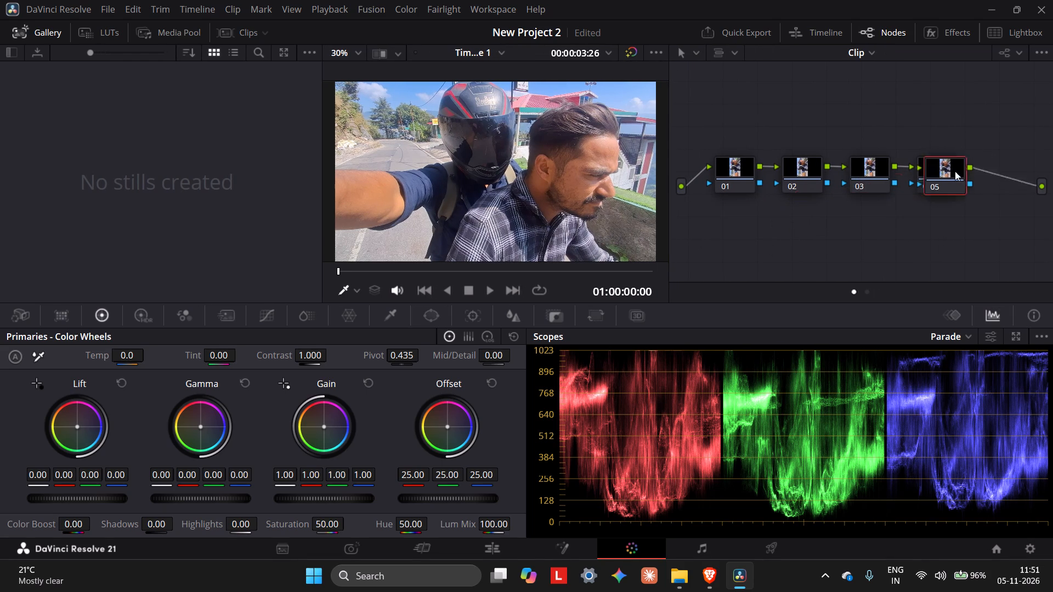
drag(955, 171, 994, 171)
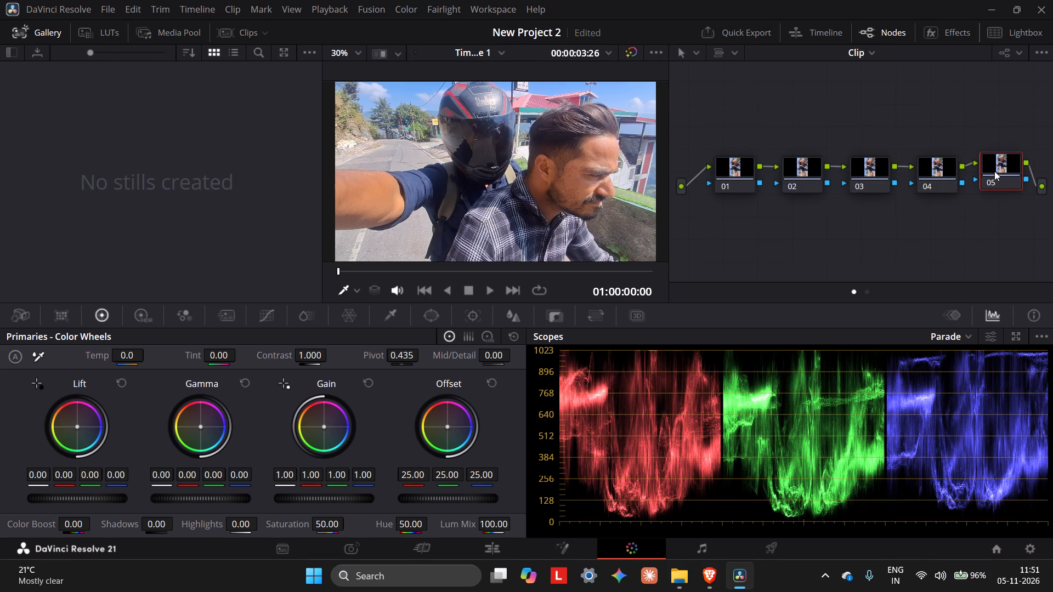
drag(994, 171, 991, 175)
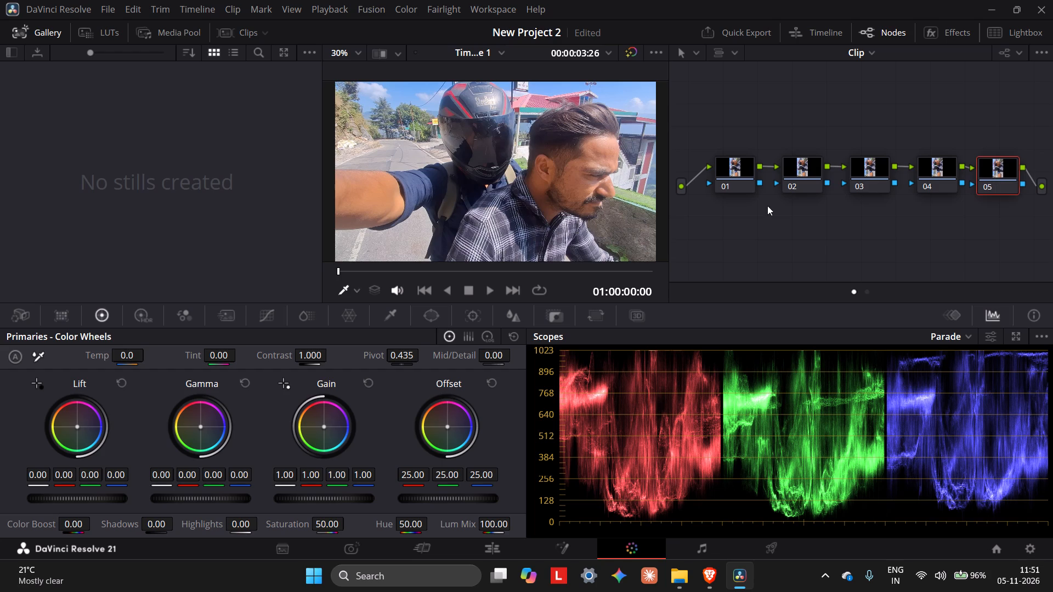
Switch to the browser tutorial and watch the part on previewing the Sony LUTs, pausing at about 2:49.
click(717, 580)
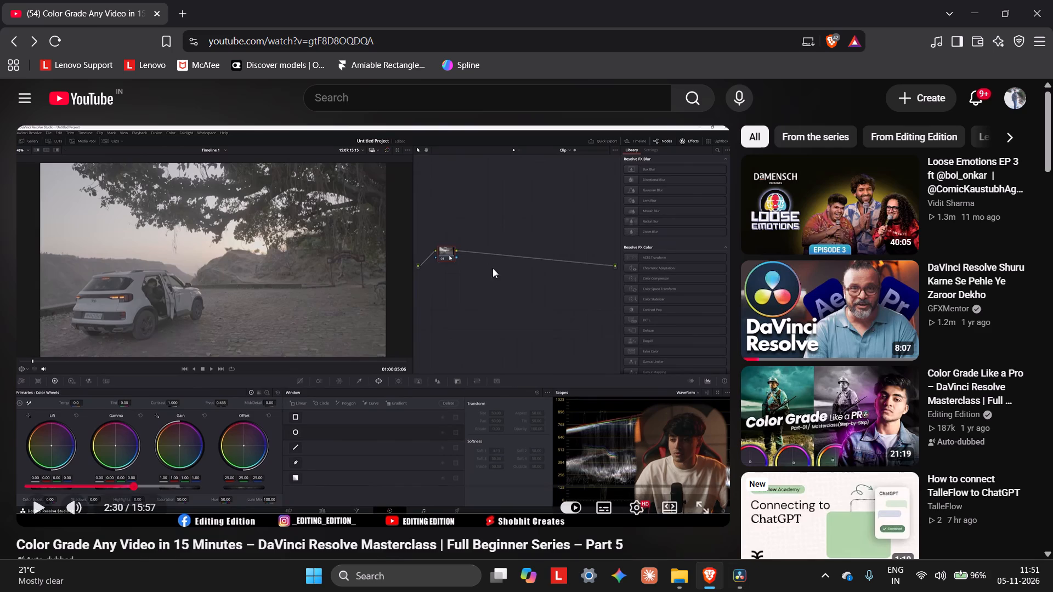
click(472, 260)
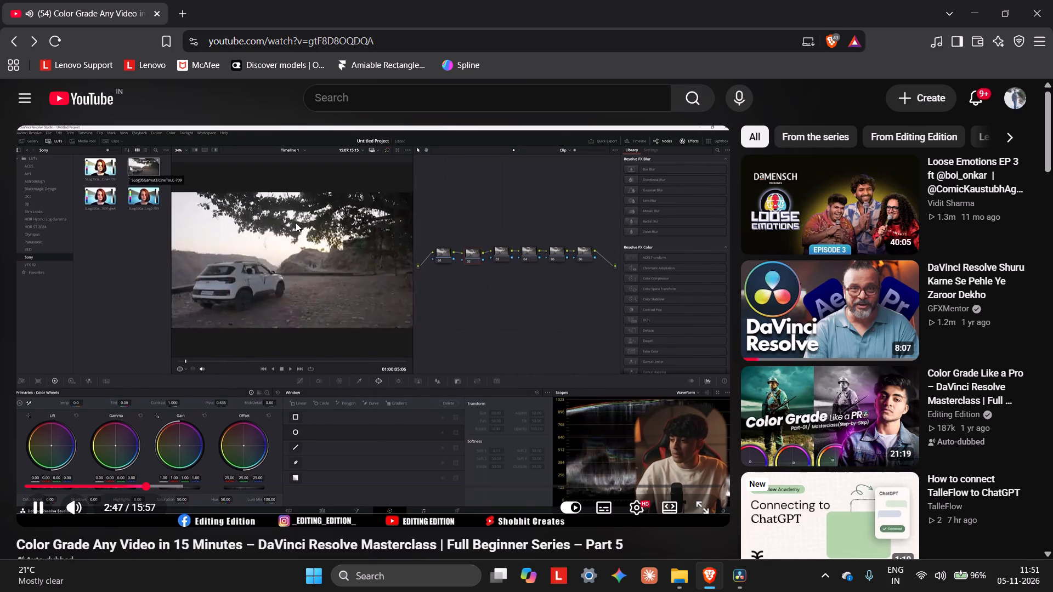
click(299, 223)
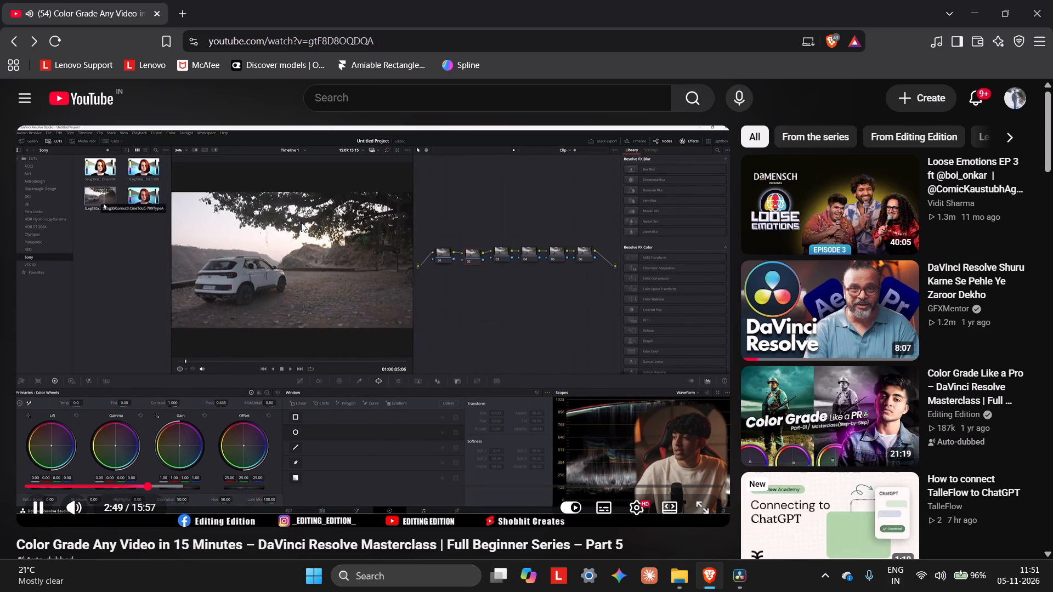
Return to DaVinci Resolve, show the LUT library and open its Sony folder, checking against the paused tutorial.
click(739, 574)
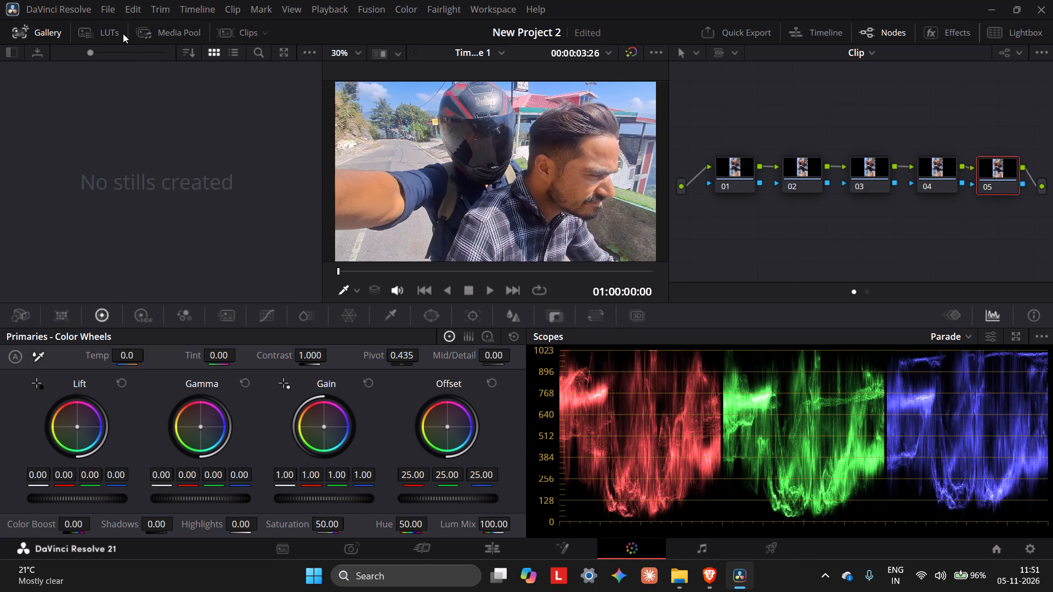
click(123, 33)
click(114, 33)
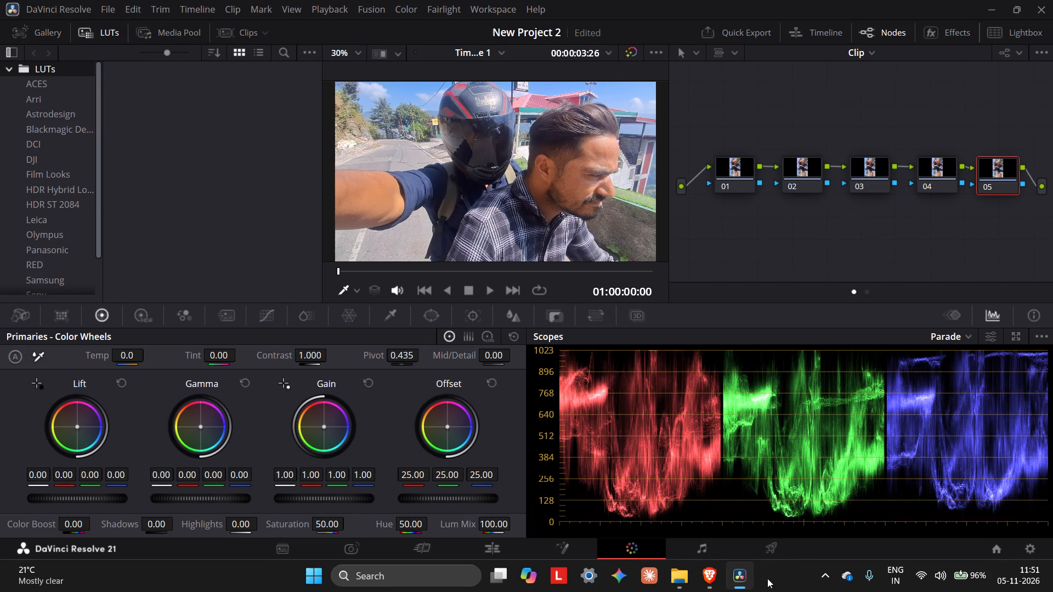
click(718, 586)
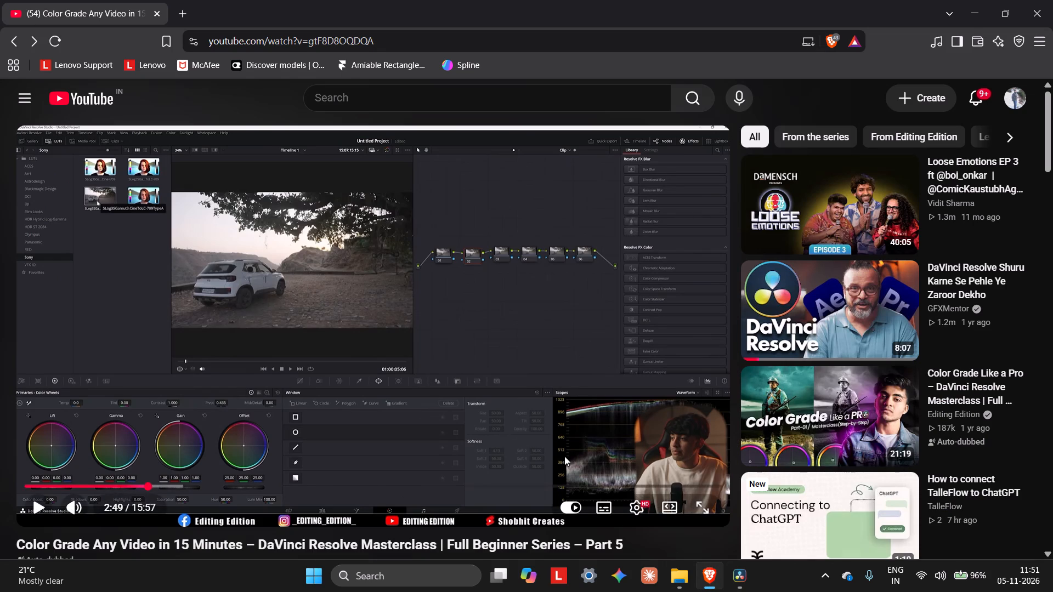
click(738, 581)
scroll(80, 207, down, 3)
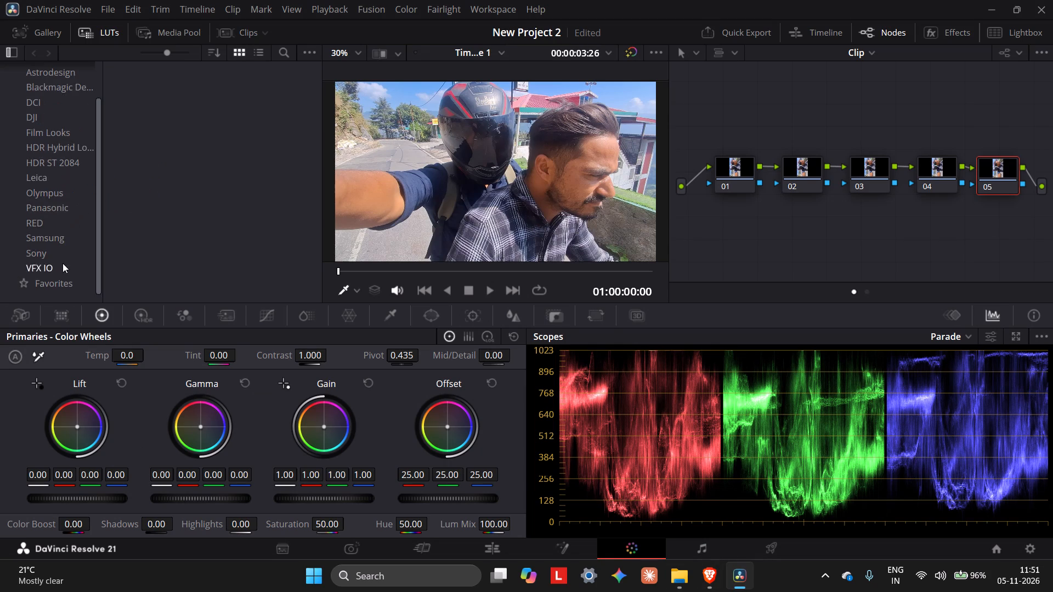
click(56, 256)
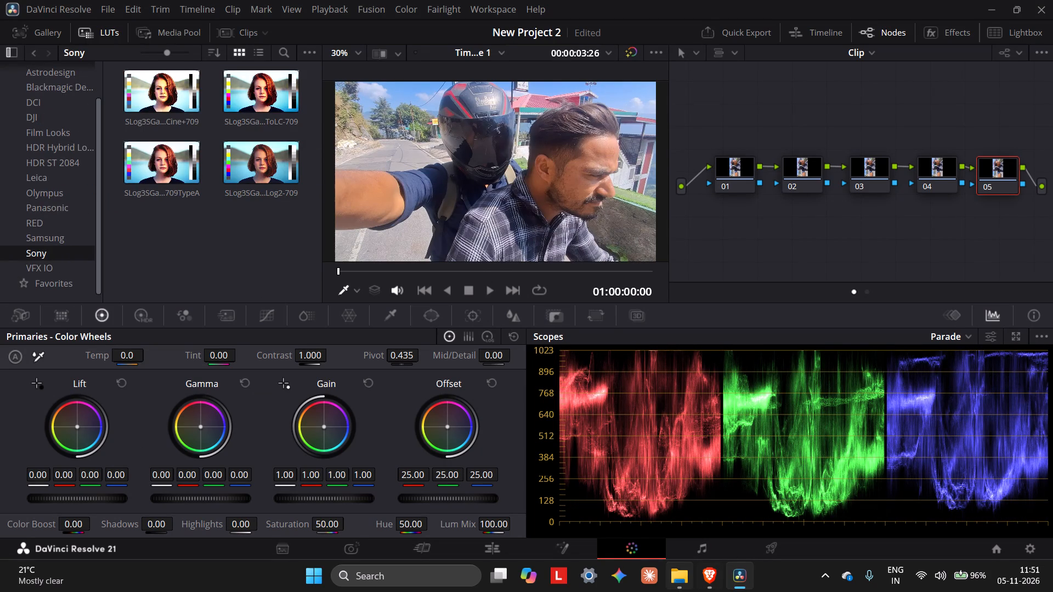
Switch to the browser tutorial and briefly play the part where the chosen Sony LUT is picked up.
click(699, 586)
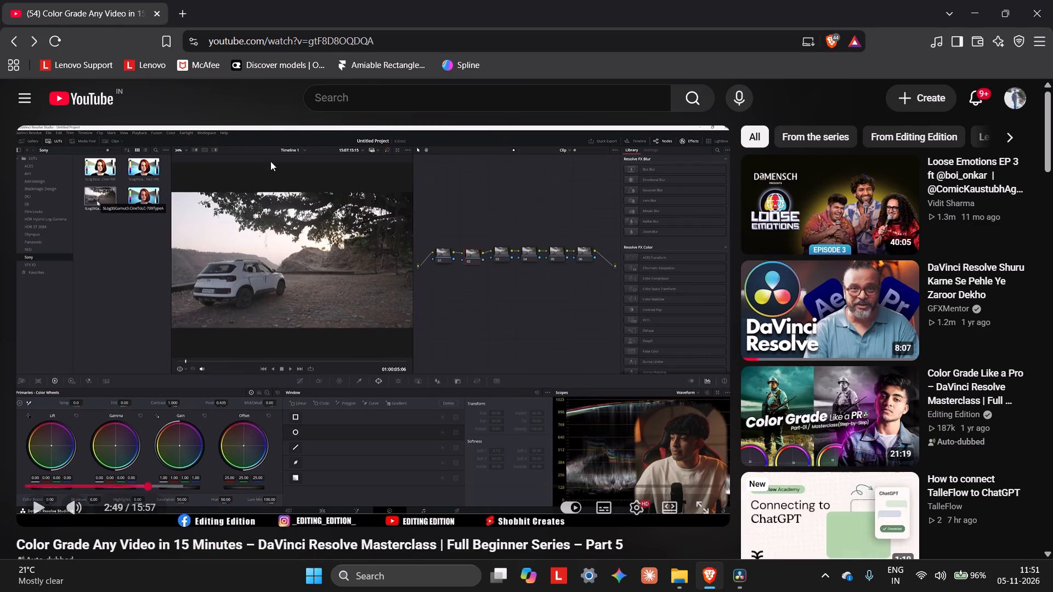
click(313, 231)
click(344, 220)
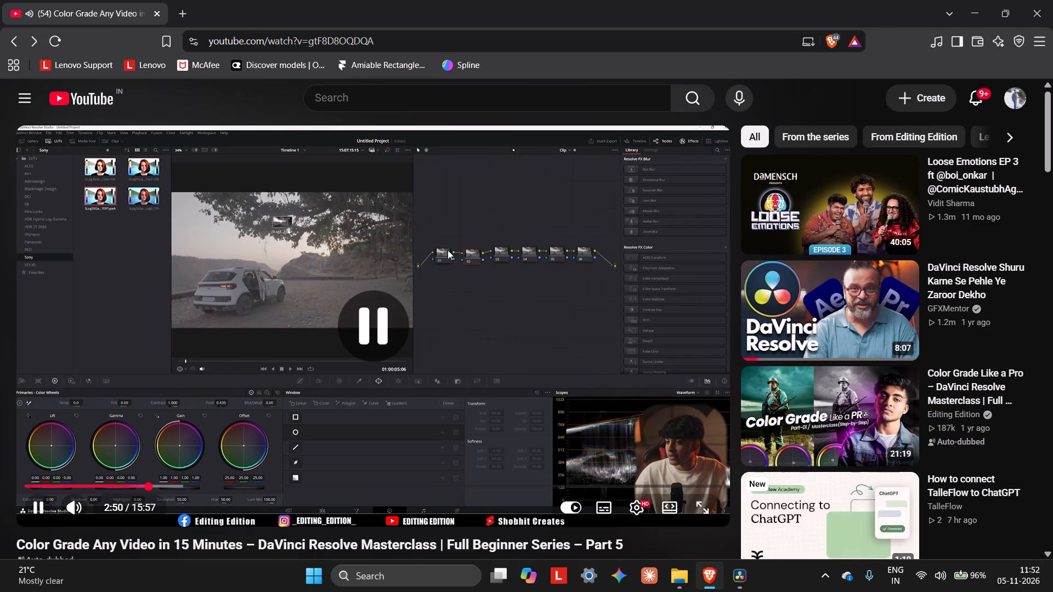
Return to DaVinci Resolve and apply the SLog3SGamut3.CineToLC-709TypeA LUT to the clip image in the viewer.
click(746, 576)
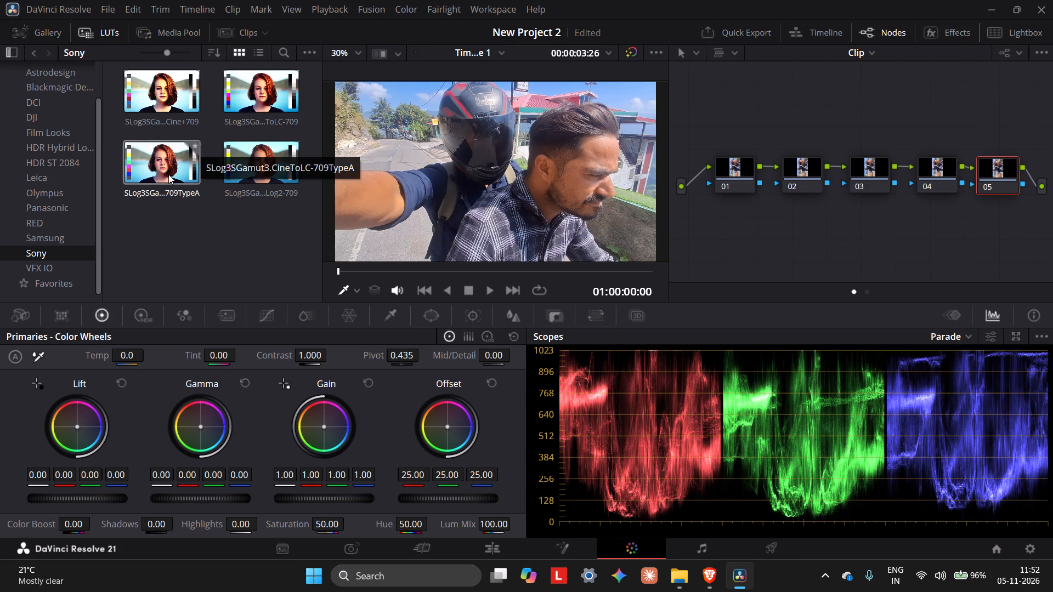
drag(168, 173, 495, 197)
Switch to the browser tutorial and check which node the Sony LUT is placed on.
click(718, 580)
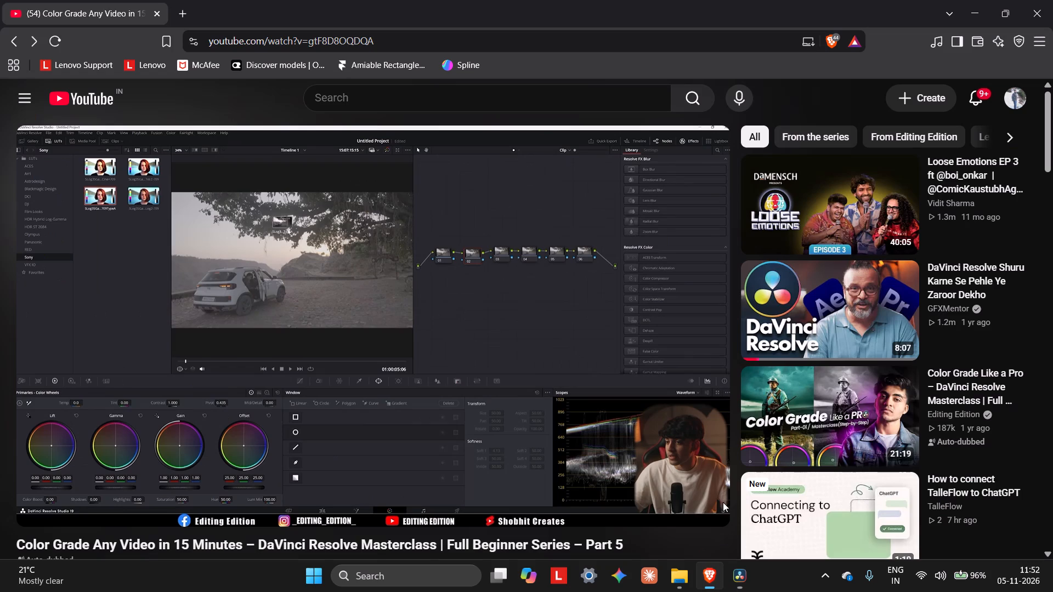
click(415, 223)
click(425, 225)
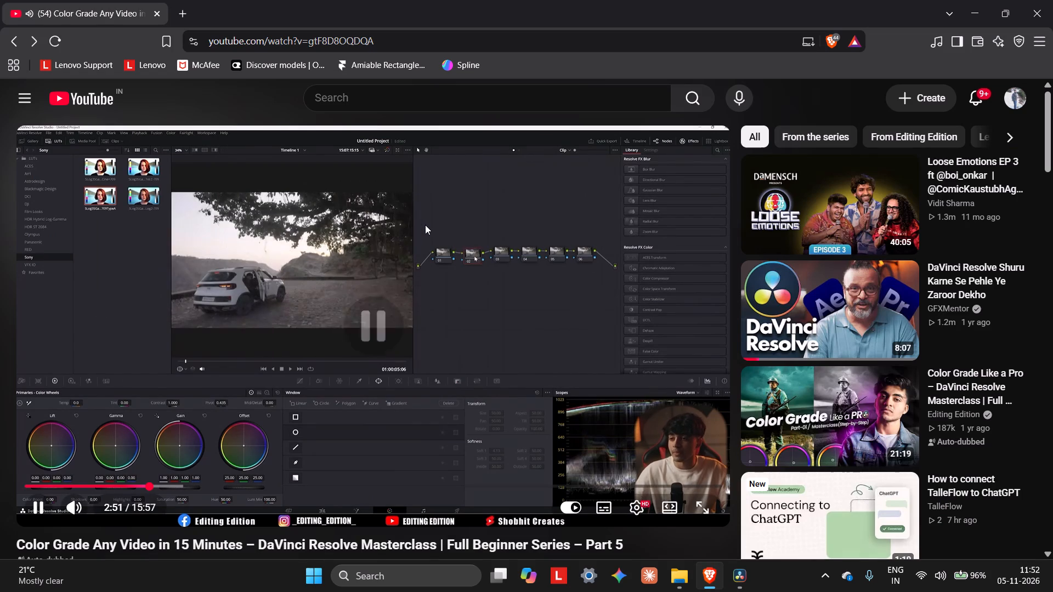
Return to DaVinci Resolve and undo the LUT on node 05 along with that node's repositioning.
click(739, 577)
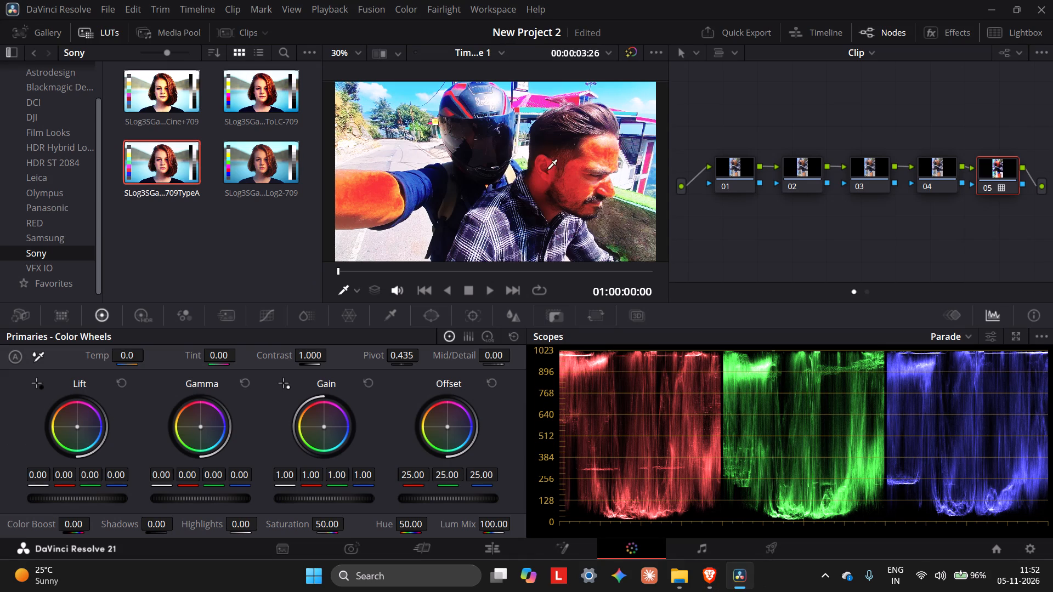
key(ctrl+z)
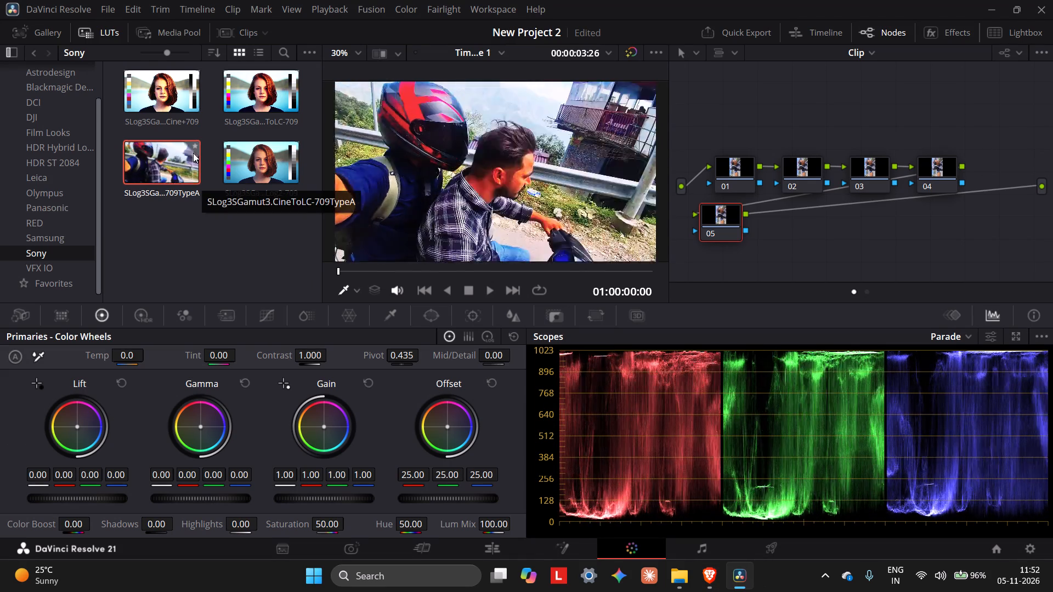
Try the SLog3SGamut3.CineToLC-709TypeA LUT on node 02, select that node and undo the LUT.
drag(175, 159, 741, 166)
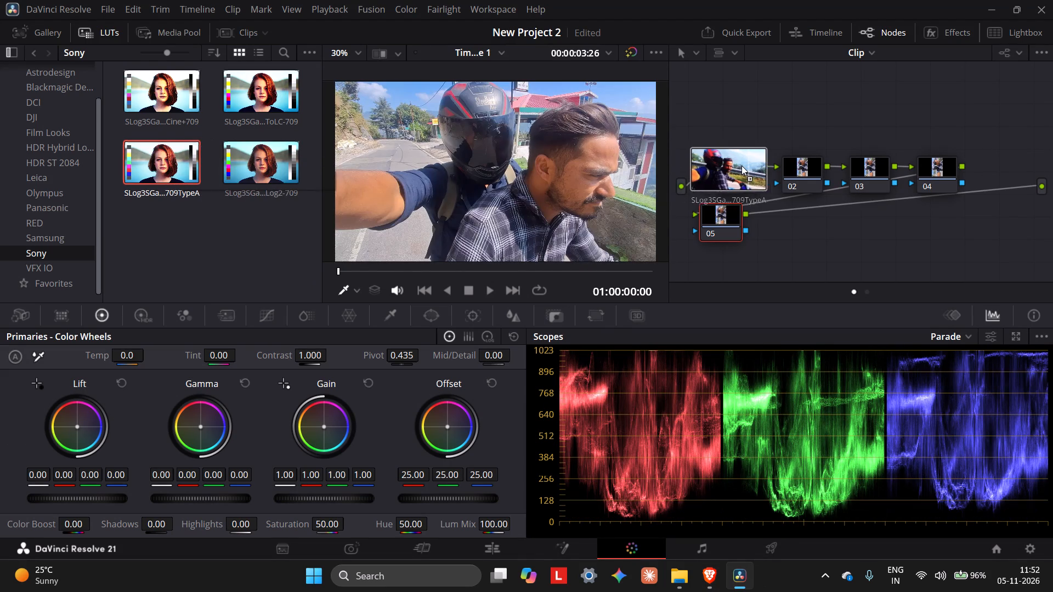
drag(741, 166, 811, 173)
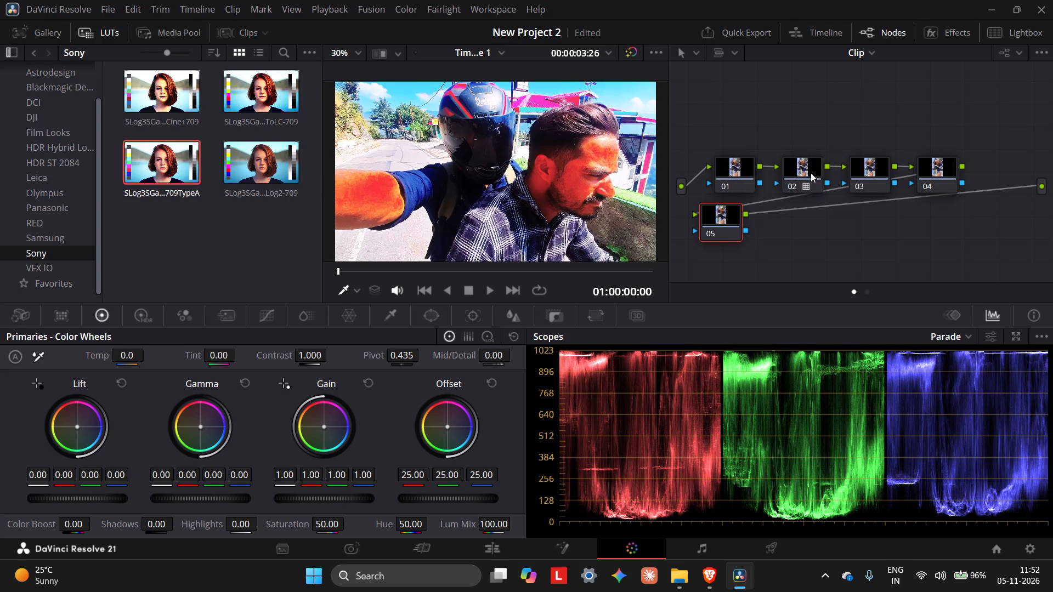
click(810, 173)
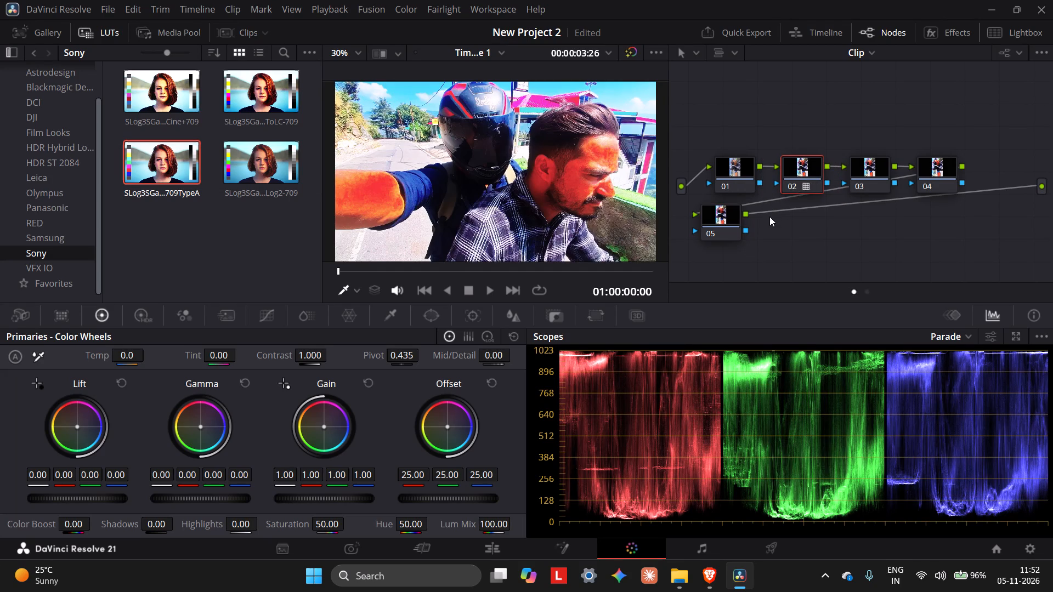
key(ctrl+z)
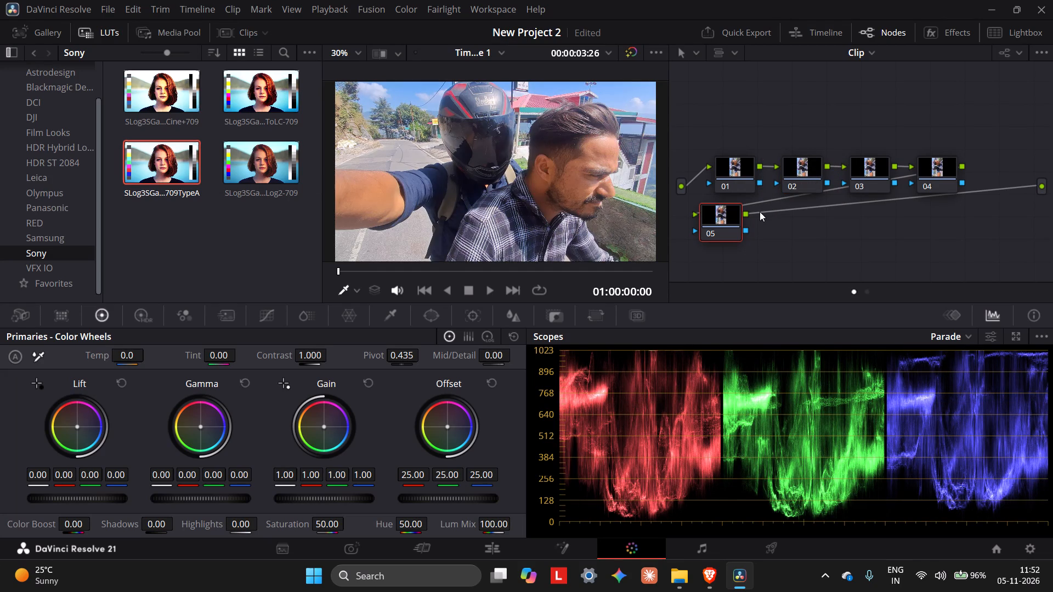
Select node 02 and apply the SLog3SGamut3.CineToLC-709TypeA LUT to it.
click(815, 170)
drag(139, 170, 341, 166)
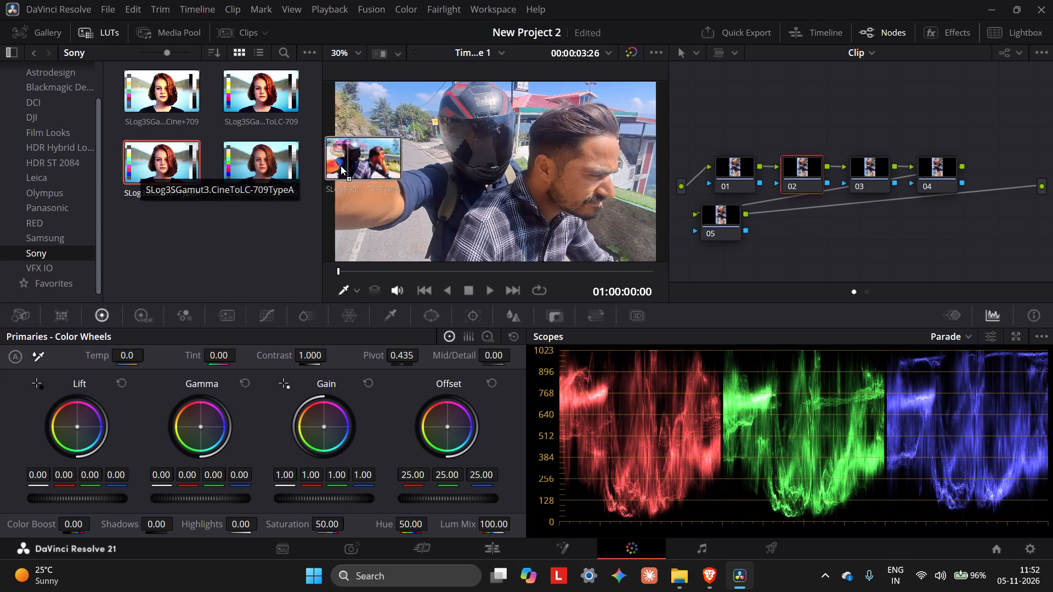
drag(341, 166, 784, 181)
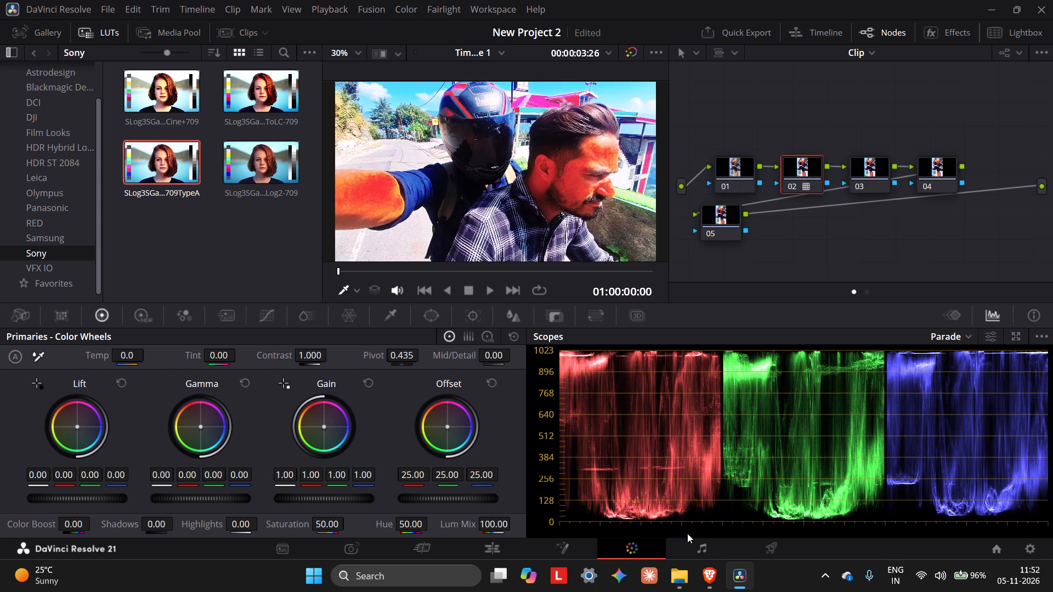
Switch to the browser tutorial and replay the part around 2:53 to examine what is done to the LUT node.
click(720, 580)
click(477, 232)
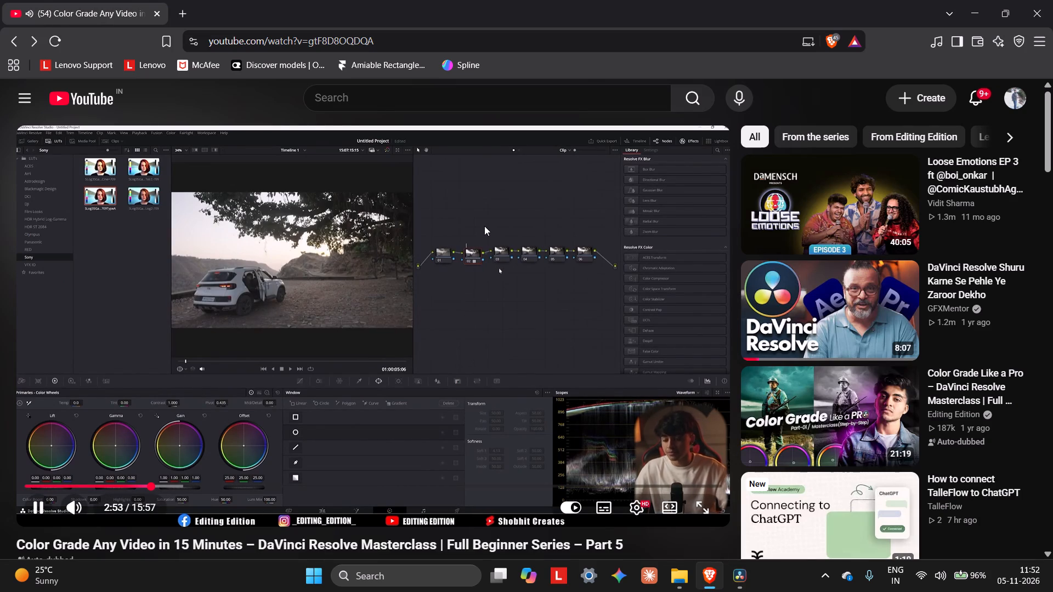
click(483, 229)
click(536, 268)
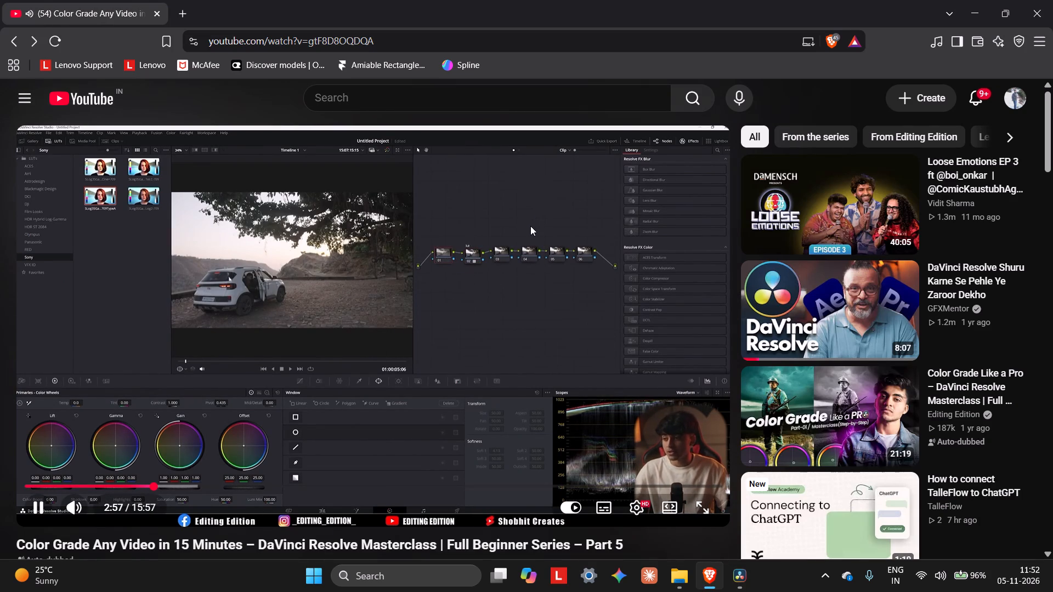
click(528, 225)
click(749, 580)
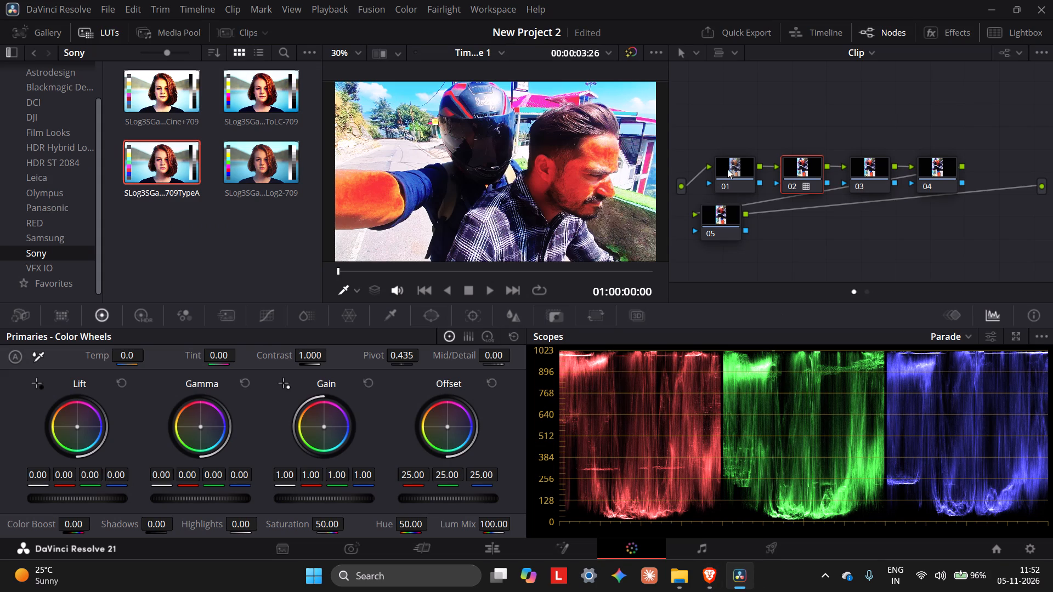
right_click(813, 158)
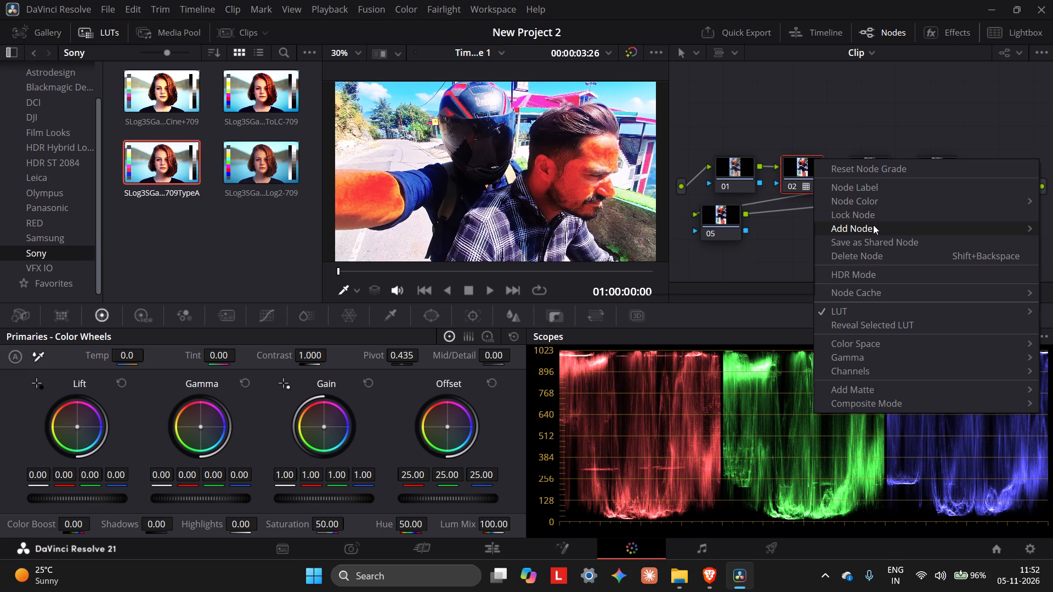
click(711, 591)
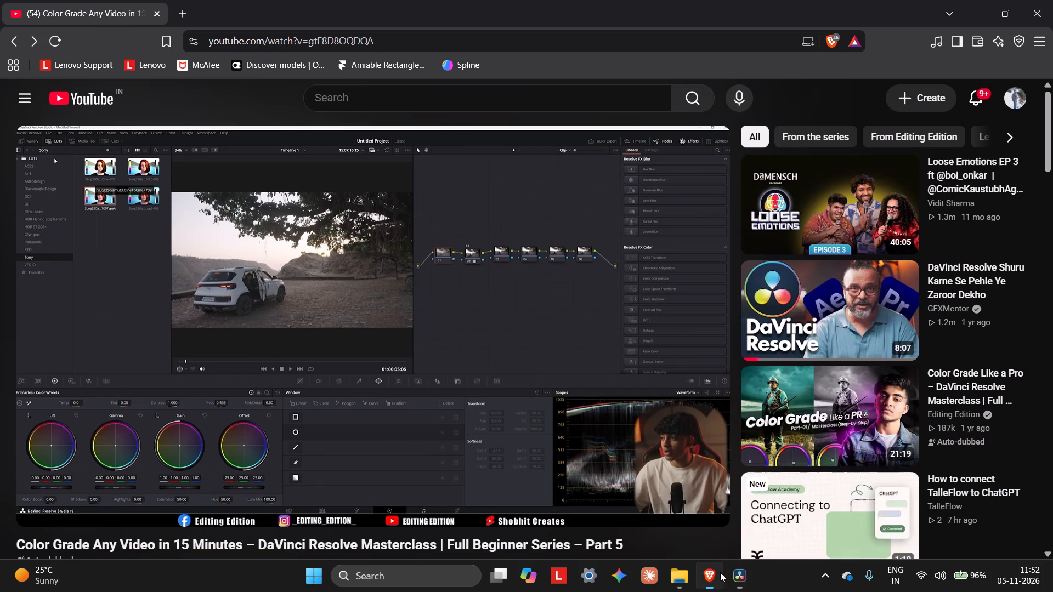
key(Left)
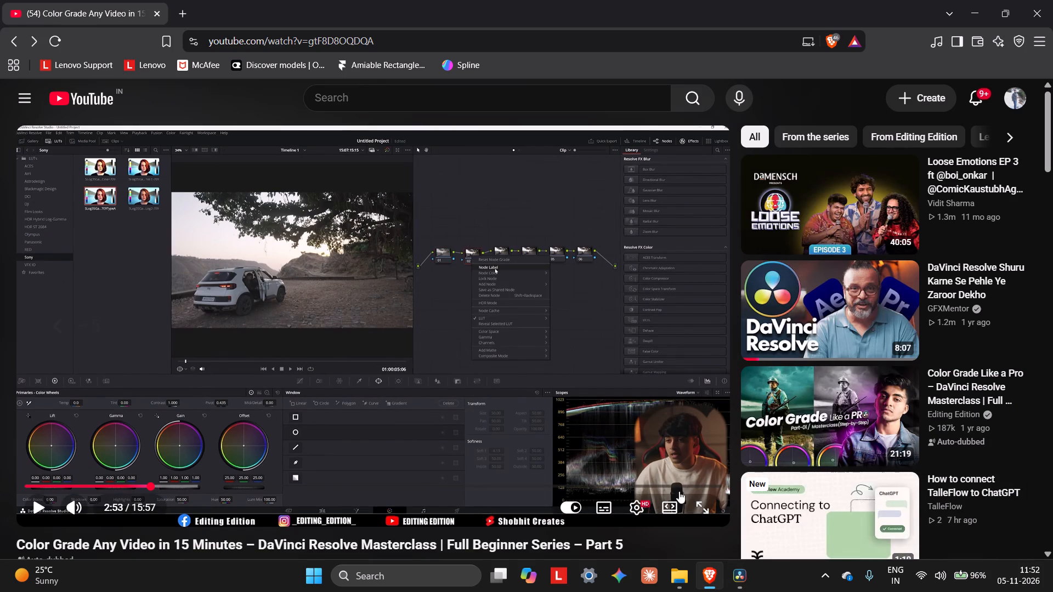
click(731, 559)
Return to DaVinci Resolve and label node 02 as "lut".
click(742, 572)
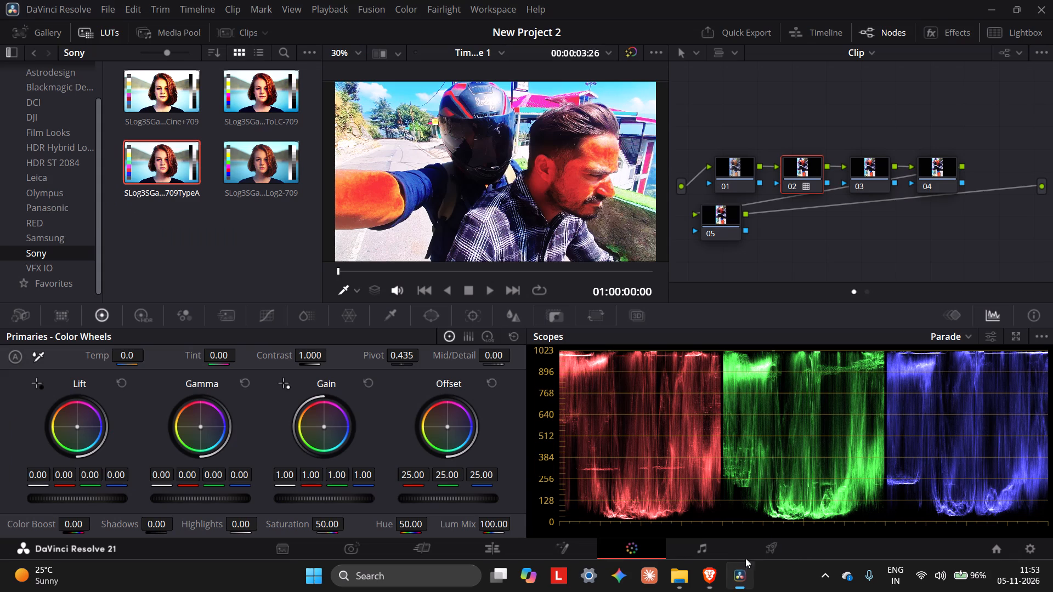
right_click(800, 173)
click(836, 200)
text(lut)
key(Return)
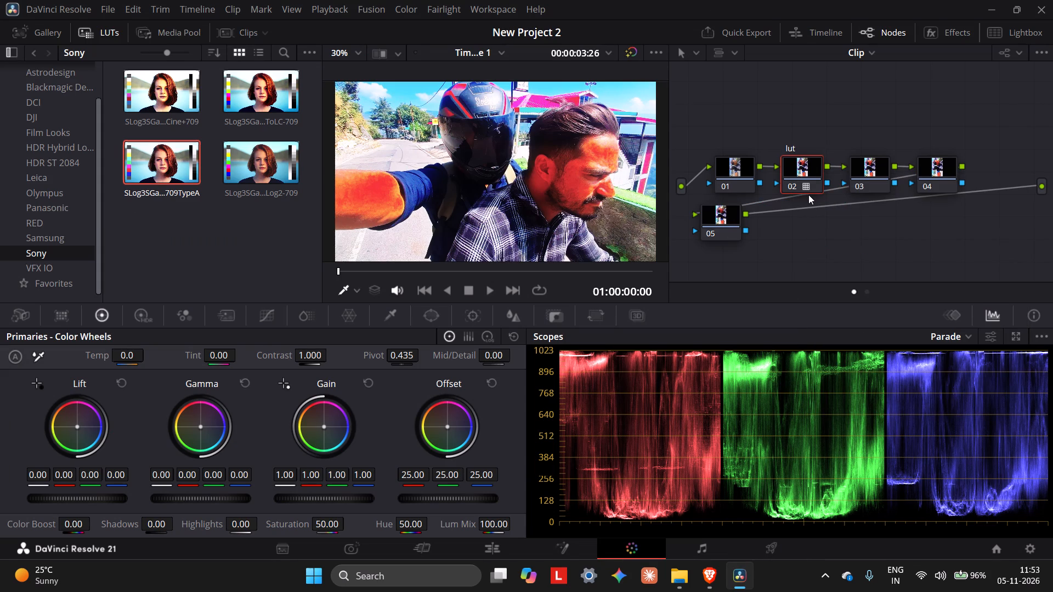
Check the tutorial's next part in the browser, switch back to DaVinci Resolve and select node 01.
click(719, 582)
click(444, 296)
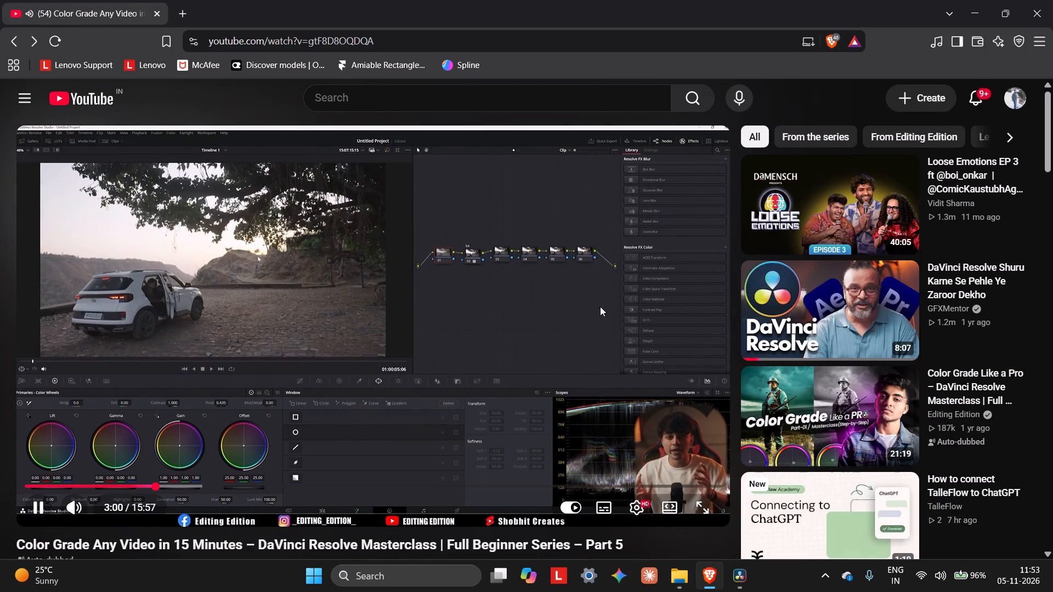
click(746, 578)
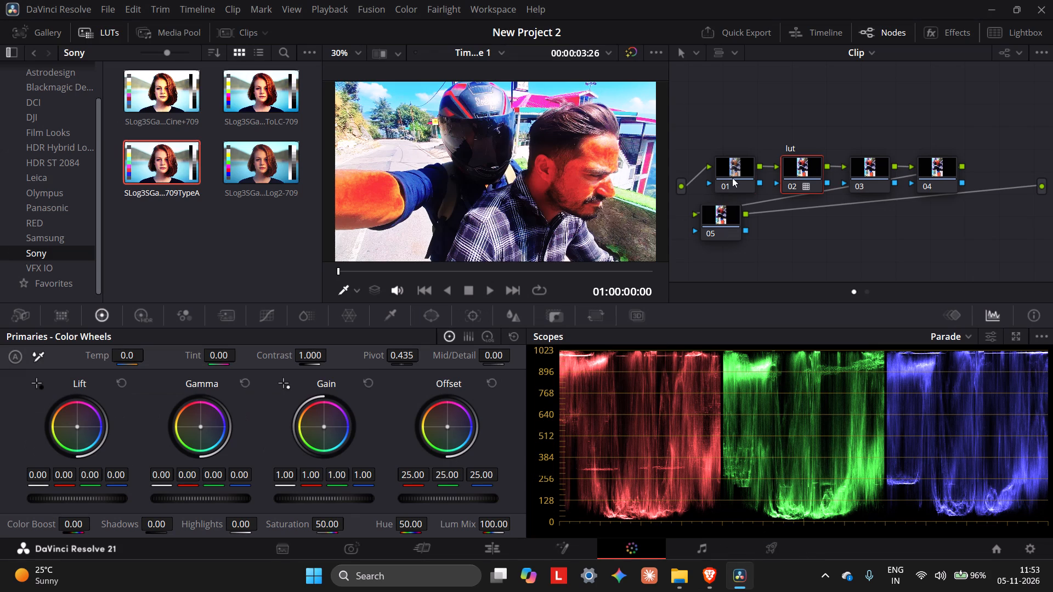
click(734, 177)
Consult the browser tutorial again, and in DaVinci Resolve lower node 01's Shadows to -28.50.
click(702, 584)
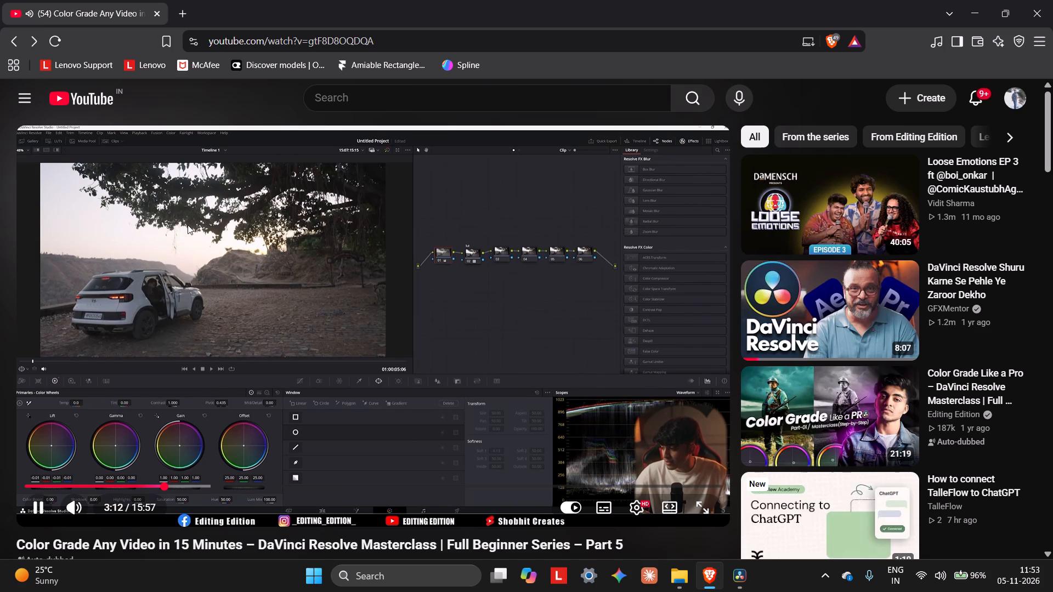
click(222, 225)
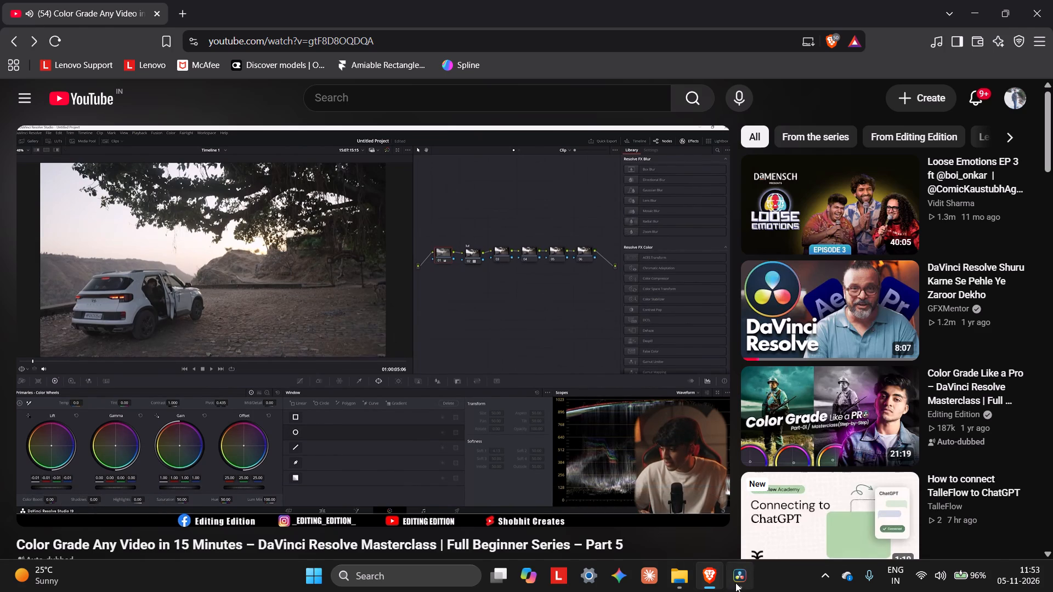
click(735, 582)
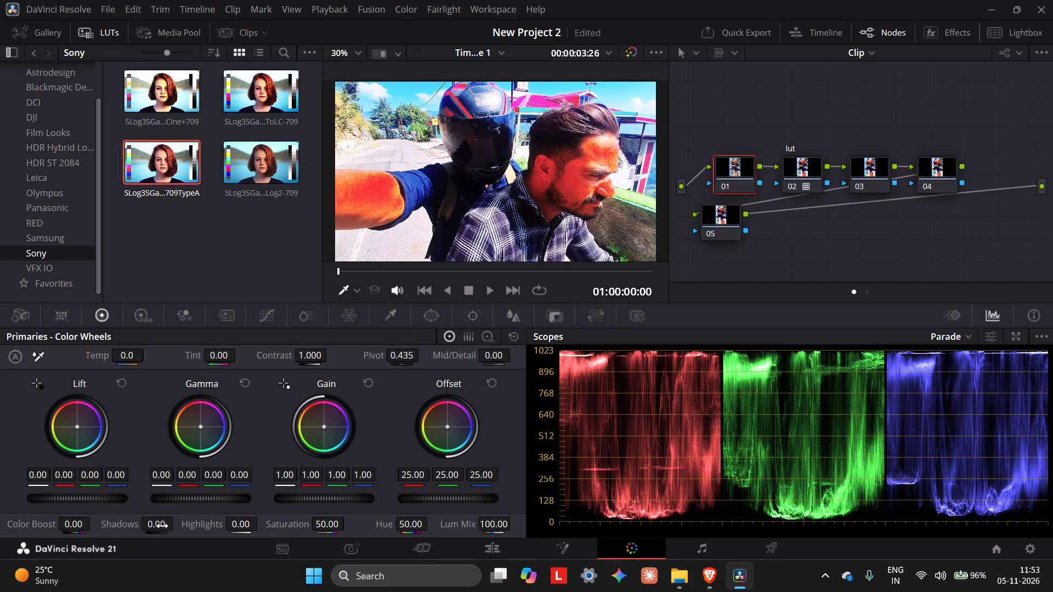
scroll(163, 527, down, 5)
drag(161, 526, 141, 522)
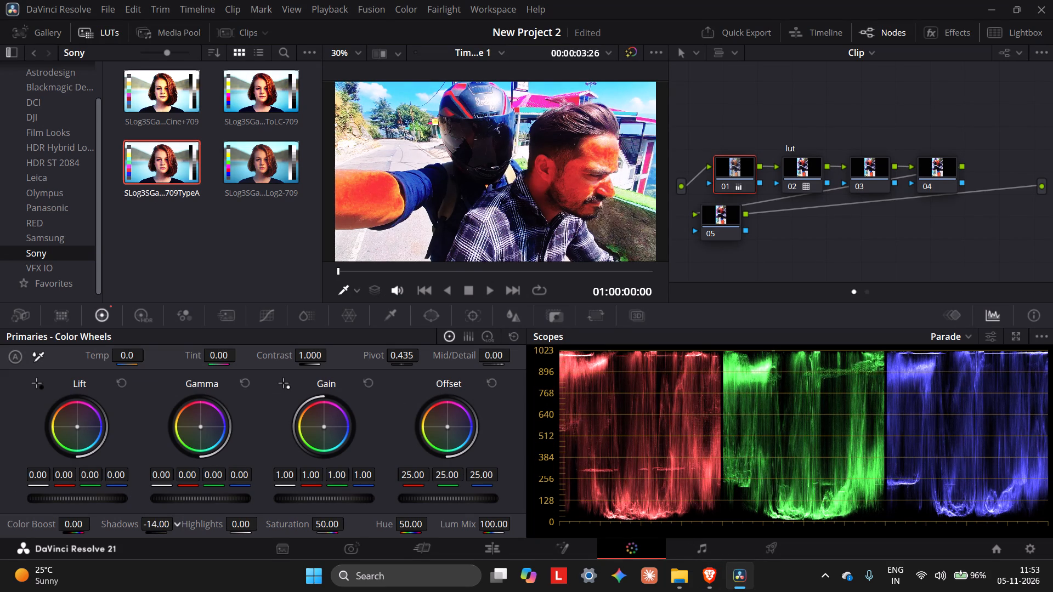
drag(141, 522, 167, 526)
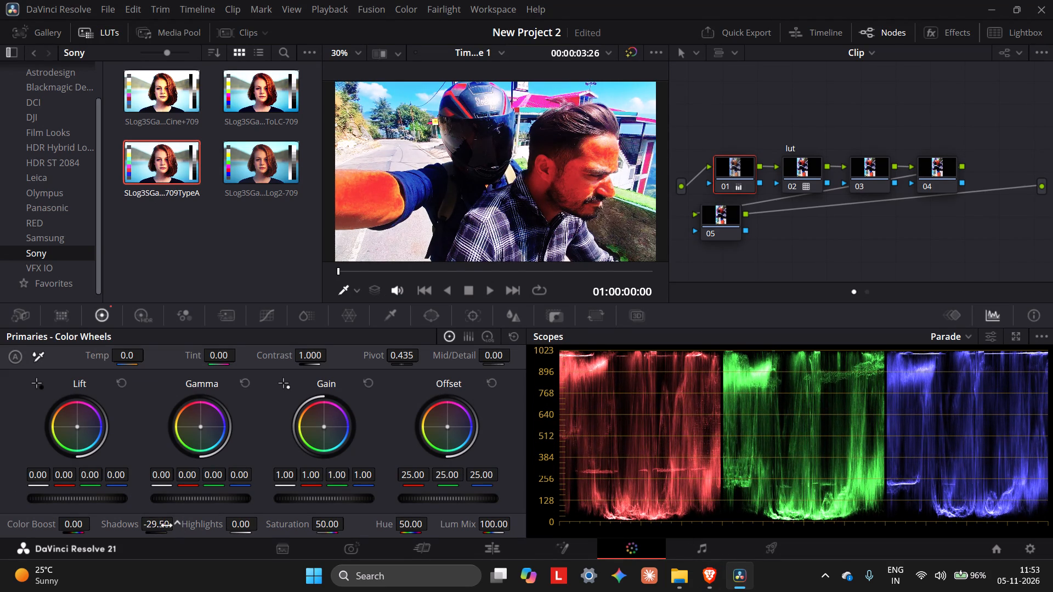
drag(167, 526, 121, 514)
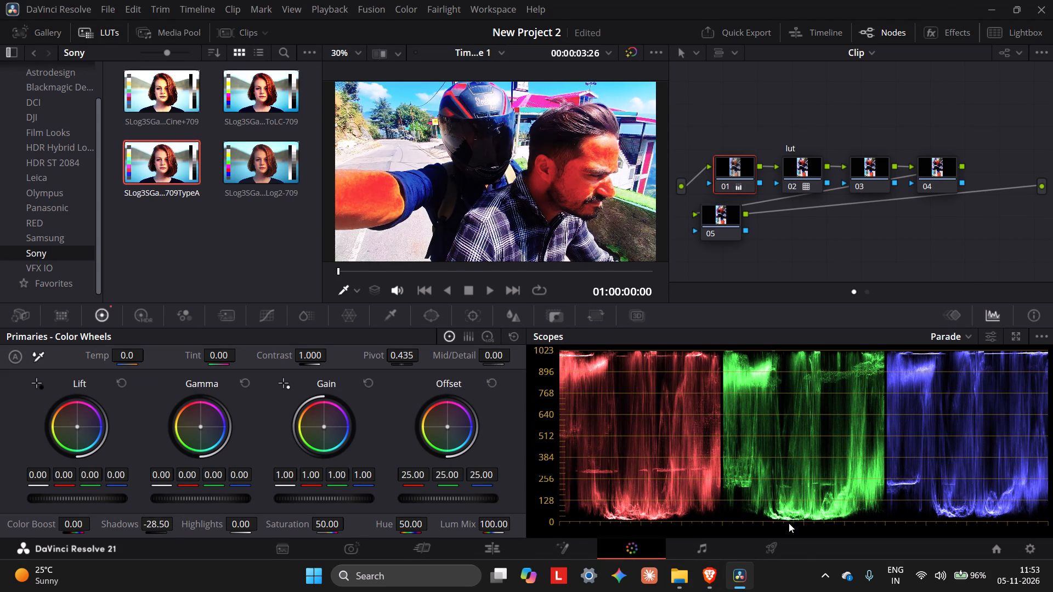
Replay the tutorial from about 3:05 in full screen in the browser to examine which control is adjusted on node 01.
click(718, 583)
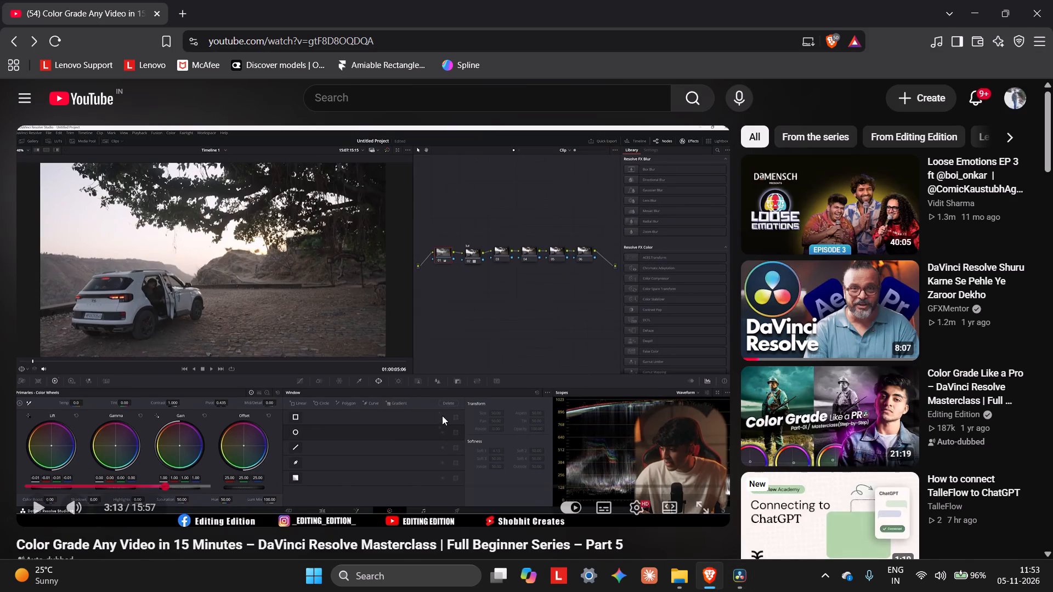
click(406, 392)
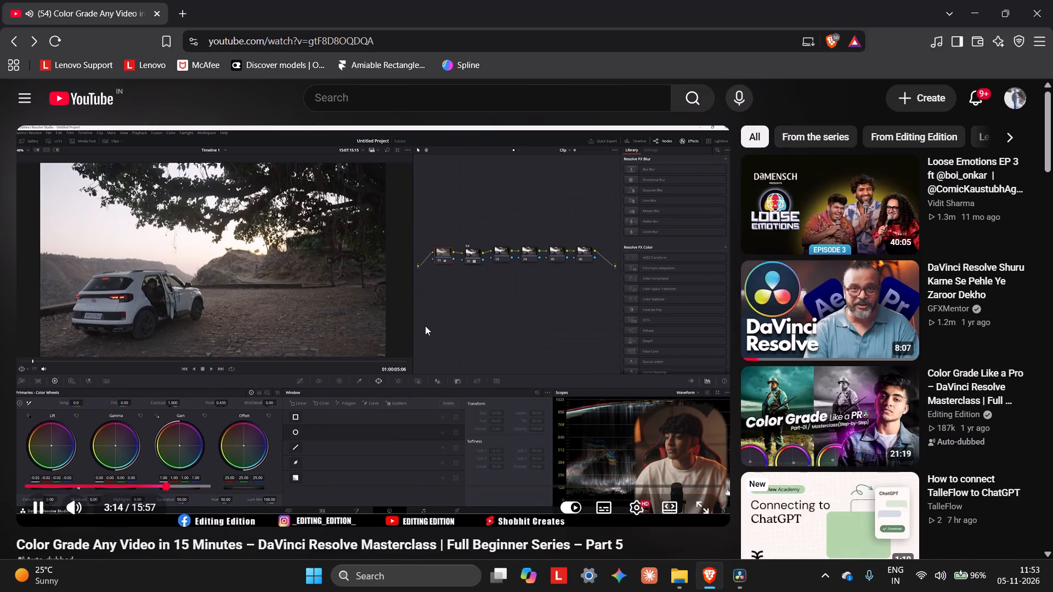
click(425, 326)
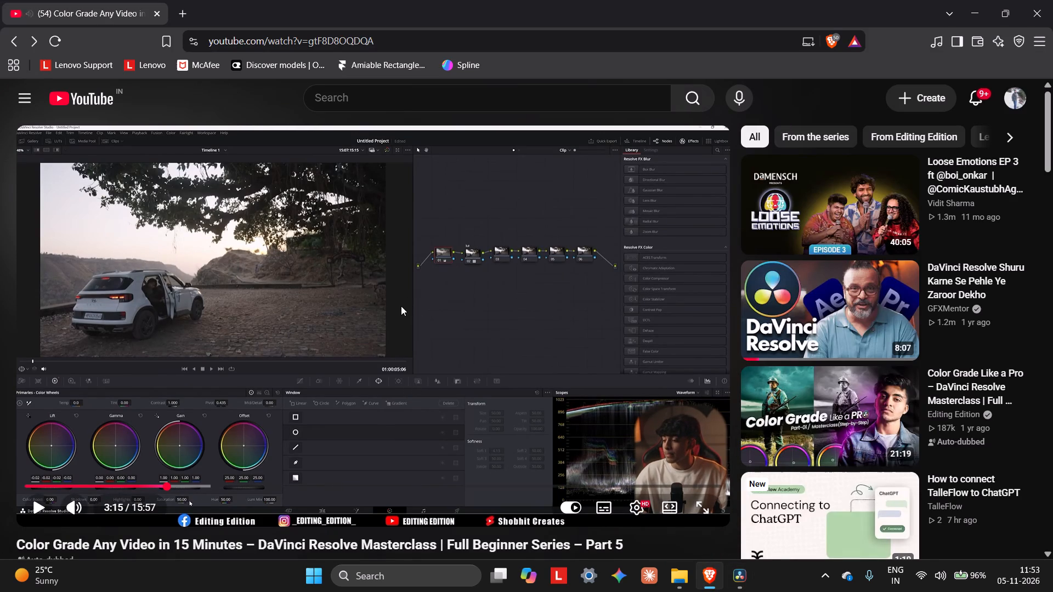
click(689, 506)
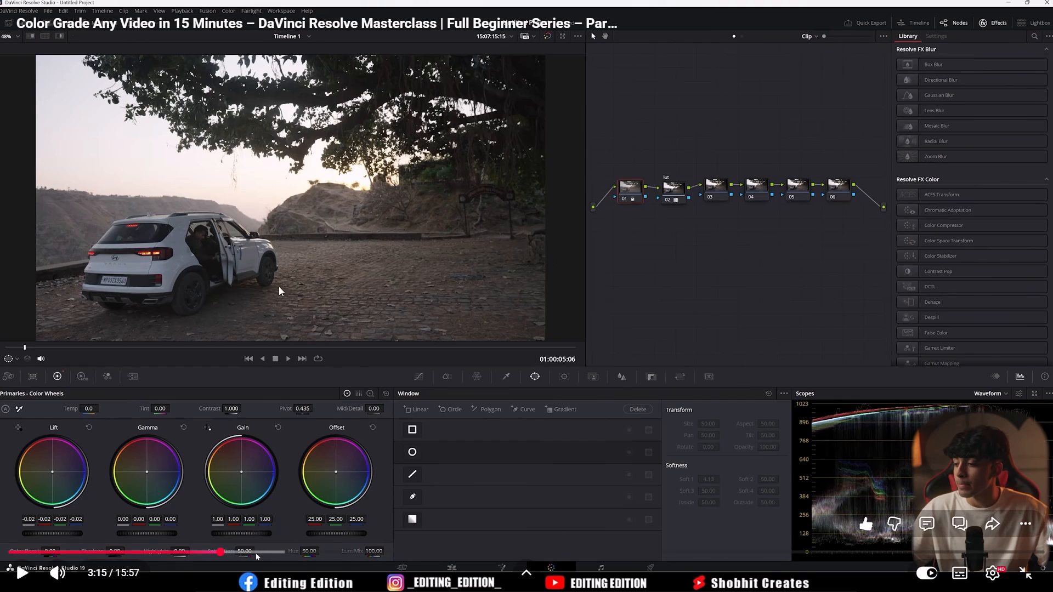
key(Left)
key(Left)
key(space)
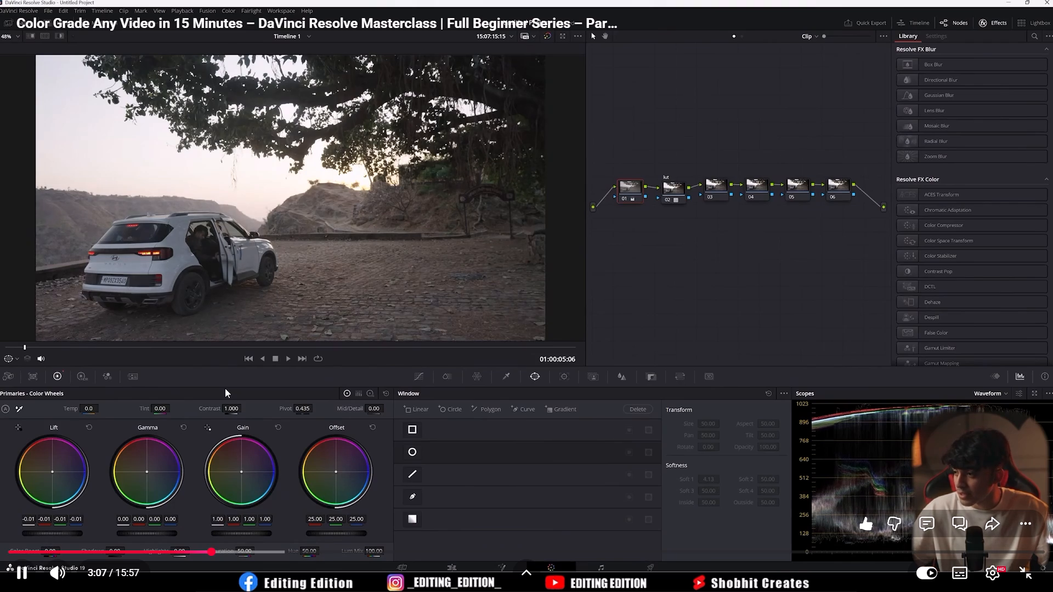
key(space)
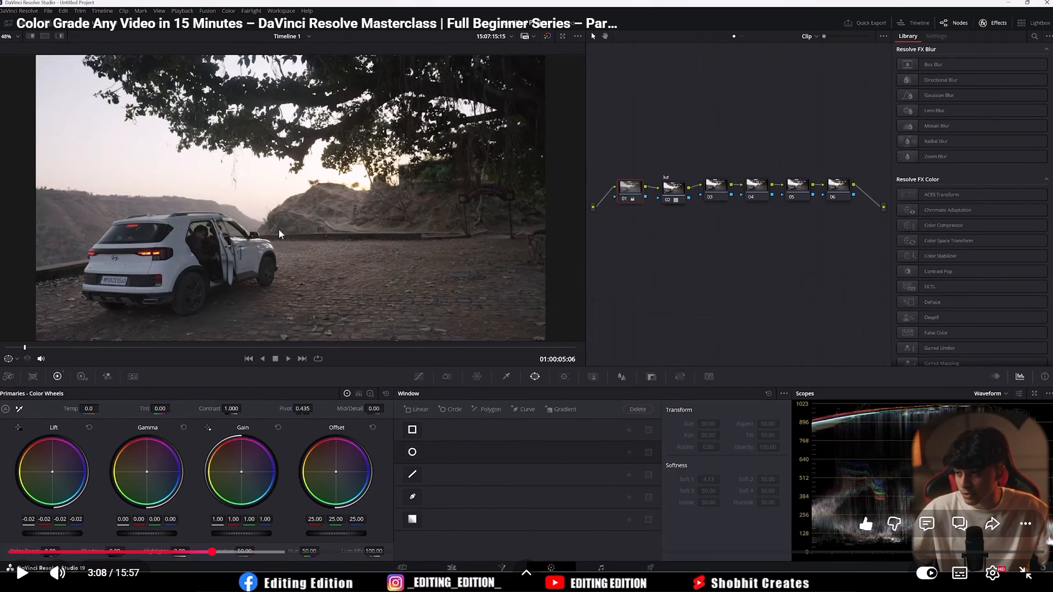
key(Escape)
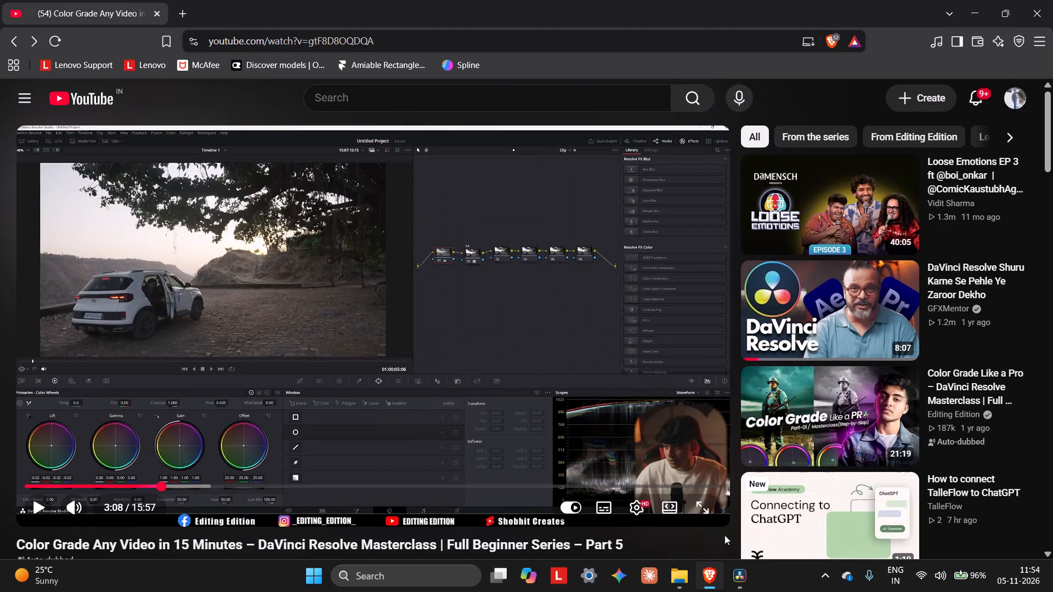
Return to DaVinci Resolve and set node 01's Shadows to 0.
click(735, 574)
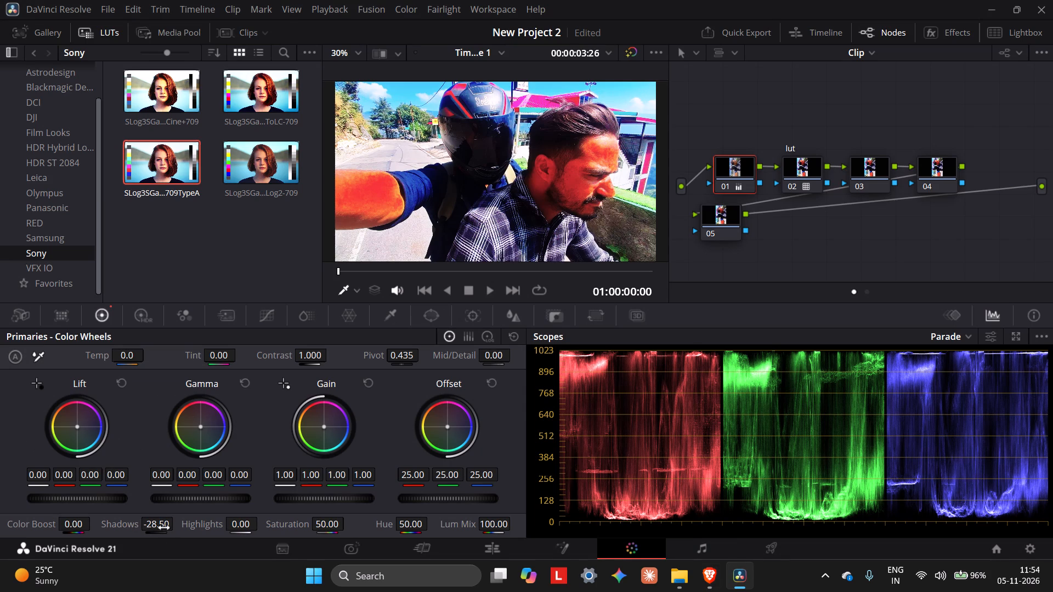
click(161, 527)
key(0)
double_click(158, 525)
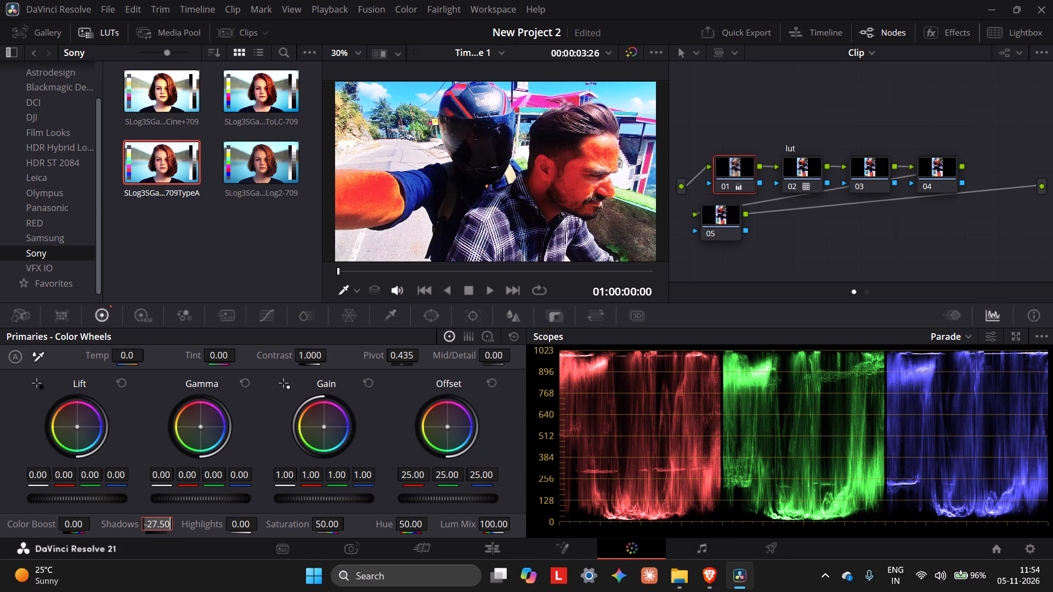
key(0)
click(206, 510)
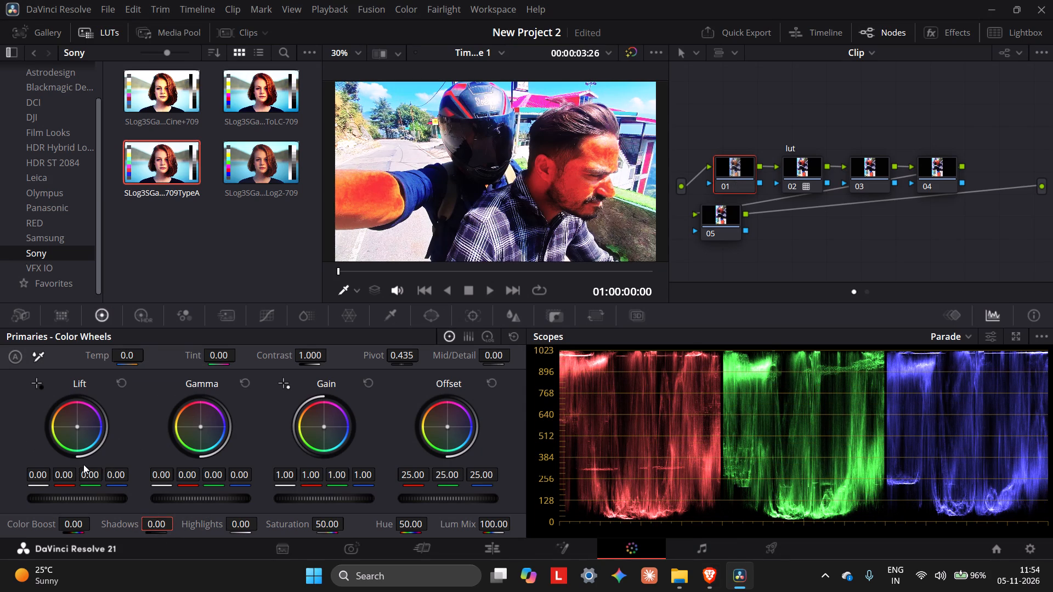
Lower node 01's master Lift to -0.02 on all channels.
scroll(75, 497, down, 1)
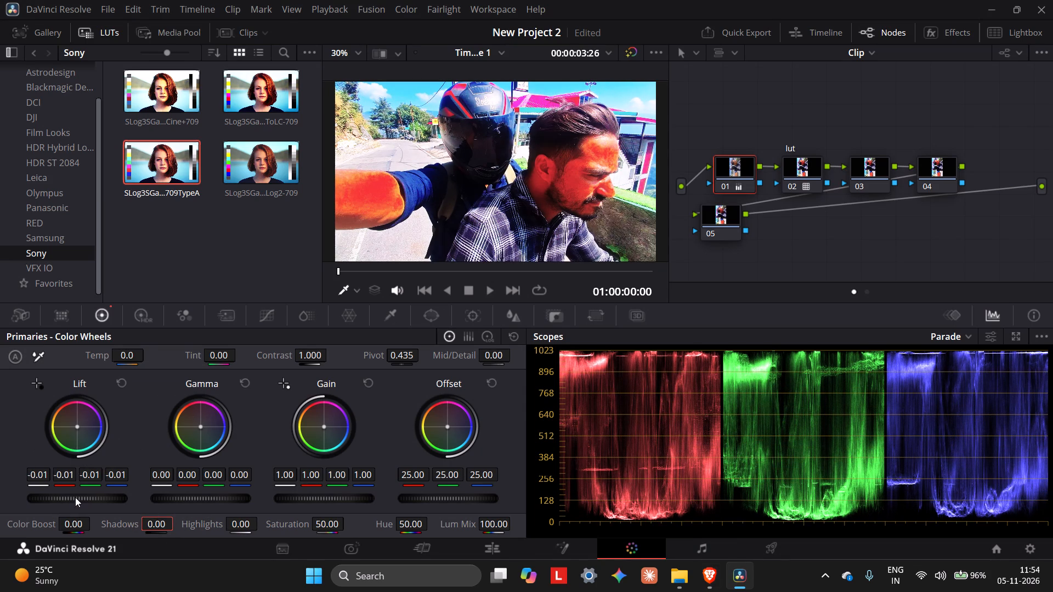
scroll(75, 497, down, 1)
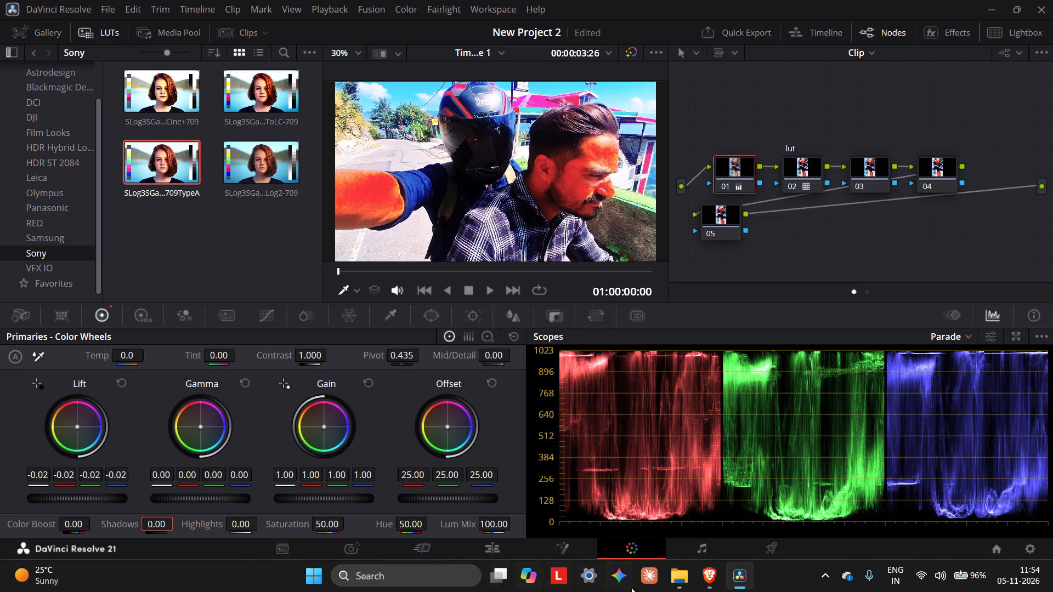
Check the scope used in the browser tutorial and switch the scopes in DaVinci Resolve to Waveform.
click(710, 576)
click(307, 262)
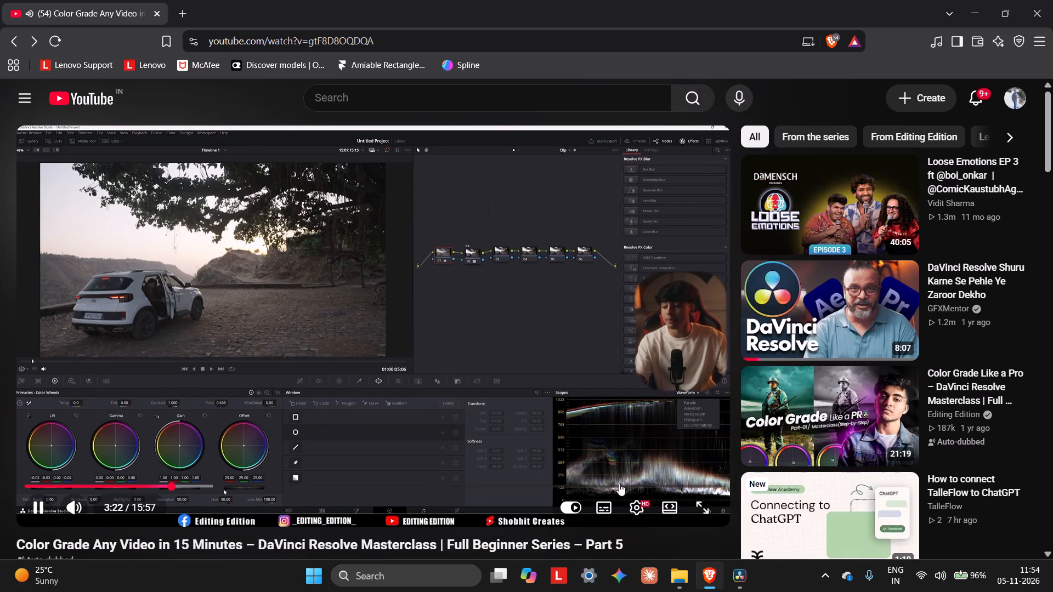
click(739, 591)
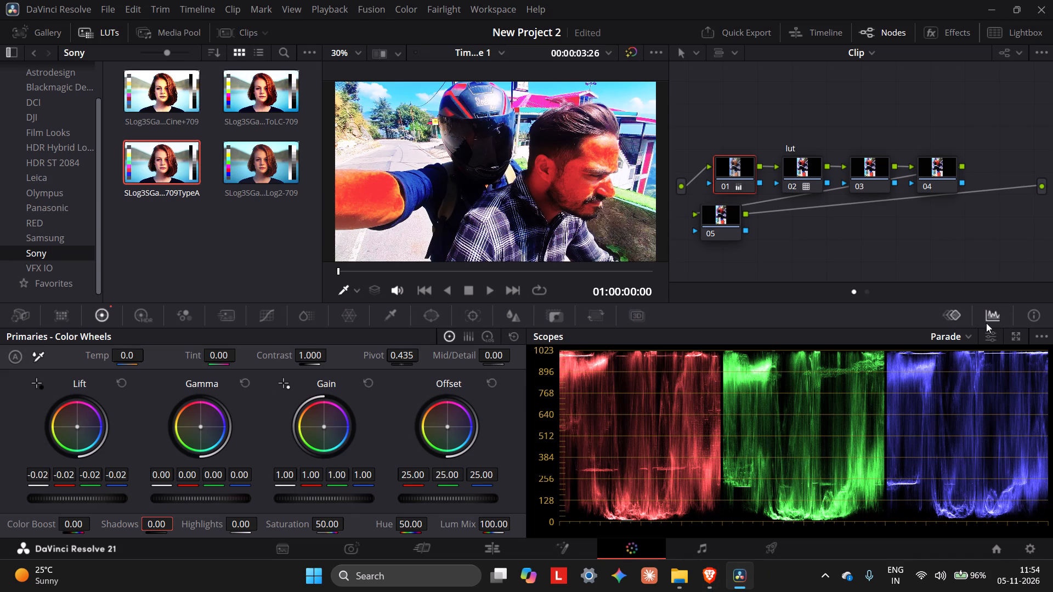
click(960, 333)
click(975, 373)
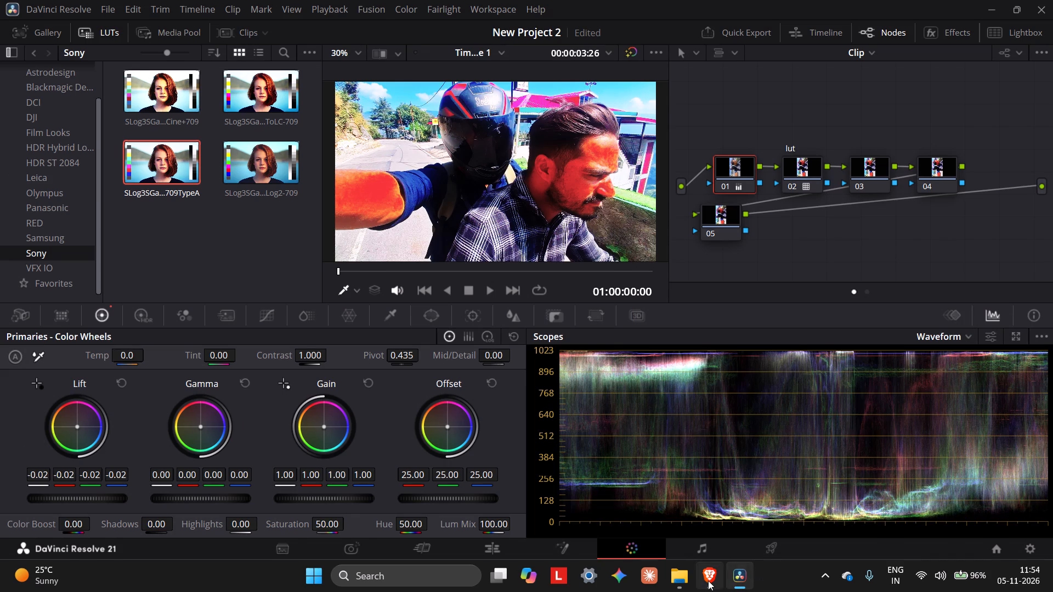
Check the browser tutorial briefly and lower node 01's master Lift to -0.04 on all channels in DaVinci Resolve.
click(708, 580)
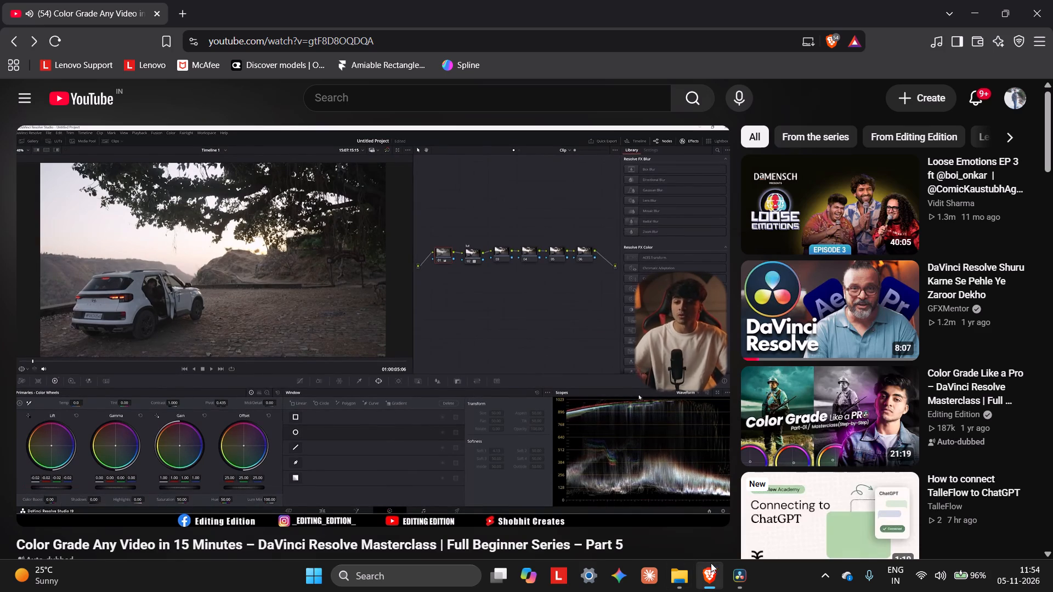
click(734, 582)
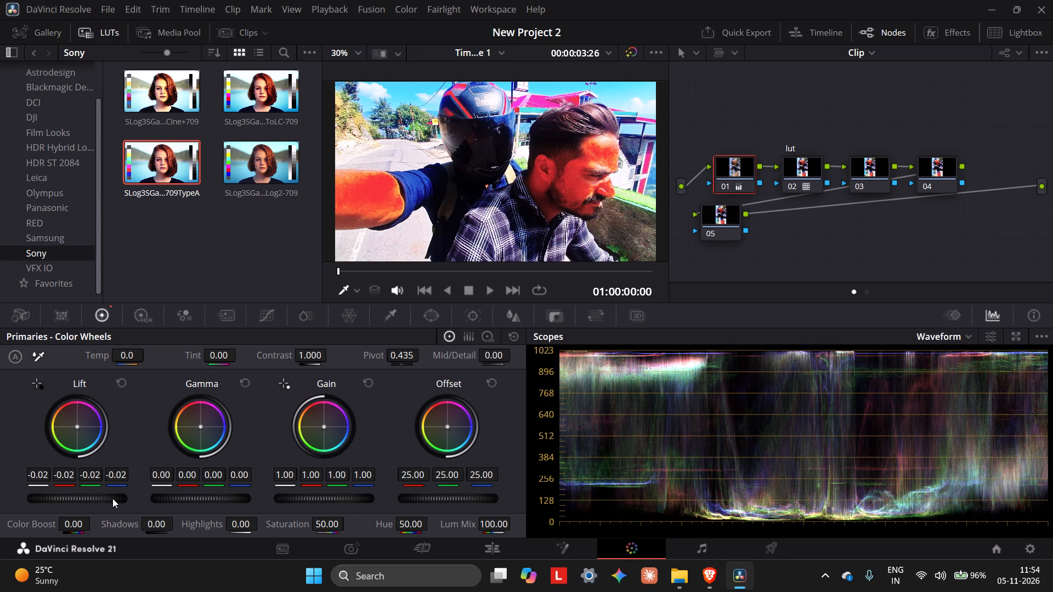
scroll(112, 498, down, 2)
Replay the browser tutorial from about 3:40 and set node 01's master Gain to 0.93 on all channels in DaVinci Resolve.
click(709, 574)
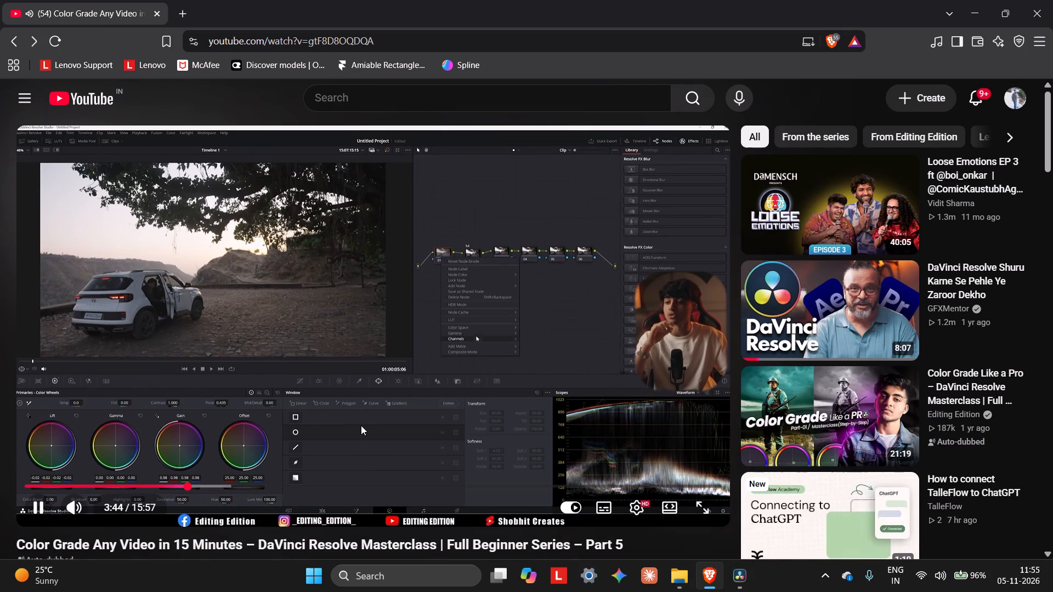
key(Left)
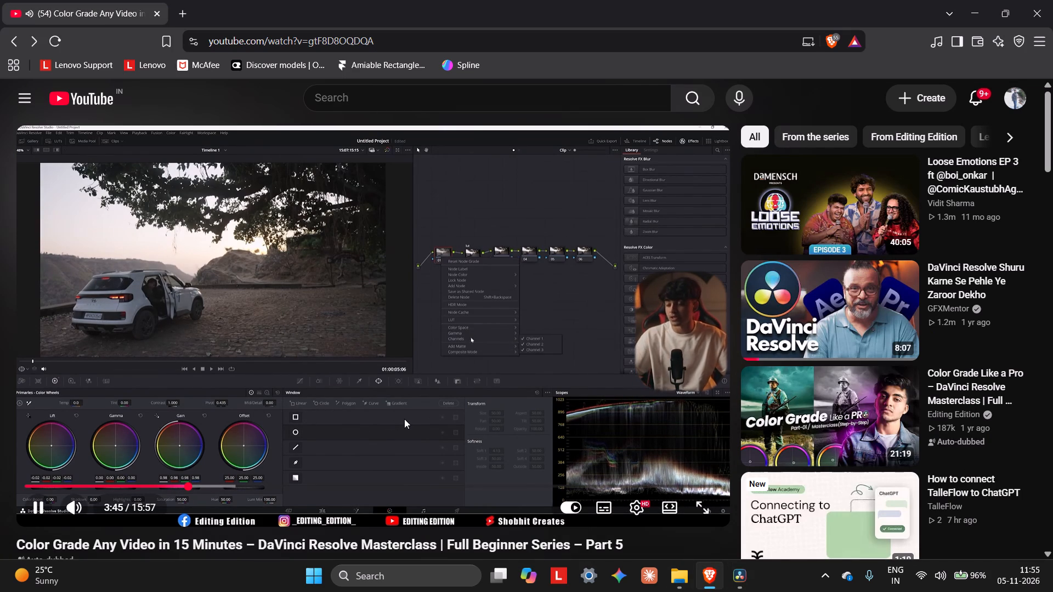
key(Left)
key(Left)
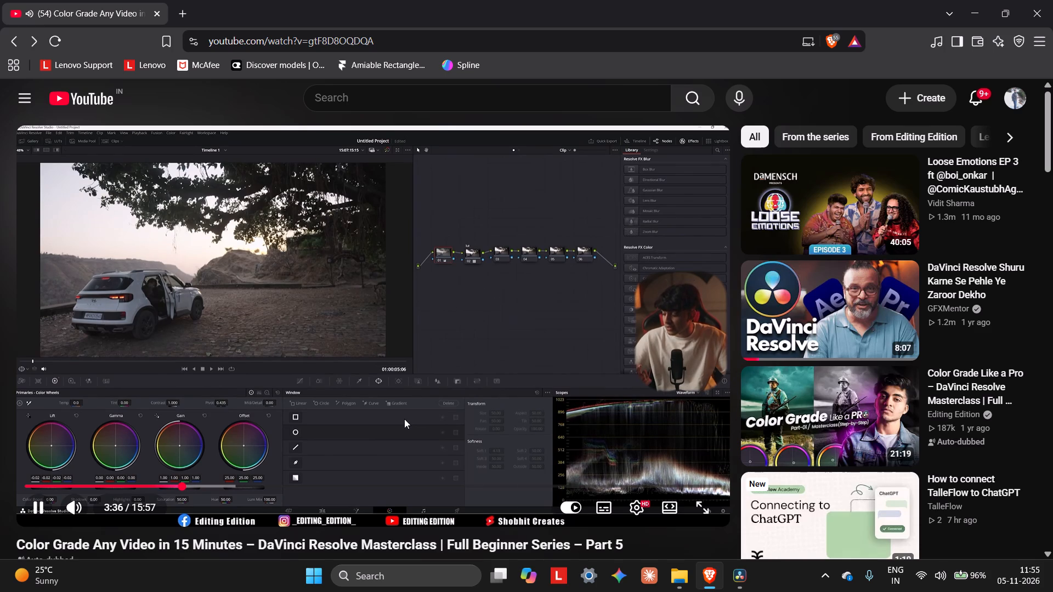
click(285, 386)
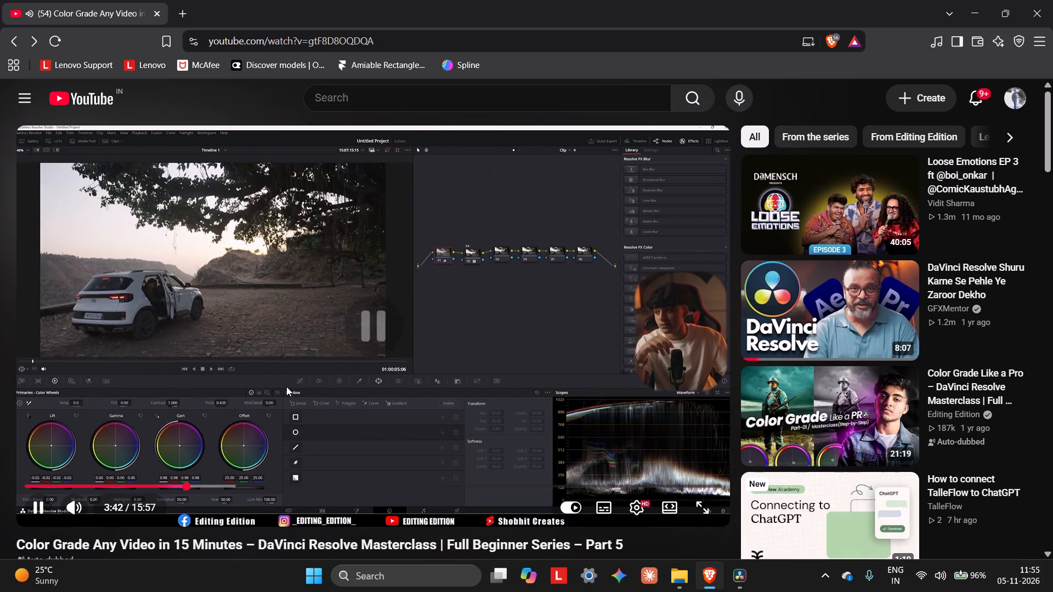
click(738, 585)
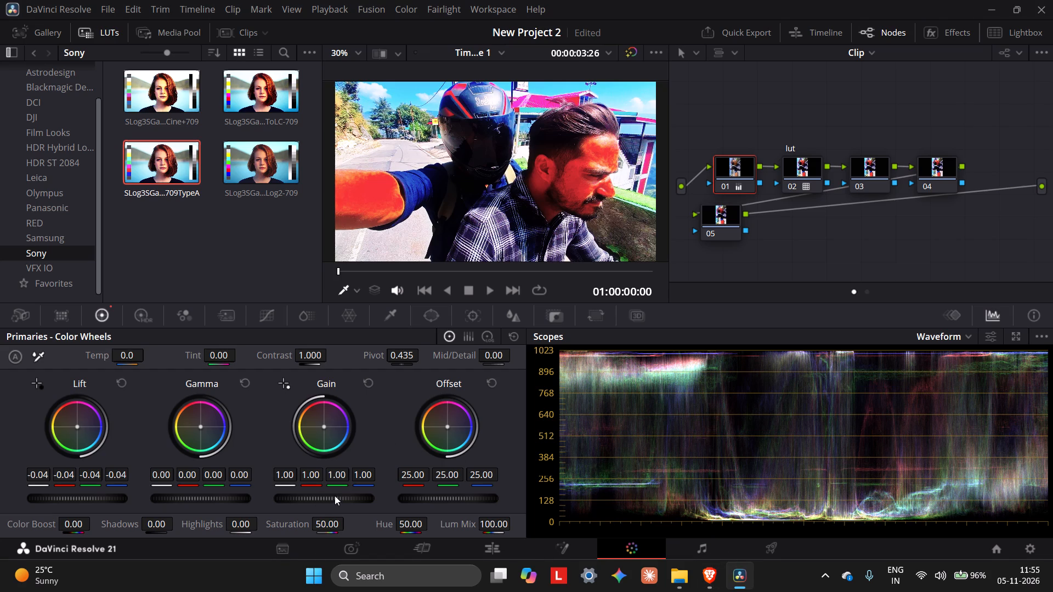
scroll(329, 496, up, 2)
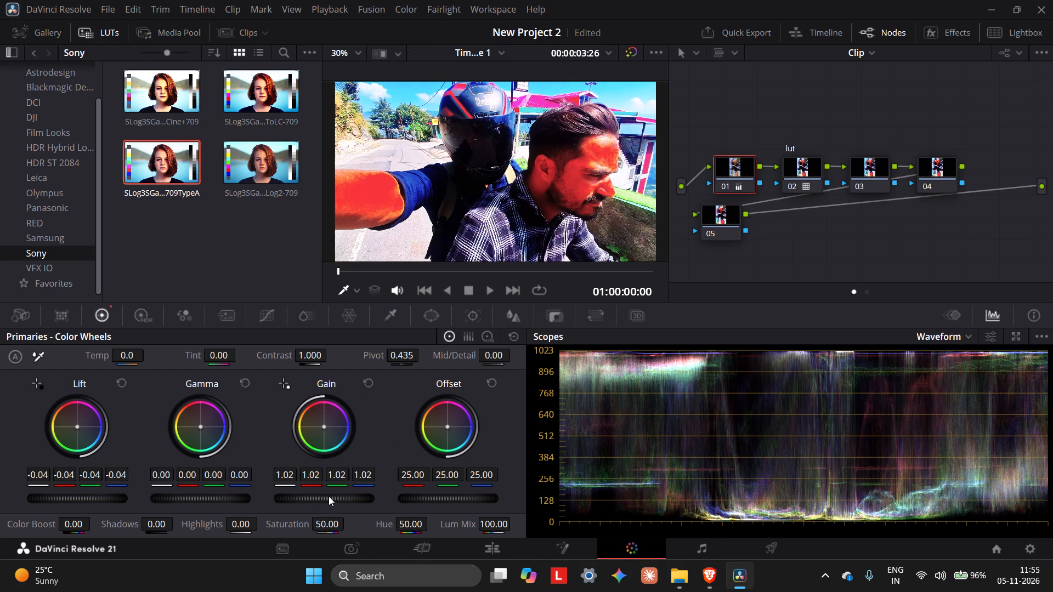
scroll(329, 496, up, 2)
scroll(325, 498, down, 7)
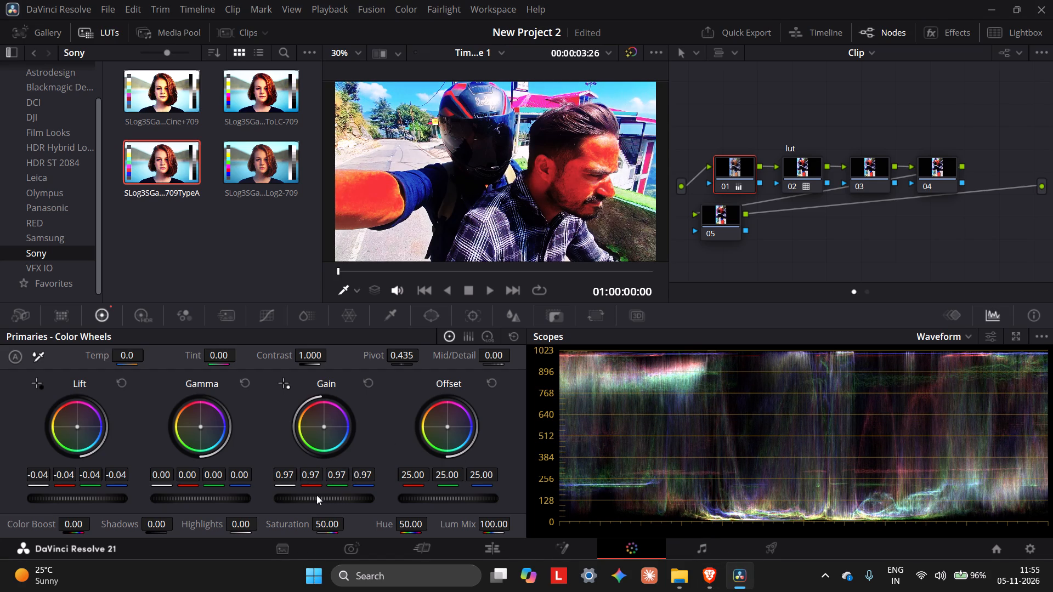
scroll(316, 495, down, 6)
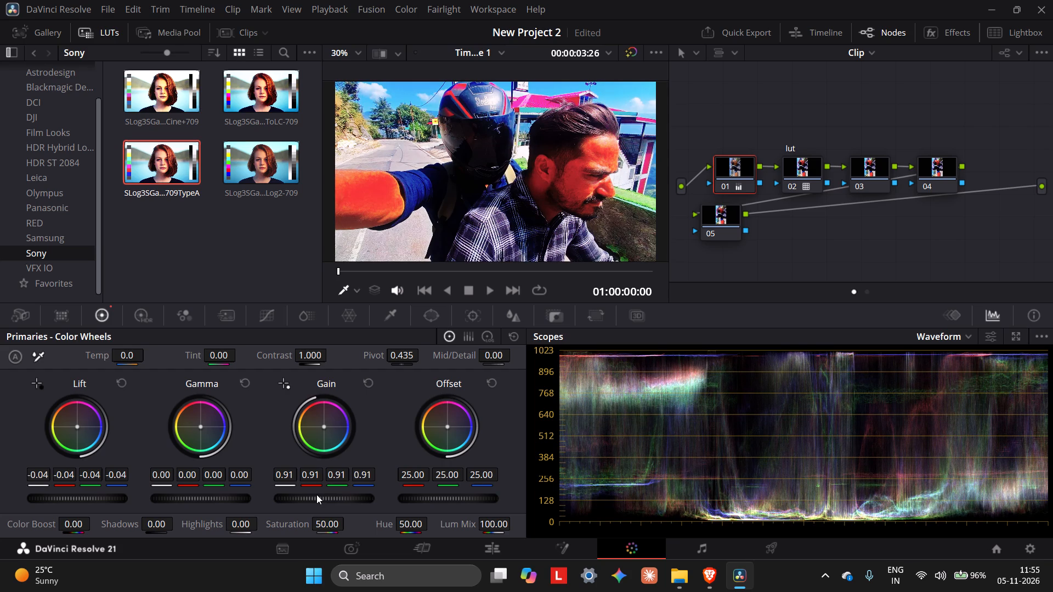
scroll(316, 494, up, 2)
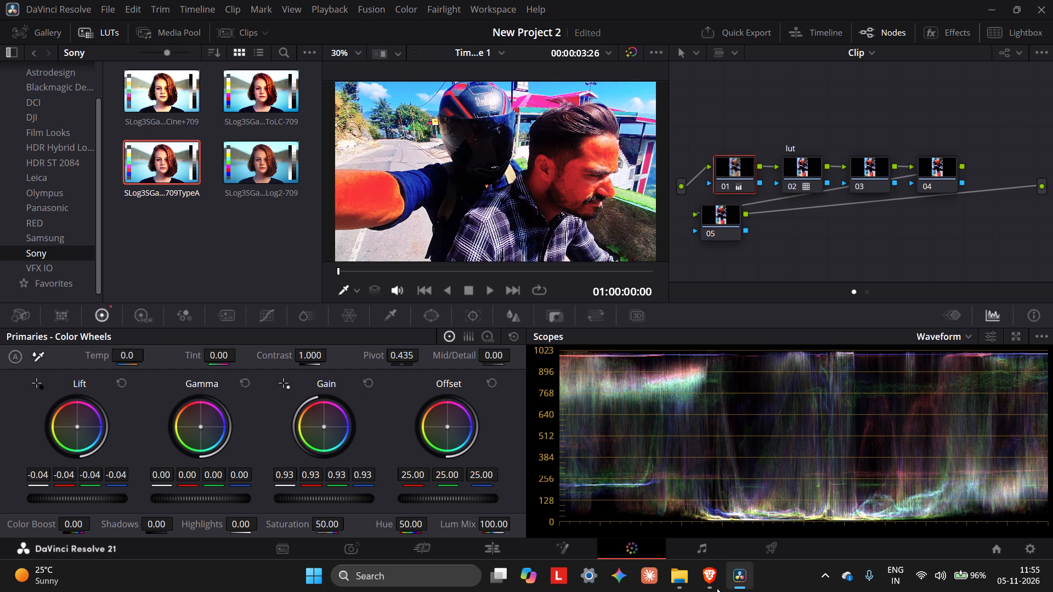
Follow the browser tutorial to about 3:51 and label node 01 "corection" in DaVinci Resolve.
click(711, 591)
click(491, 400)
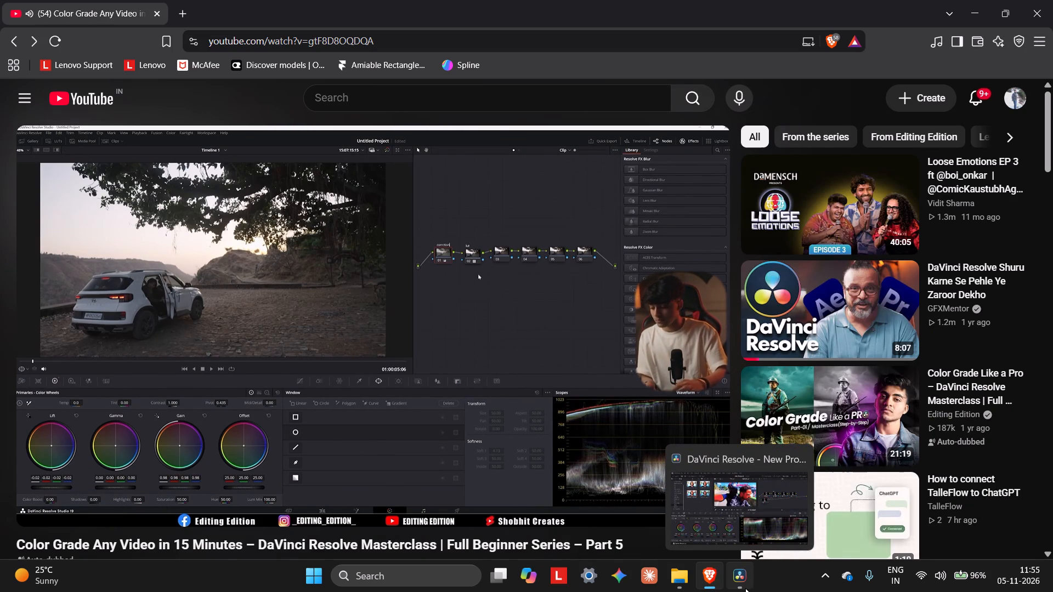
click(425, 292)
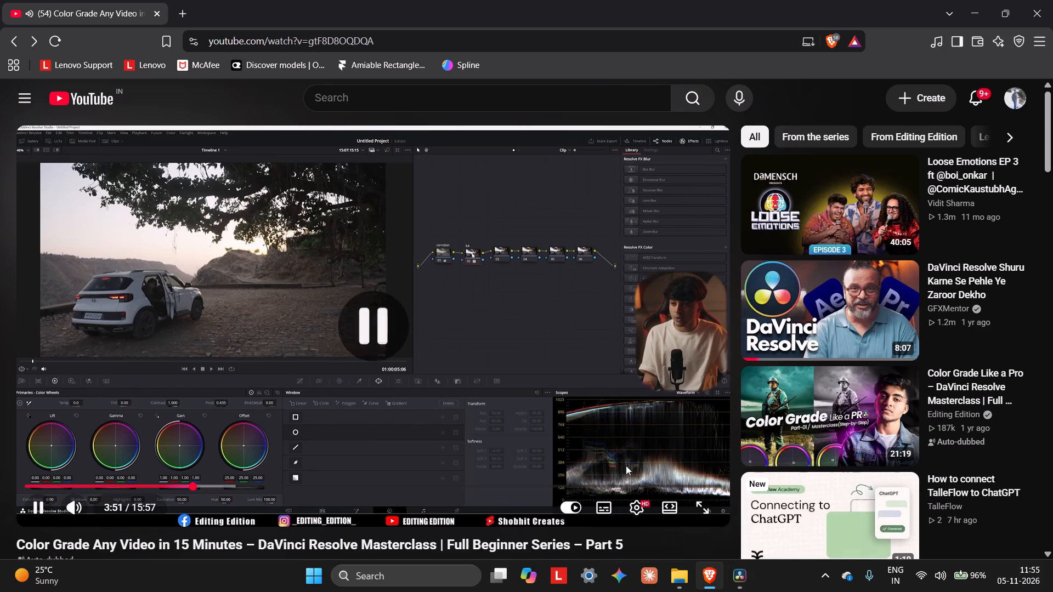
click(734, 584)
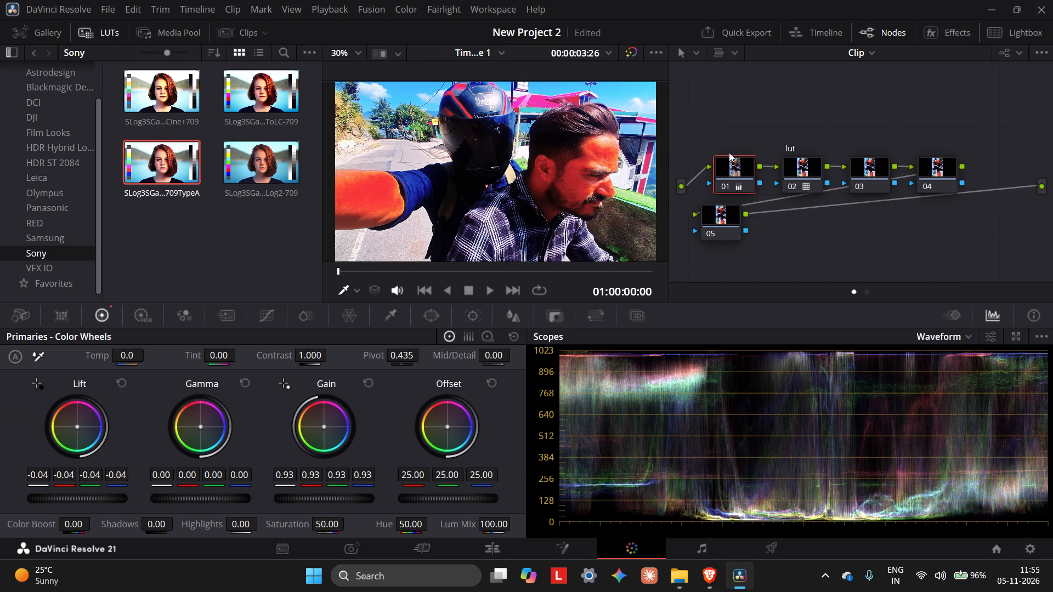
right_click(729, 153)
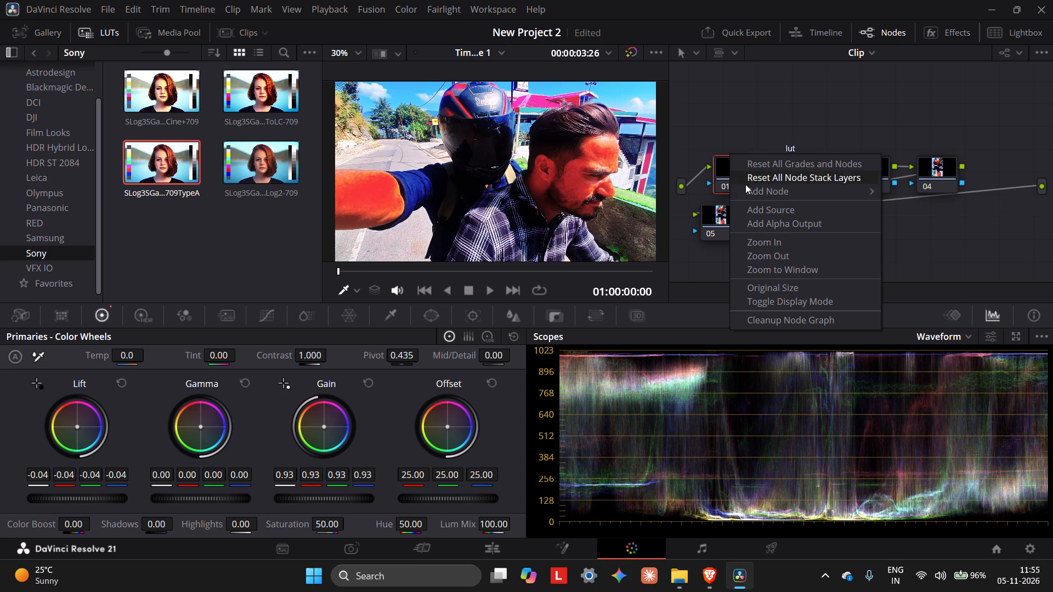
click(724, 179)
right_click(724, 179)
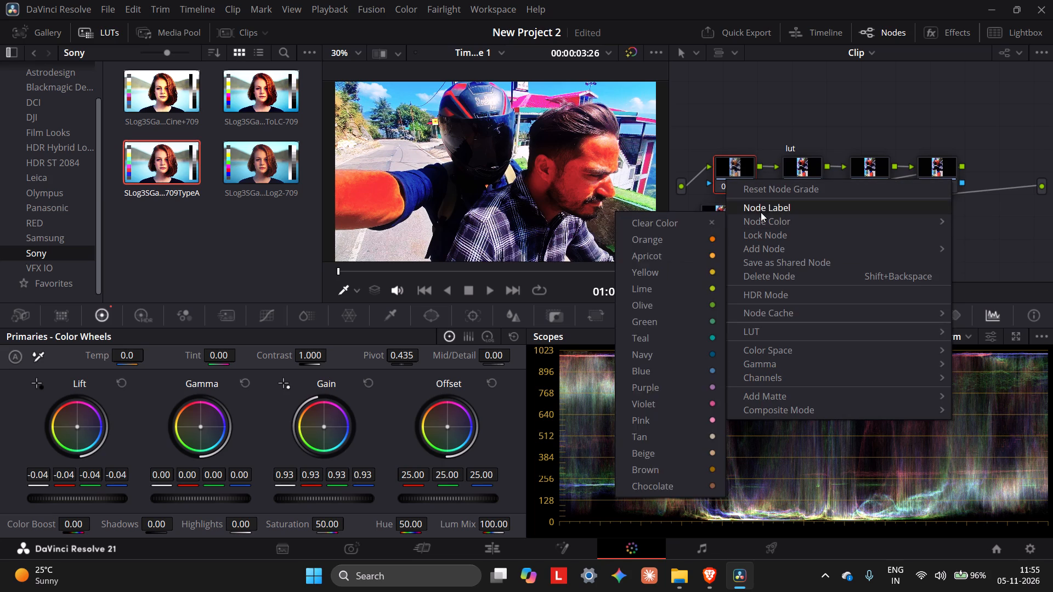
click(761, 212)
text(corection)
key(Return)
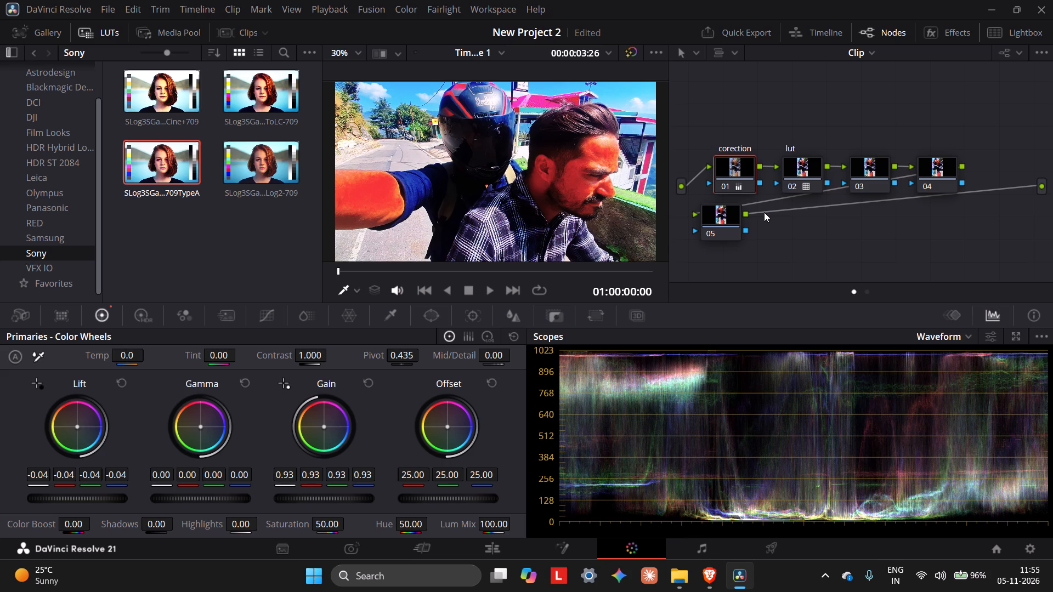
Watch the browser tutorial's temperature adjustment at about 3:56 and raise node 03's Temp to 1050 in DaVinci Resolve.
click(715, 581)
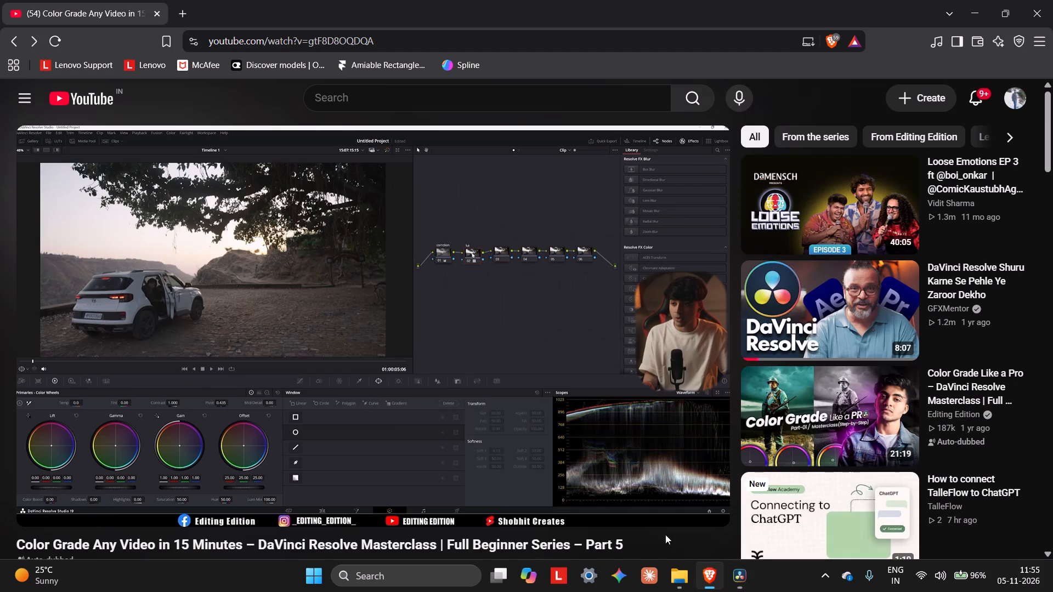
click(510, 327)
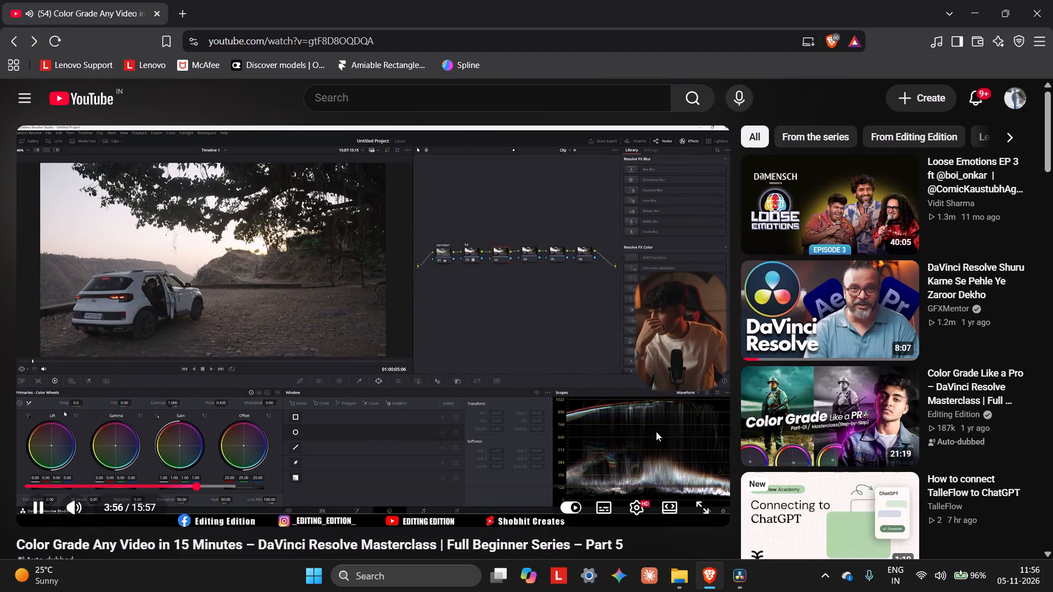
click(556, 314)
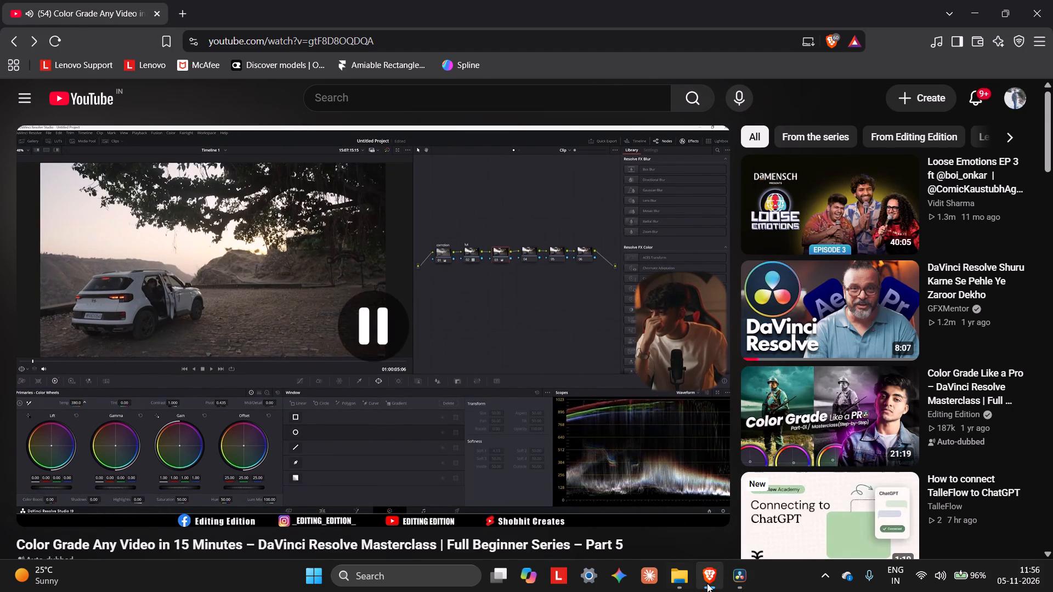
click(729, 581)
click(870, 173)
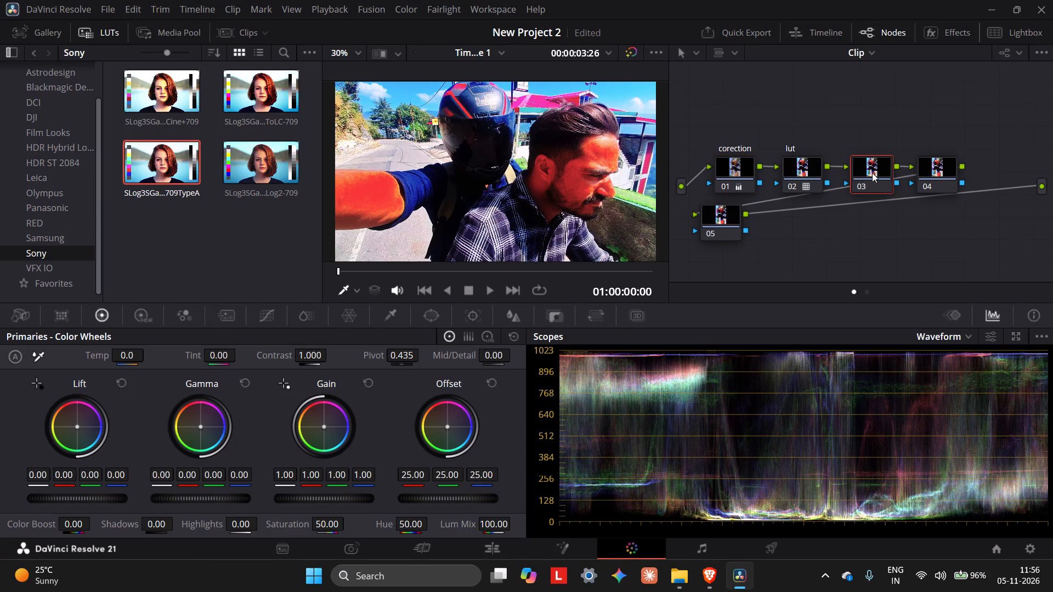
scroll(125, 355, up, 4)
scroll(128, 352, down, 9)
drag(133, 354, 166, 357)
drag(166, 357, 205, 361)
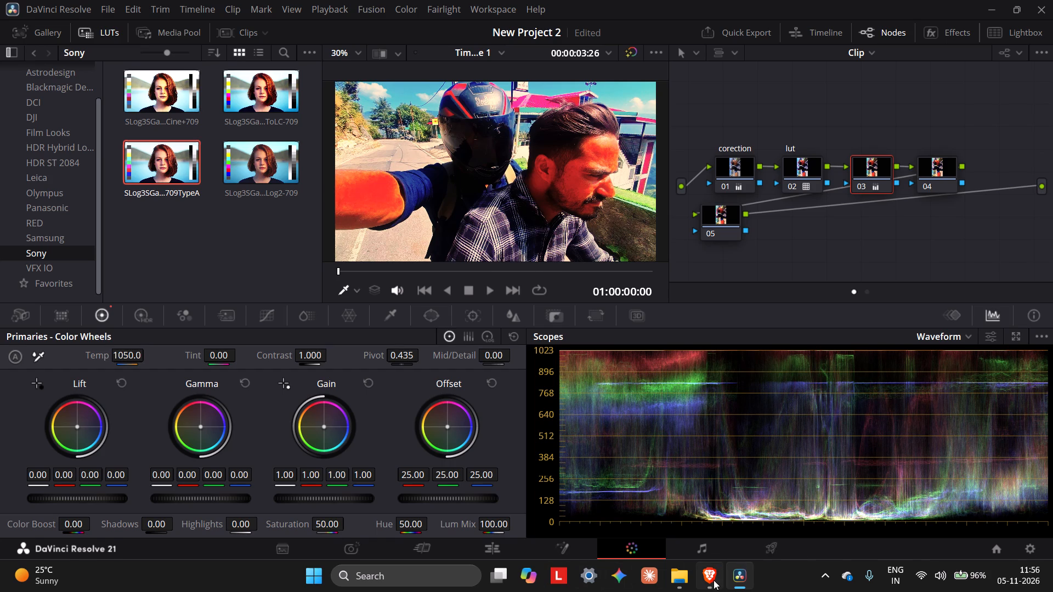
Check the browser tutorial to about 4:03 and set node 03's Temp to 580 in DaVinci Resolve.
click(714, 580)
click(409, 332)
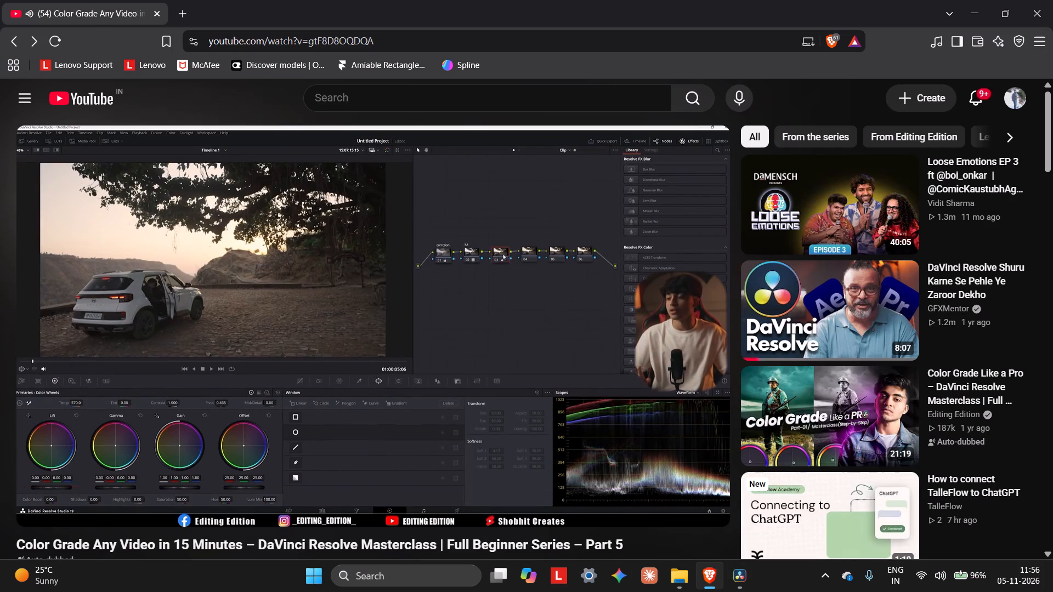
click(326, 310)
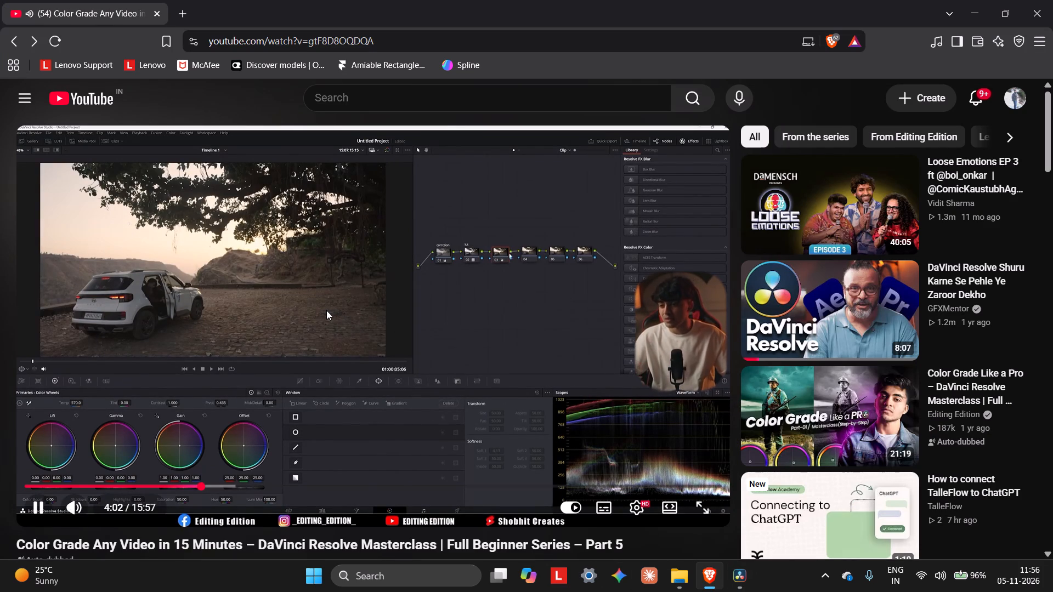
click(738, 577)
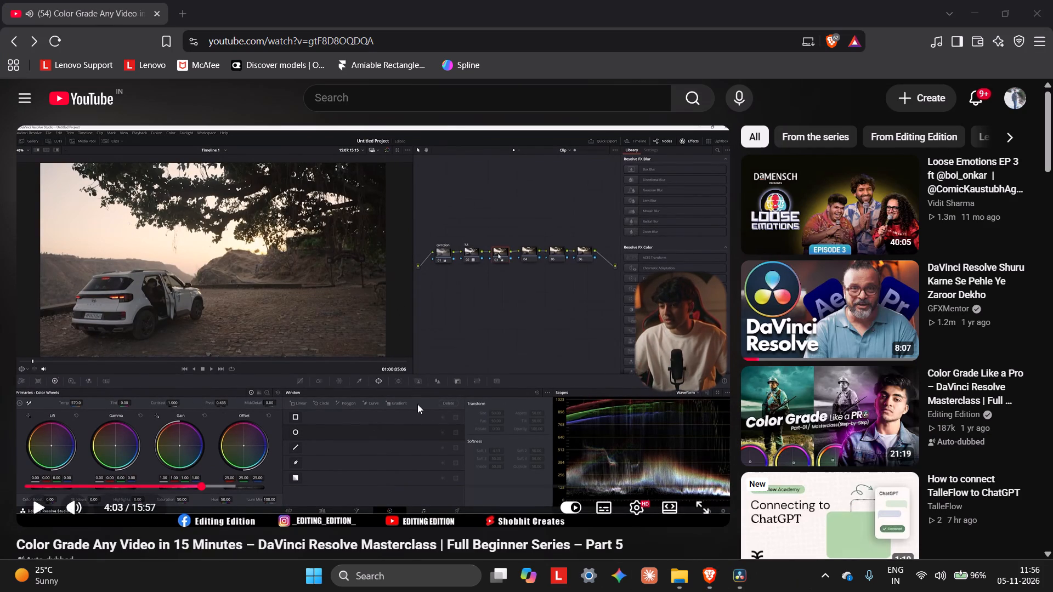
click(728, 578)
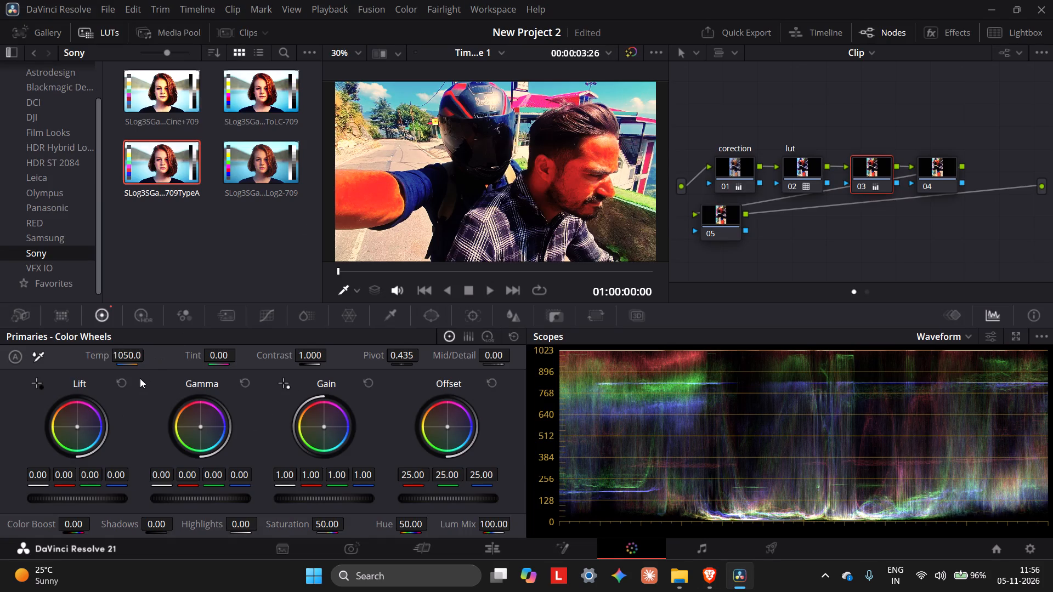
scroll(128, 356, down, 8)
scroll(128, 354, up, 3)
drag(133, 354, 98, 366)
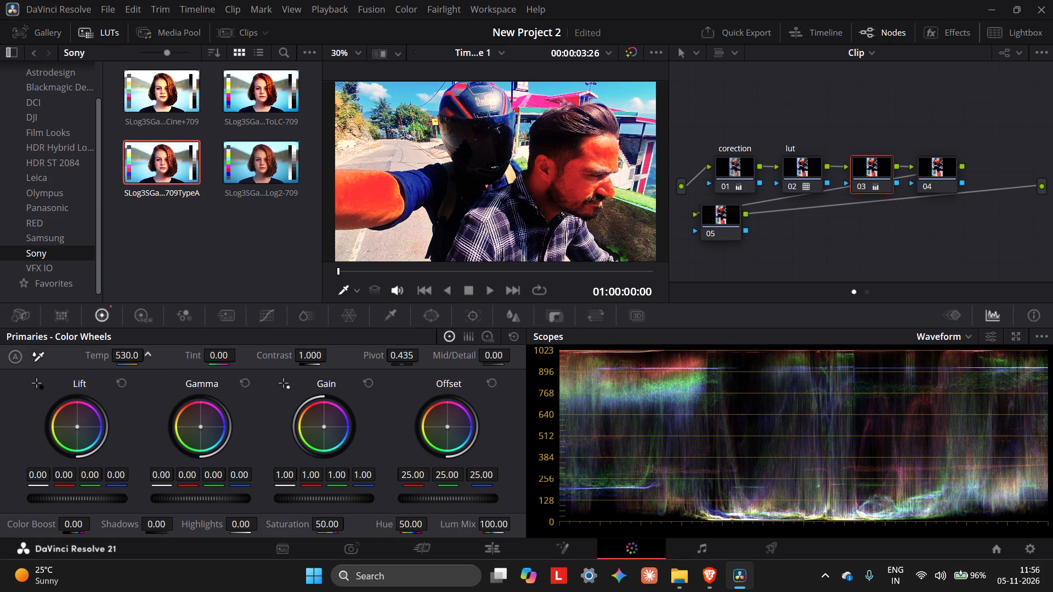
drag(98, 366, 101, 368)
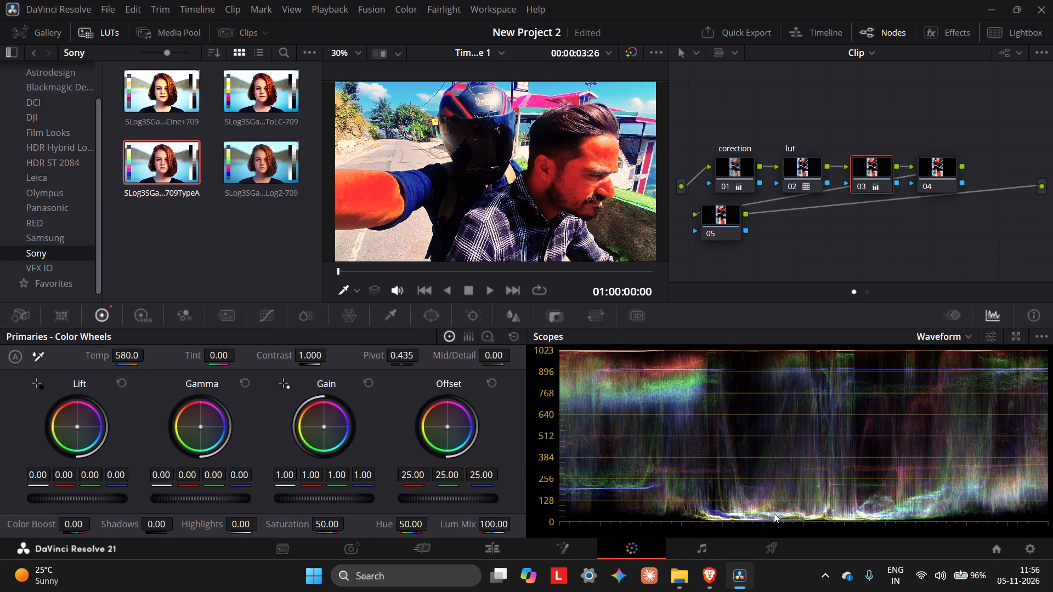
Watch the browser tutorial from about 4:03 to 4:14 to examine what is done on node 04, and return to DaVinci Resolve.
click(701, 591)
click(479, 312)
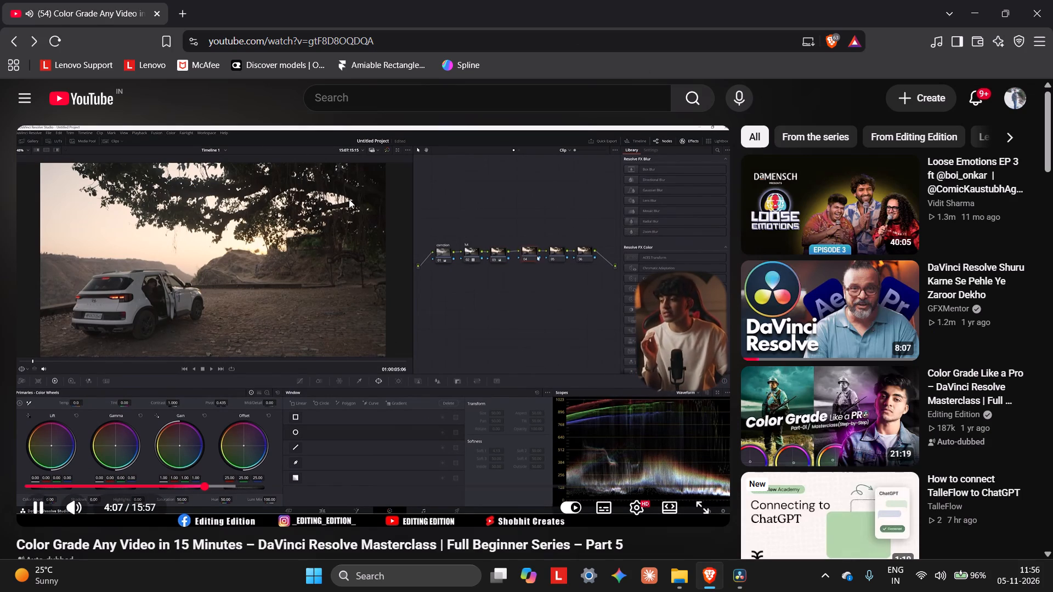
click(396, 253)
click(727, 590)
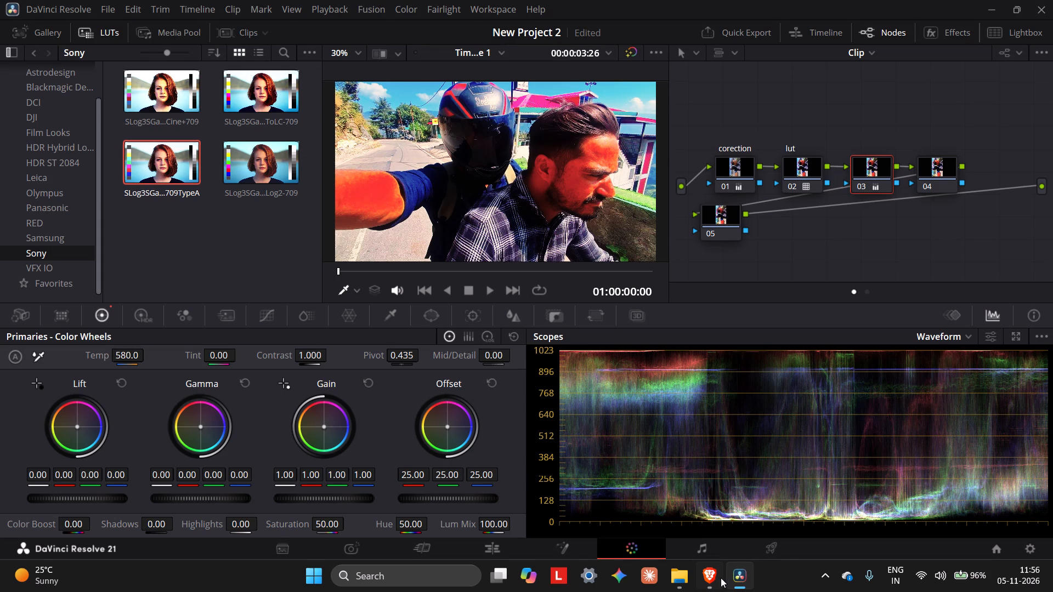
click(714, 532)
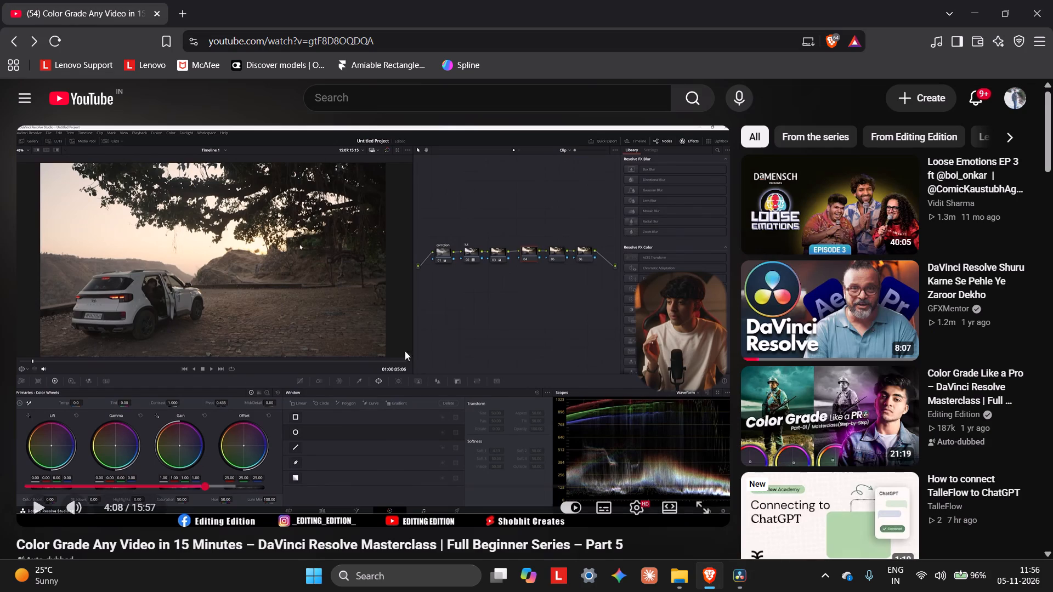
click(402, 274)
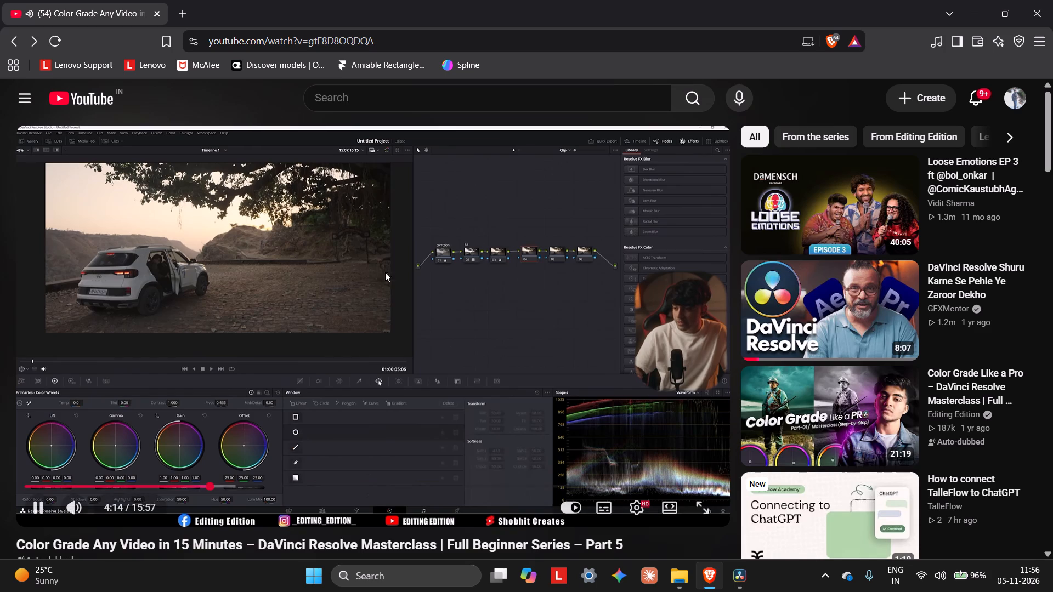
click(358, 290)
click(729, 583)
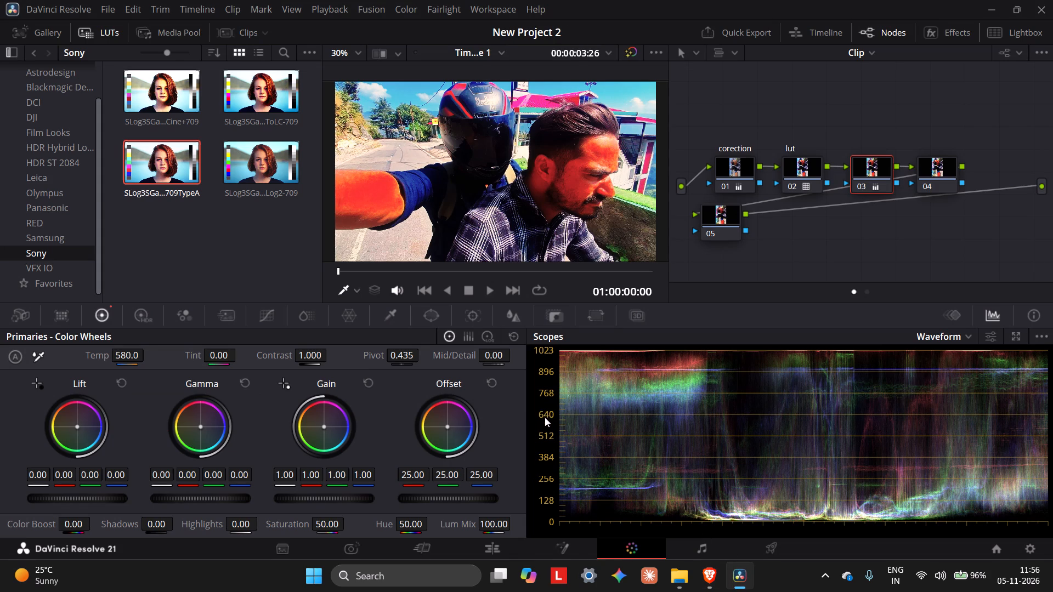
Check the browser tutorial from about 4:14 to 4:18 and enable a gradient window on node 03 in DaVinci Resolve.
click(464, 318)
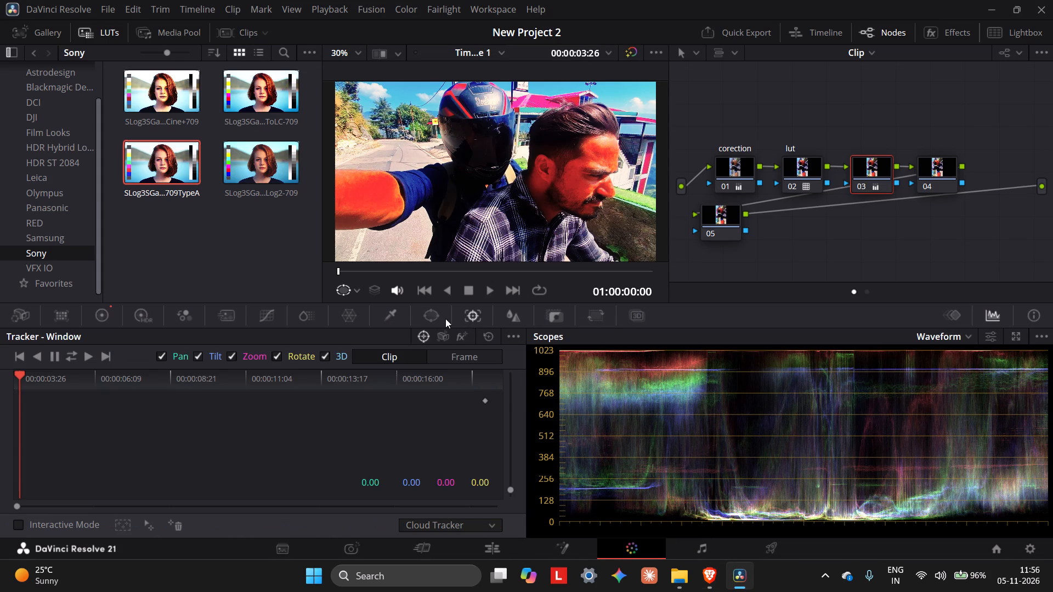
click(444, 318)
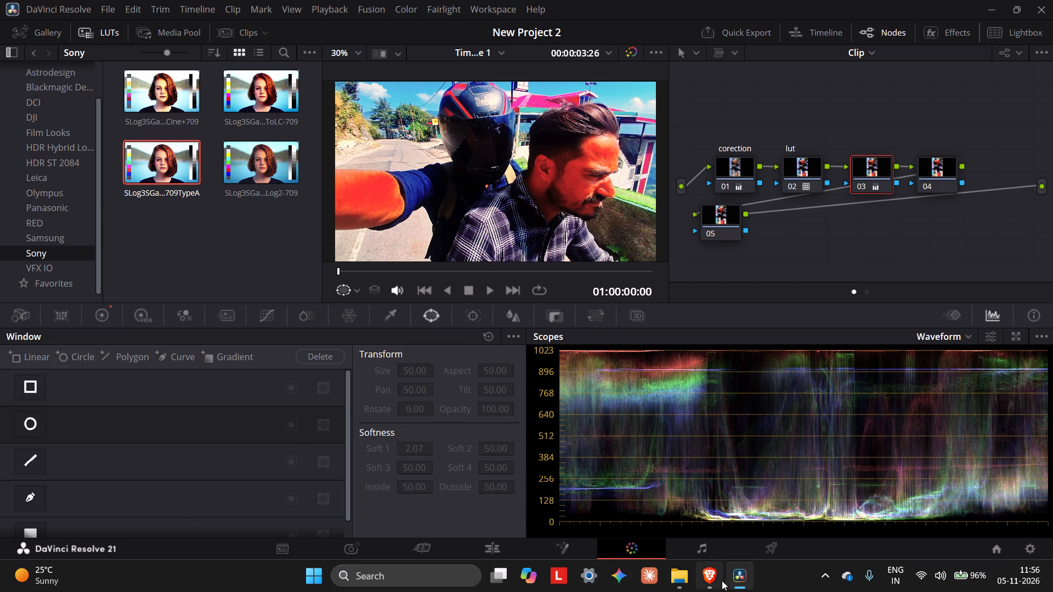
click(722, 580)
click(505, 367)
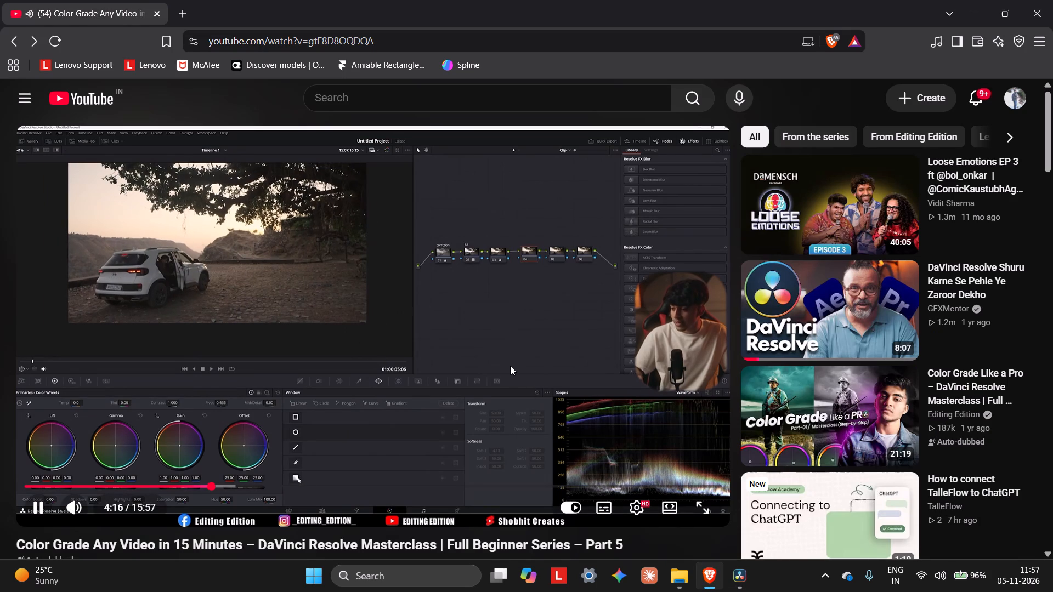
click(511, 366)
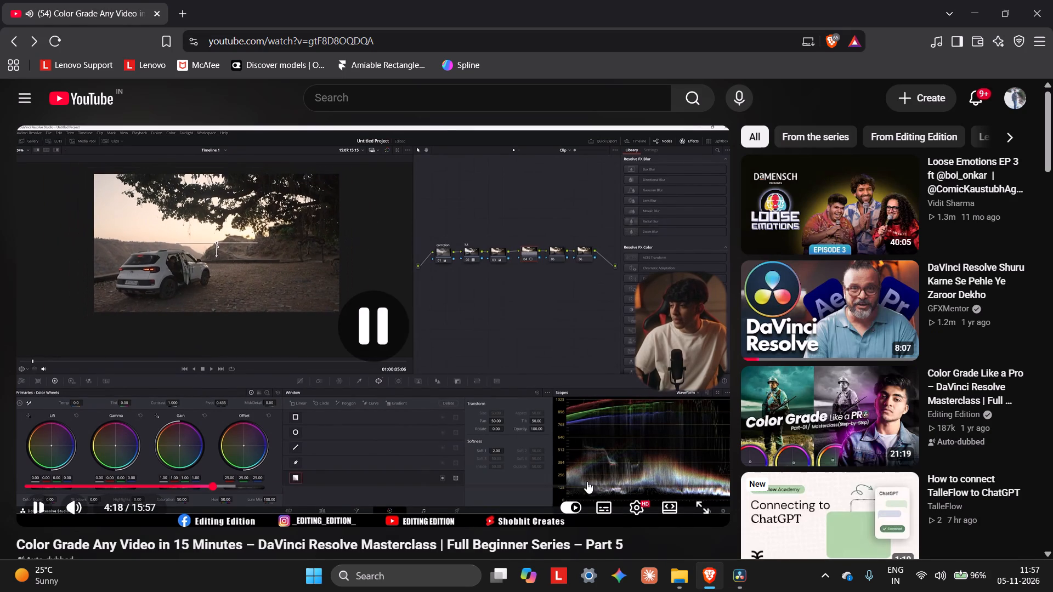
click(728, 583)
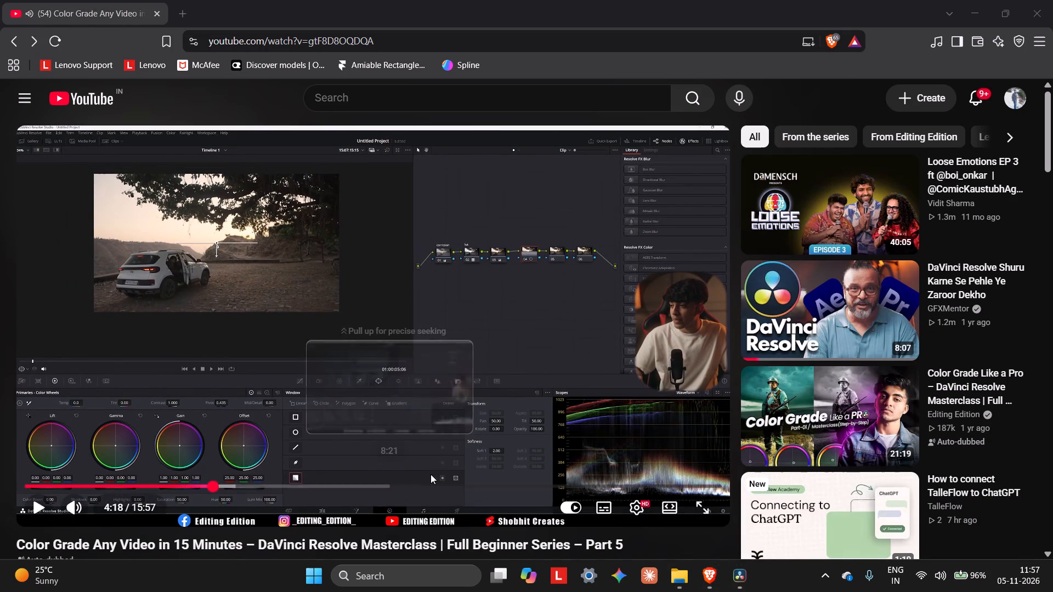
click(743, 576)
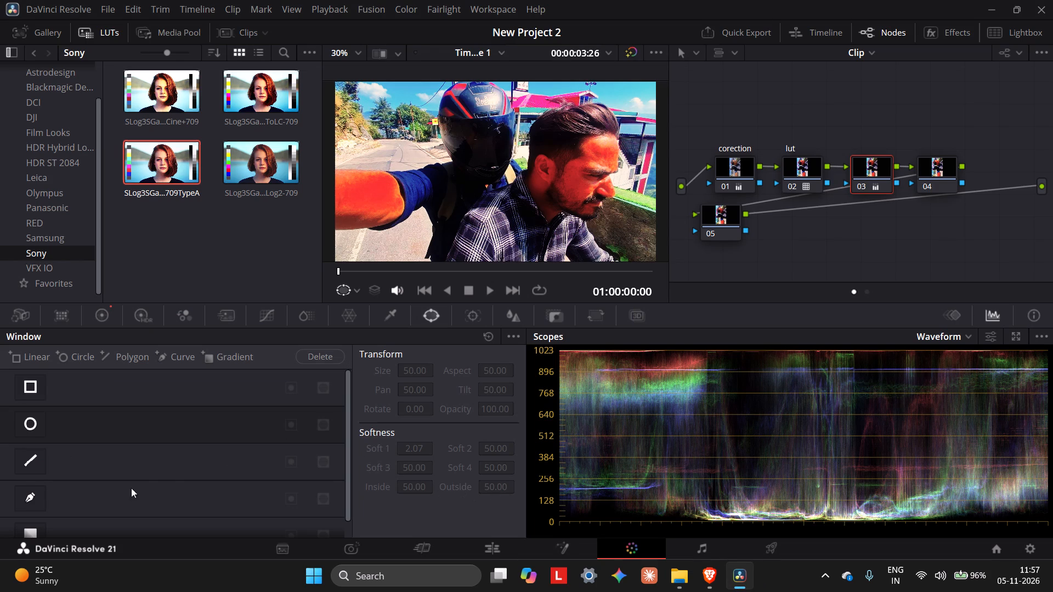
scroll(128, 470, down, 4)
click(95, 523)
click(18, 514)
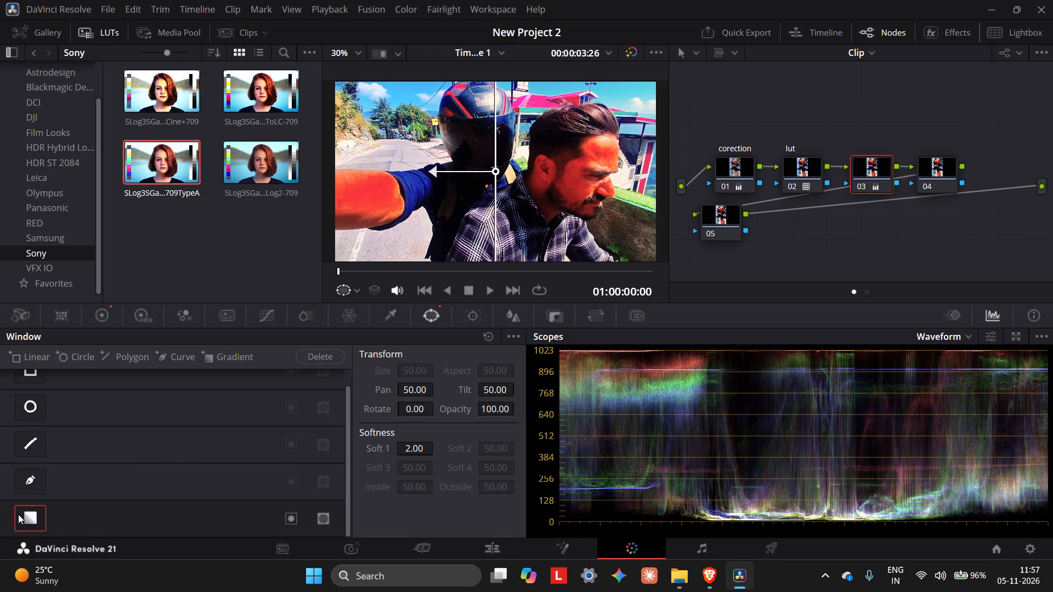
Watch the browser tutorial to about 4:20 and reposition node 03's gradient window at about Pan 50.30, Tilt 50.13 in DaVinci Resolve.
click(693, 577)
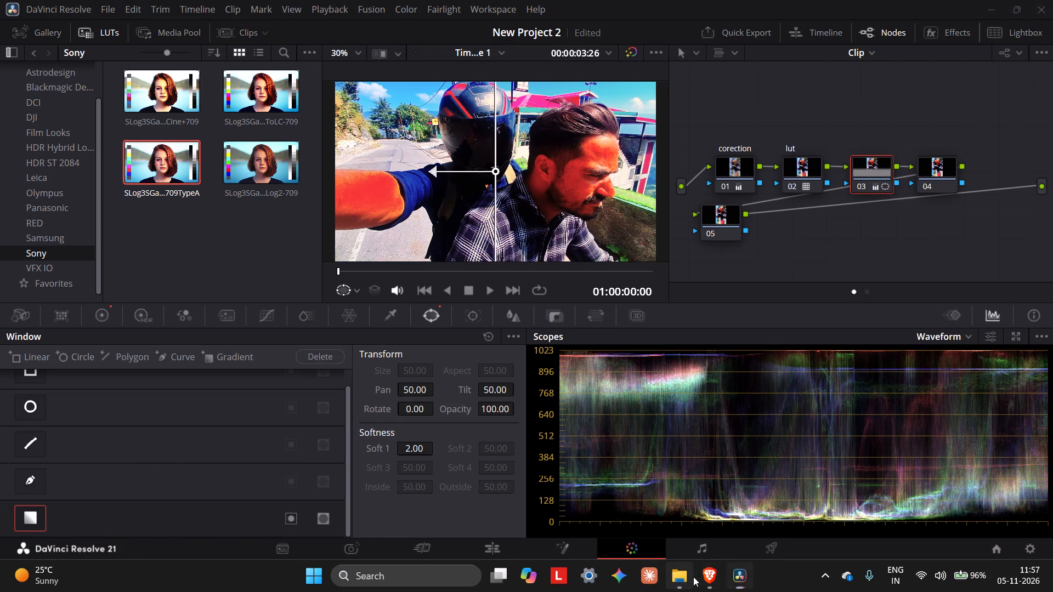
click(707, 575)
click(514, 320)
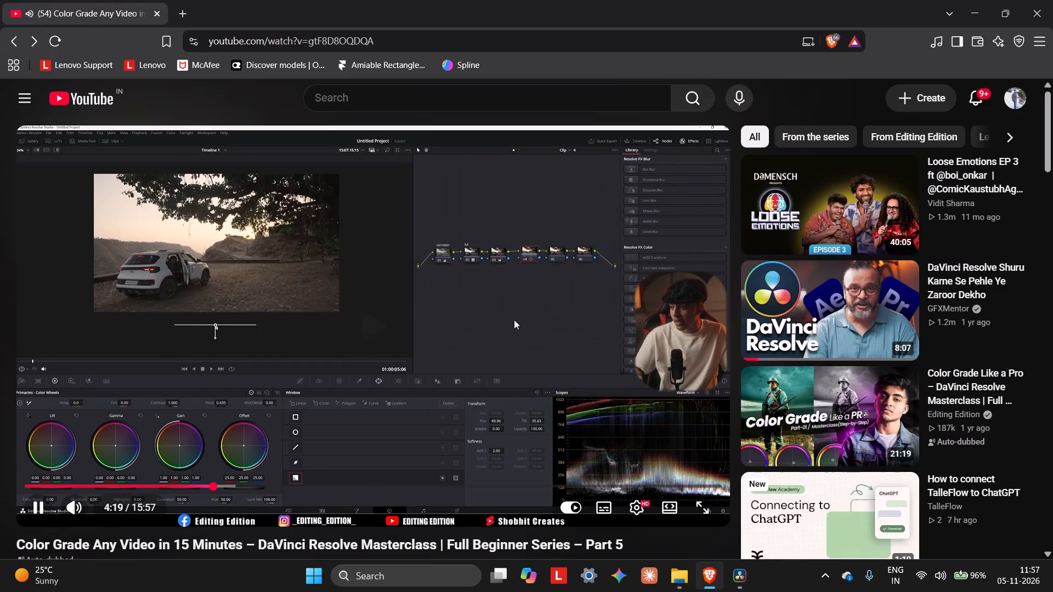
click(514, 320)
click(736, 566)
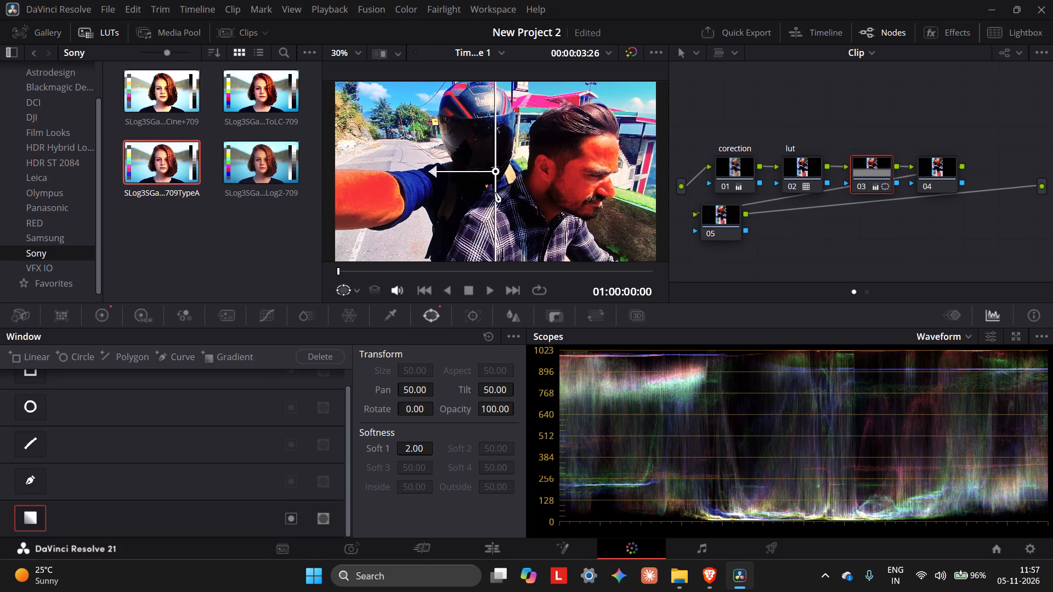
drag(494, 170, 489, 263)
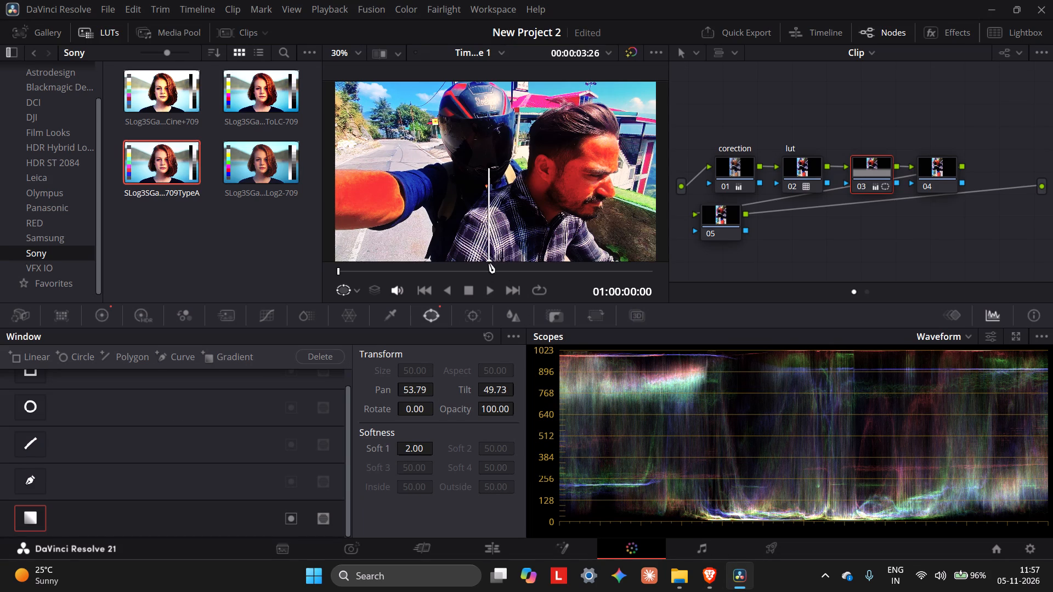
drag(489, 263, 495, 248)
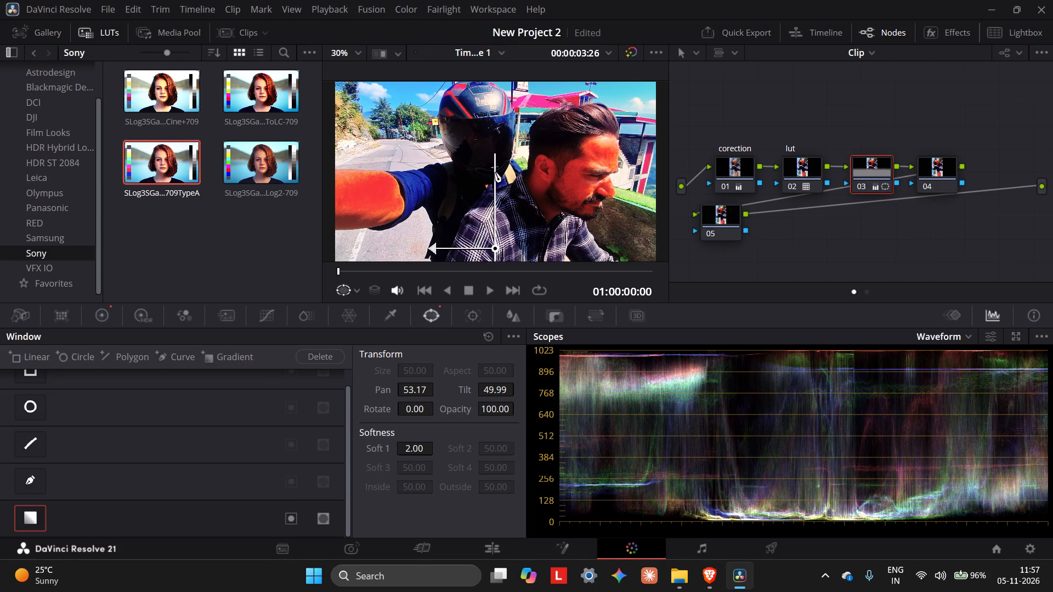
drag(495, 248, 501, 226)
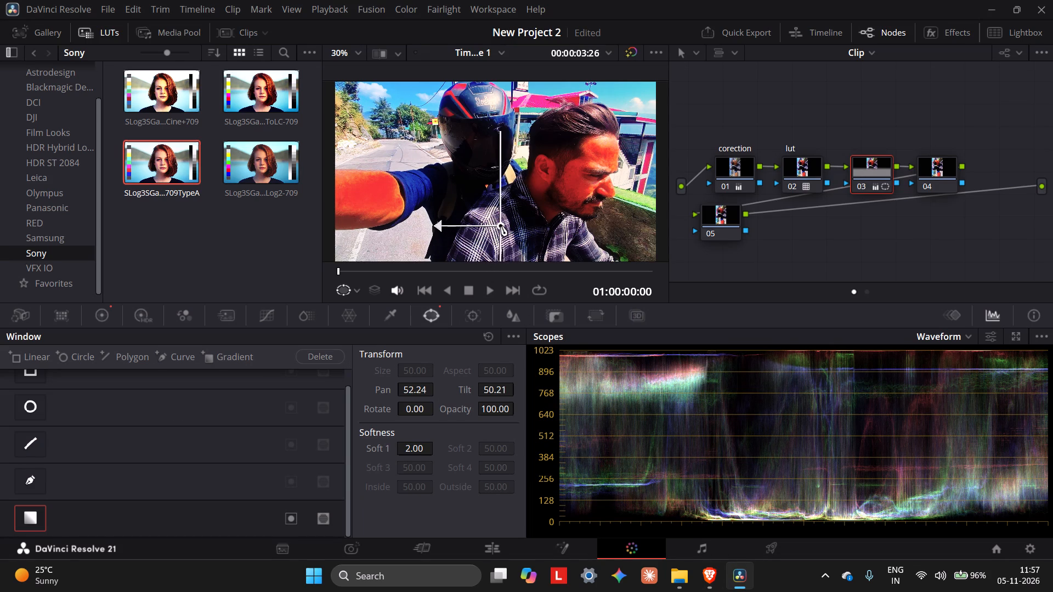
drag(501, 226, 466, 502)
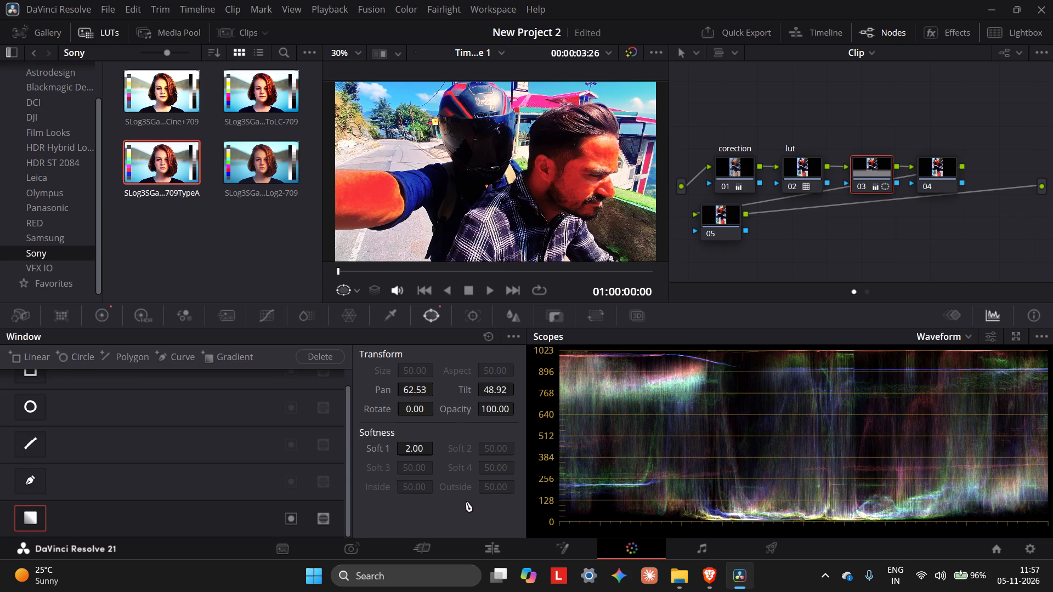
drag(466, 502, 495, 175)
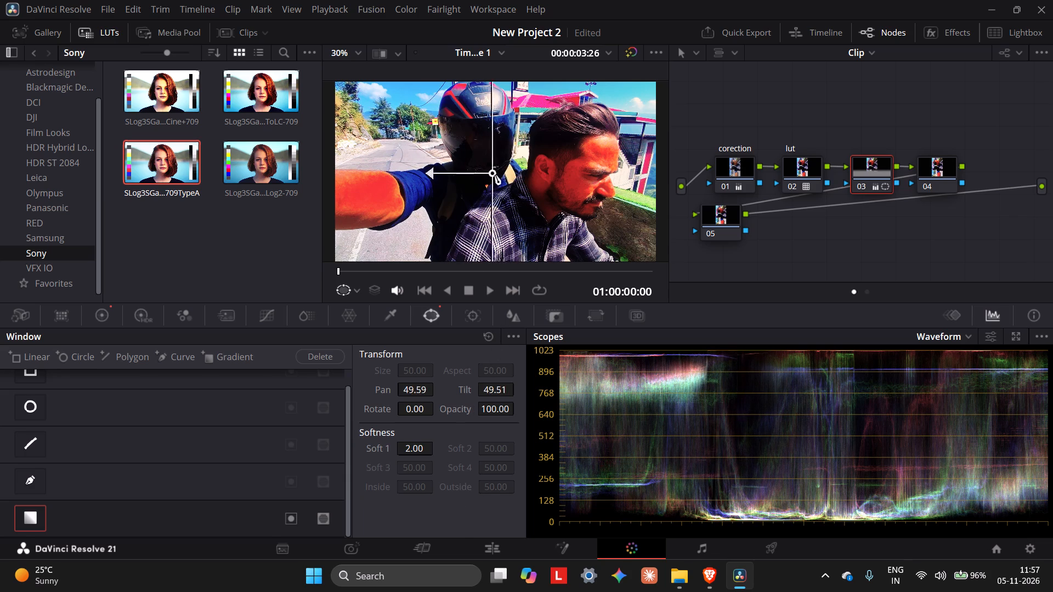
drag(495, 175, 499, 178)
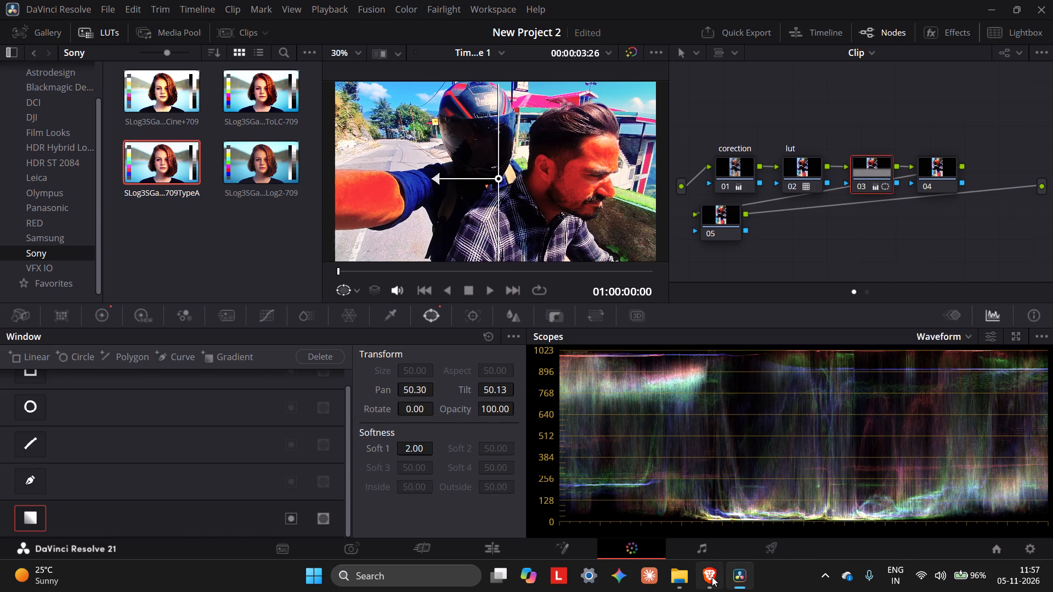
Watch the browser tutorial to about 4:22 and rotate node 03's gradient window to 90.00 with softness about 1.55 in DaVinci Resolve.
click(712, 578)
click(415, 368)
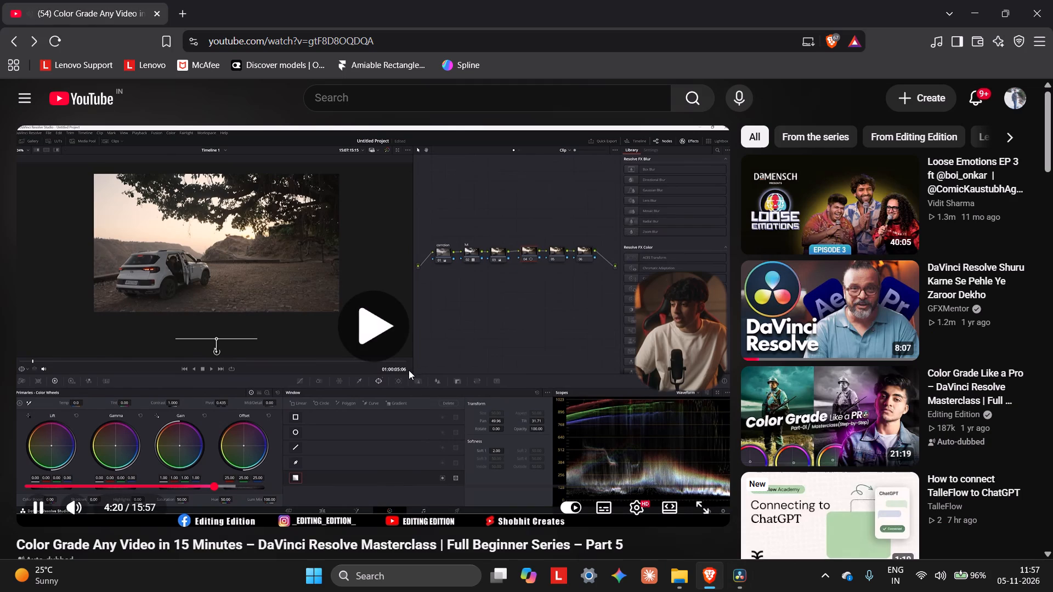
click(379, 338)
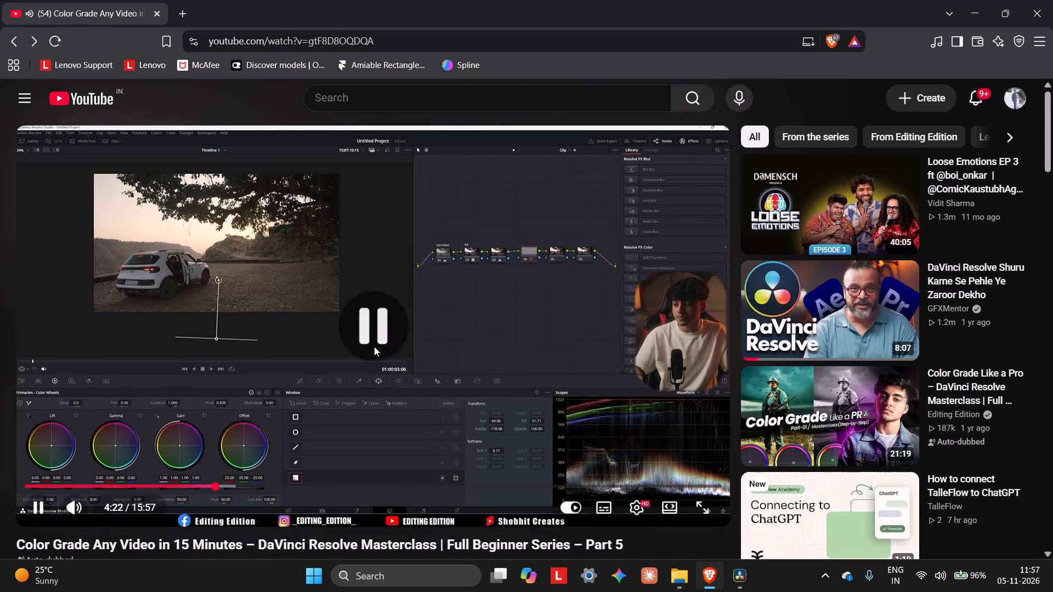
click(737, 580)
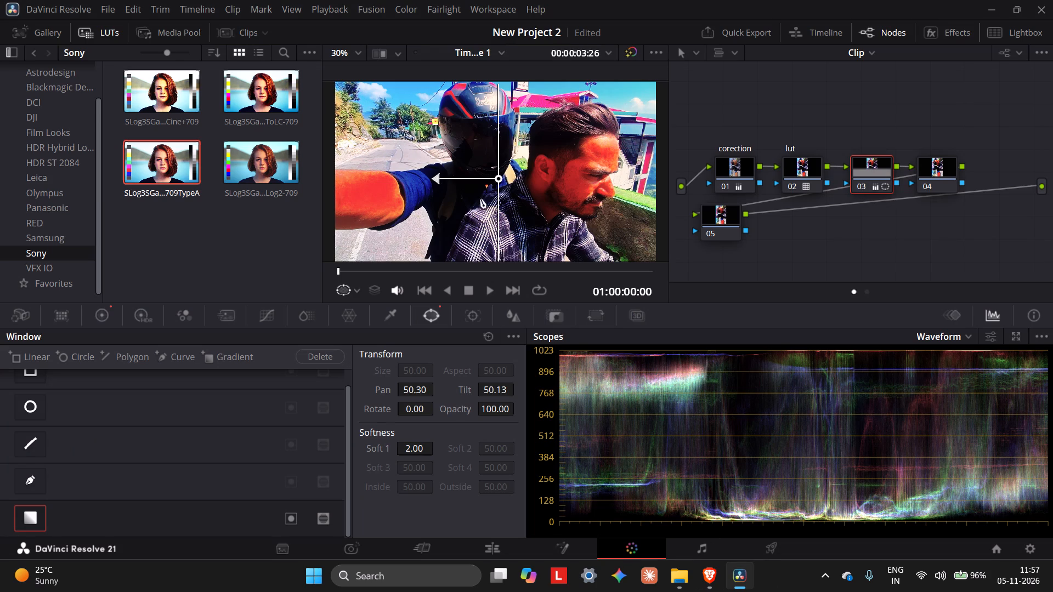
drag(437, 177, 490, 120)
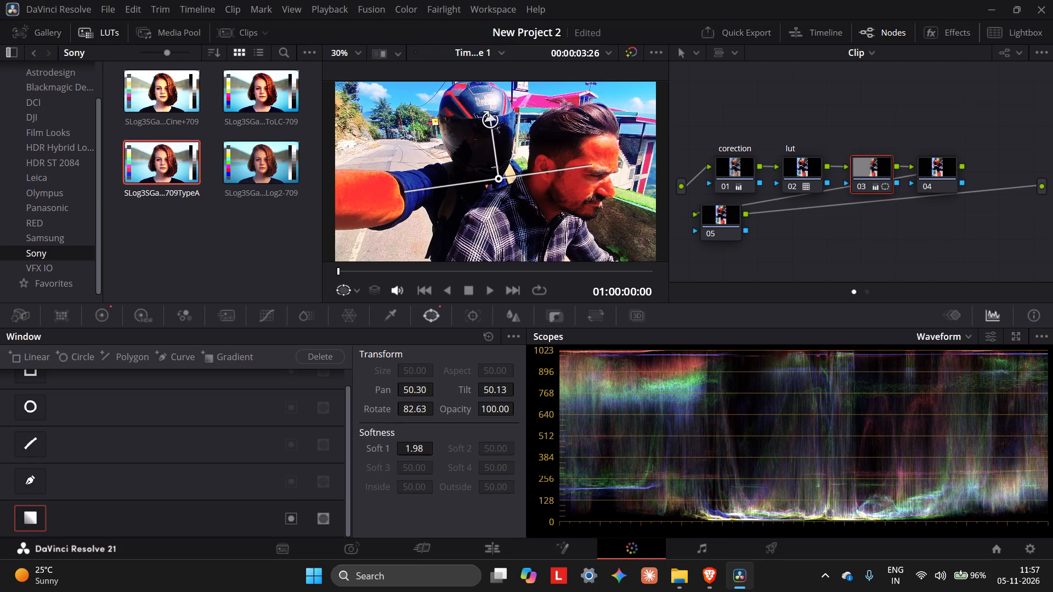
drag(490, 120, 500, 134)
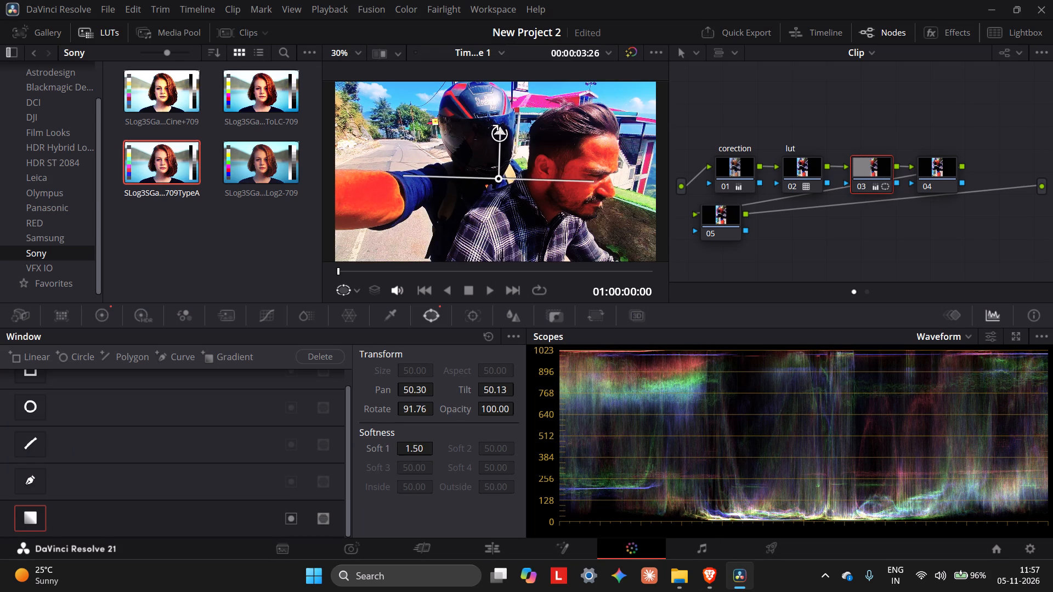
drag(500, 134, 499, 133)
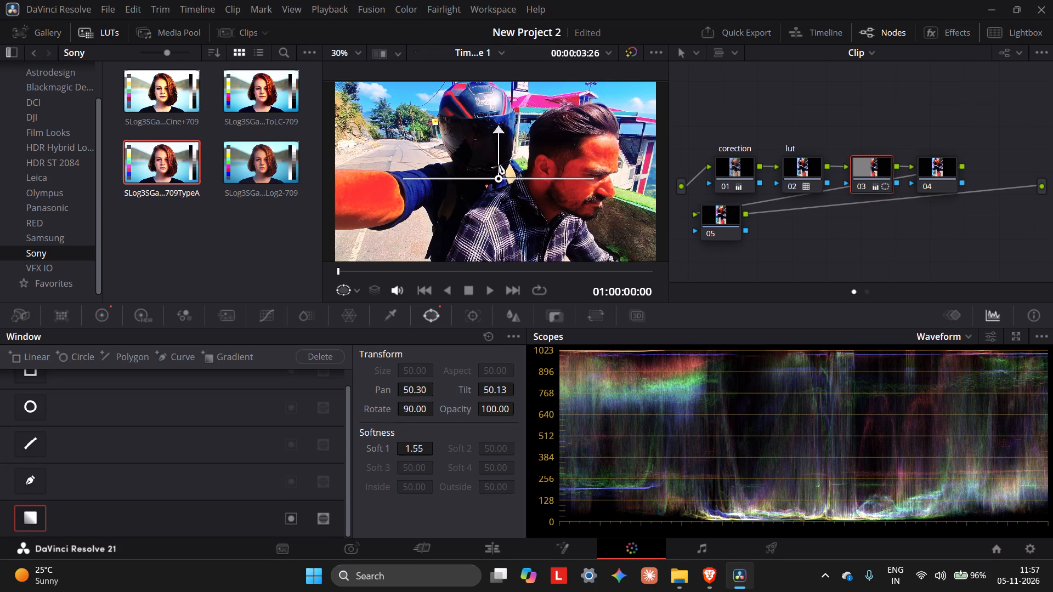
Move the gradient window down past the image's bottom edge, to about Pan 55.99, Tilt 50.07.
drag(495, 173, 488, 239)
drag(500, 181, 500, 212)
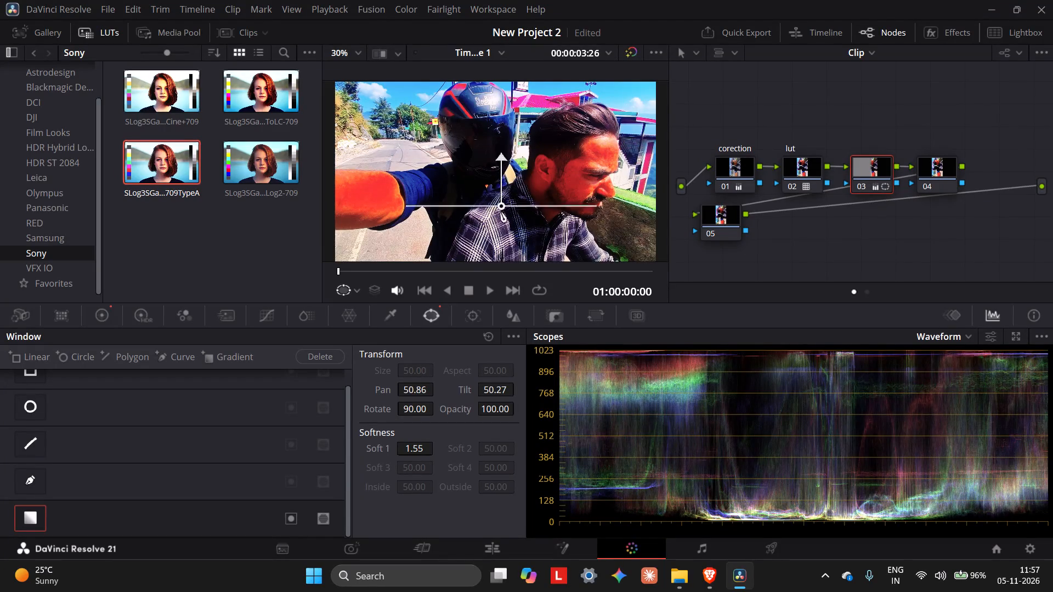
drag(500, 212, 495, 306)
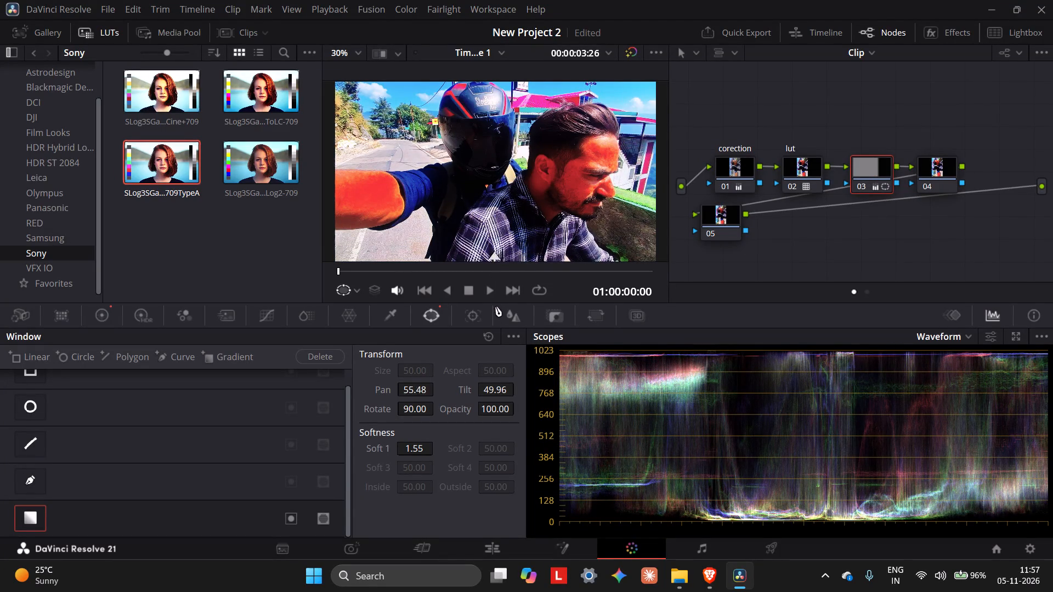
drag(495, 306, 497, 317)
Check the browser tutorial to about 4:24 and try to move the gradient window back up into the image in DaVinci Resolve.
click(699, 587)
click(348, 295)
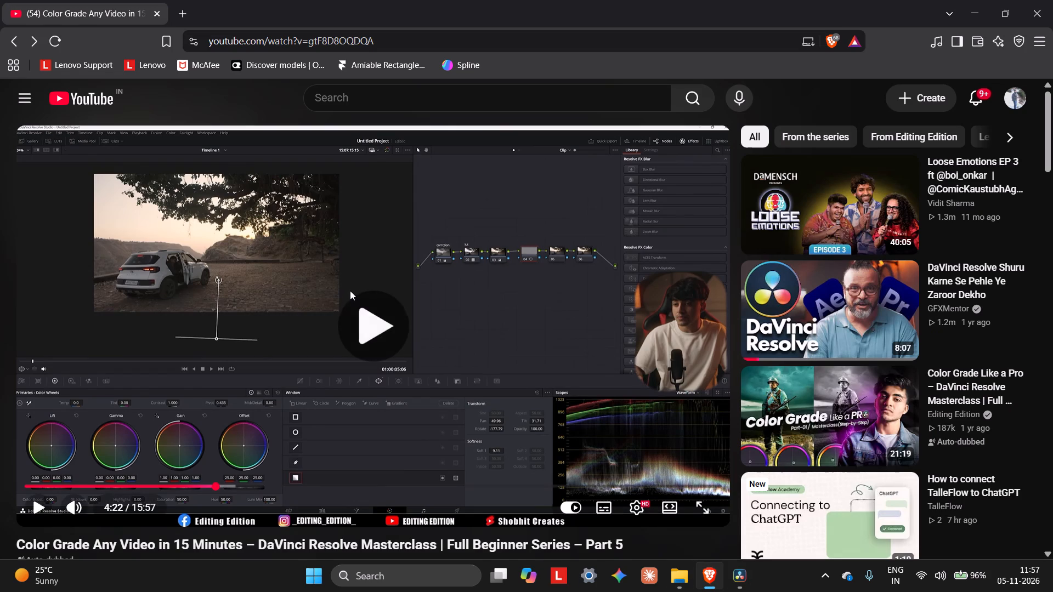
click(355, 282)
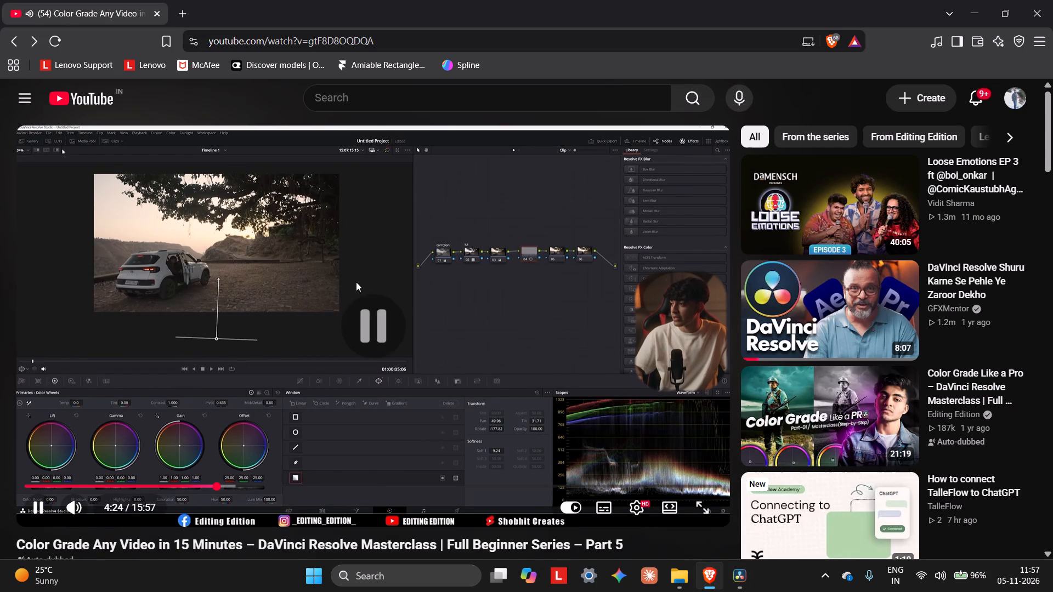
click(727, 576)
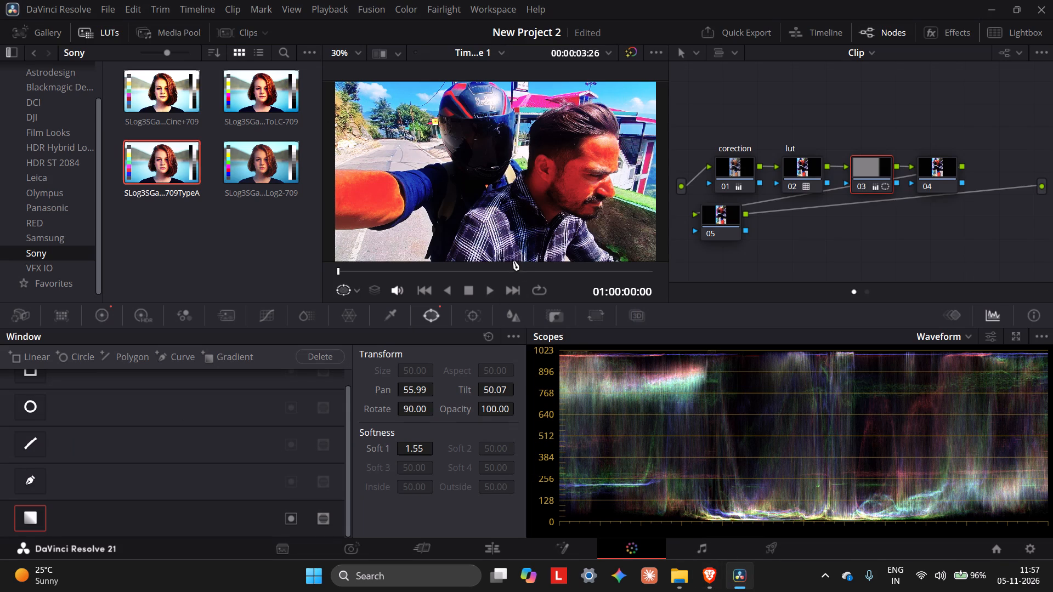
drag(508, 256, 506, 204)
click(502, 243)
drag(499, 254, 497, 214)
Undo the last adjustment of node 03's gradient window.
key(ctrl+z)
key(ctrl+z)
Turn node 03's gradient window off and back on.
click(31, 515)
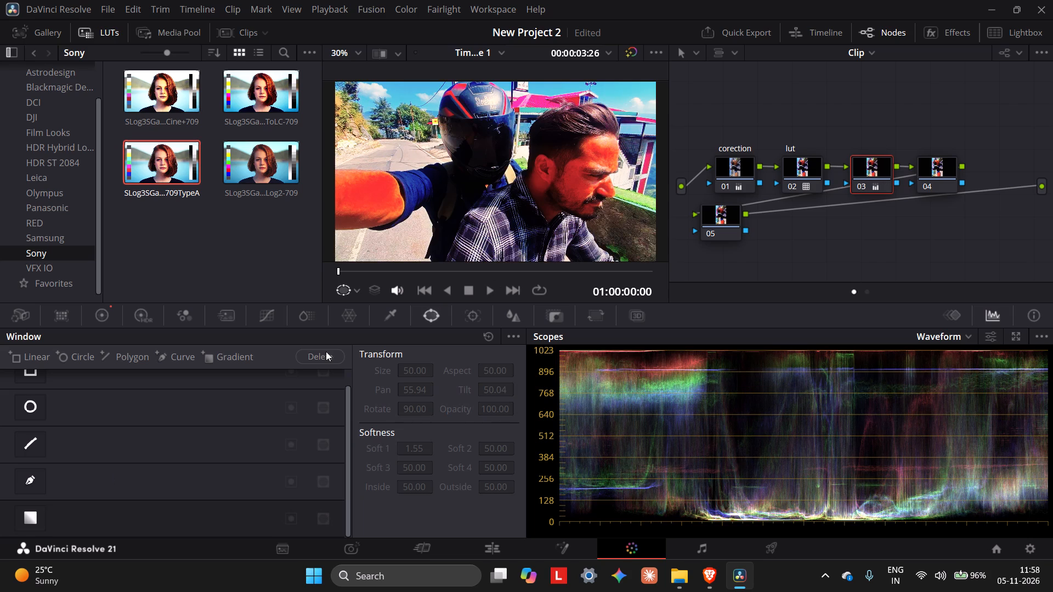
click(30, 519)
Move node 03's gradient window up to just below the image's bottom edge, at about Pan 54.75, Tilt 50.23.
scroll(517, 239, down, 4)
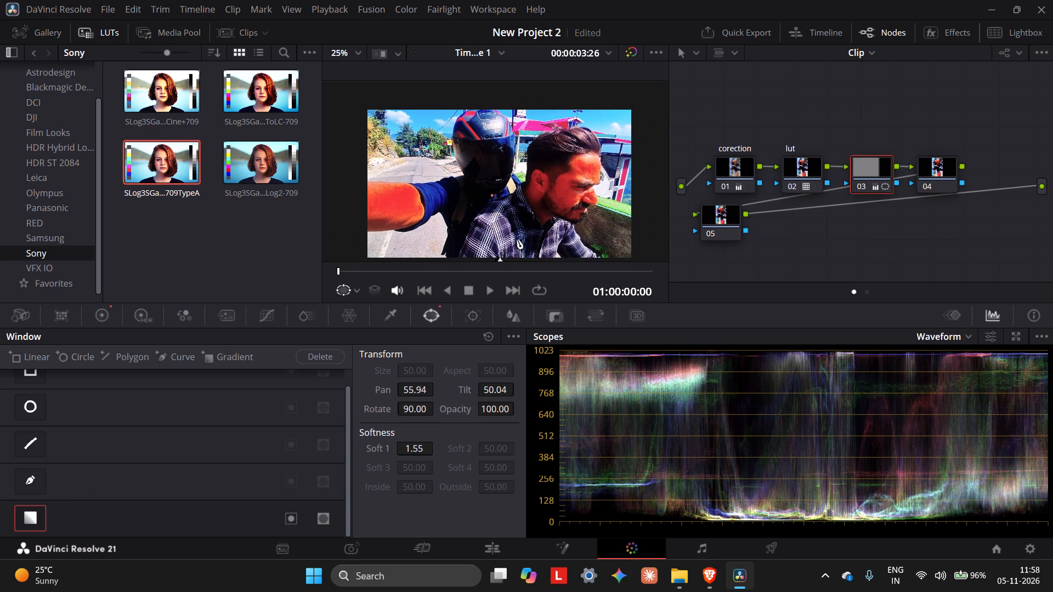
scroll(517, 239, down, 11)
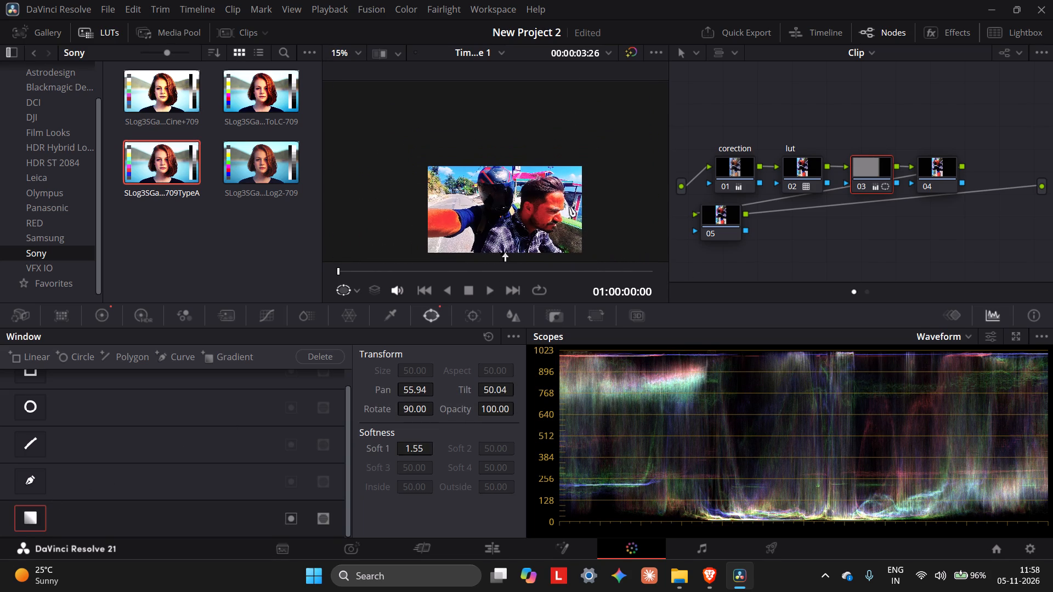
drag(534, 217, 537, 178)
click(507, 257)
drag(511, 257, 514, 244)
drag(514, 244, 514, 240)
ctrl+scroll(507, 255, down, 5)
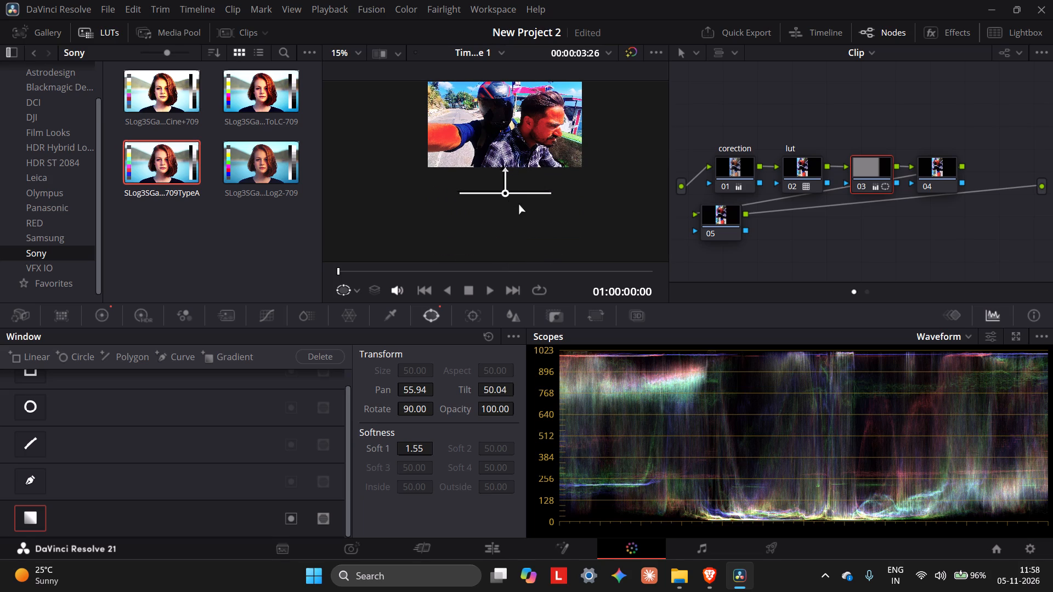
ctrl+scroll(523, 204, up, 2)
drag(505, 228, 507, 209)
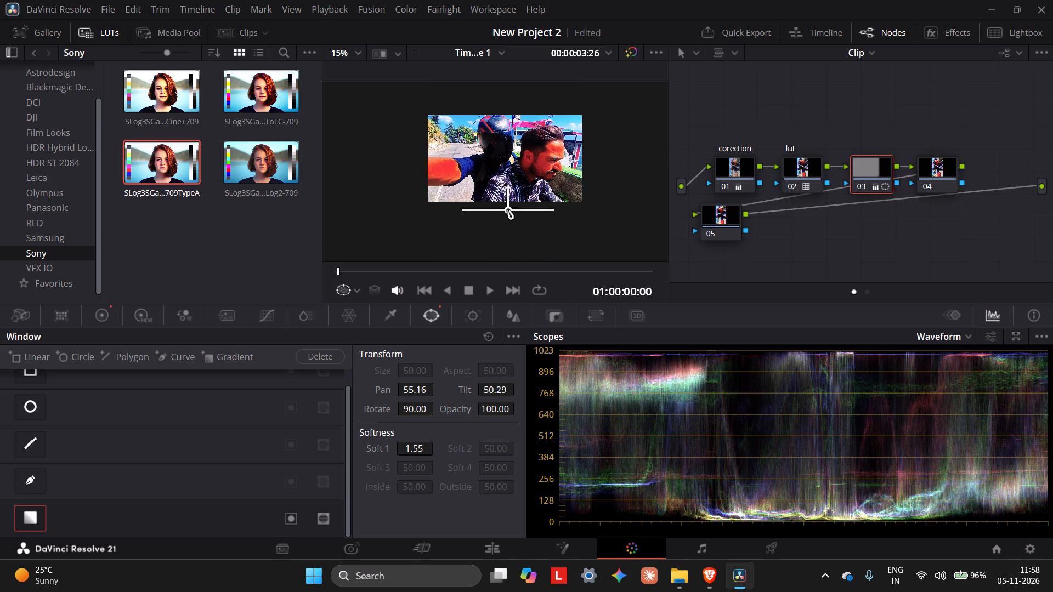
drag(507, 209, 507, 213)
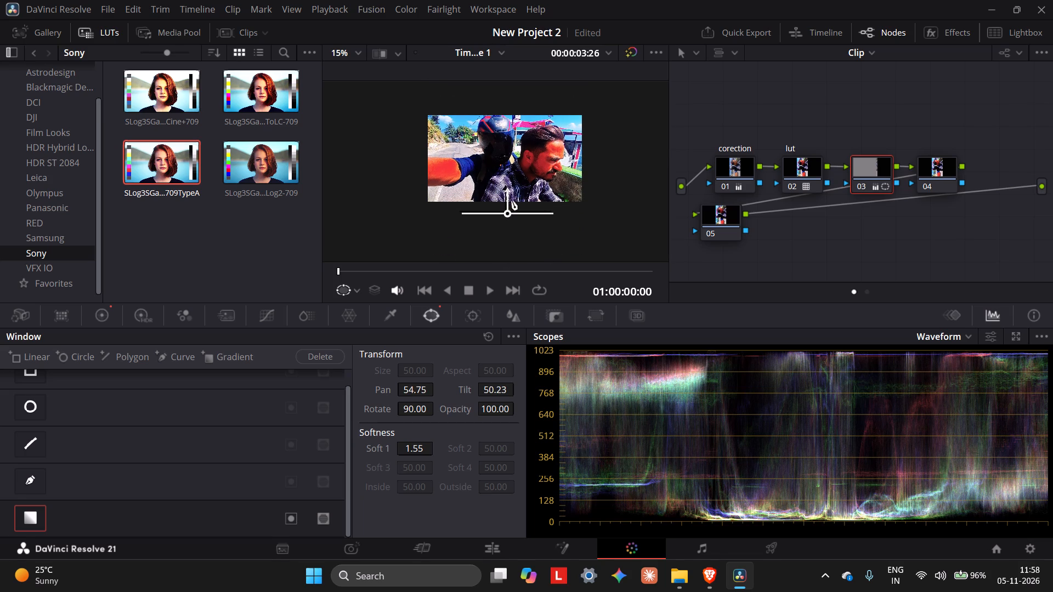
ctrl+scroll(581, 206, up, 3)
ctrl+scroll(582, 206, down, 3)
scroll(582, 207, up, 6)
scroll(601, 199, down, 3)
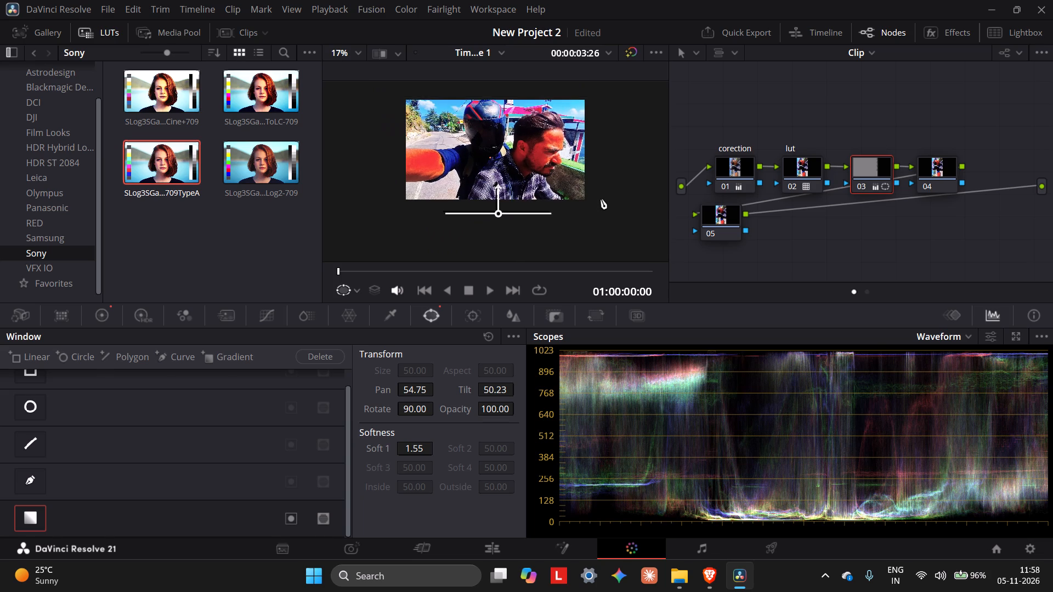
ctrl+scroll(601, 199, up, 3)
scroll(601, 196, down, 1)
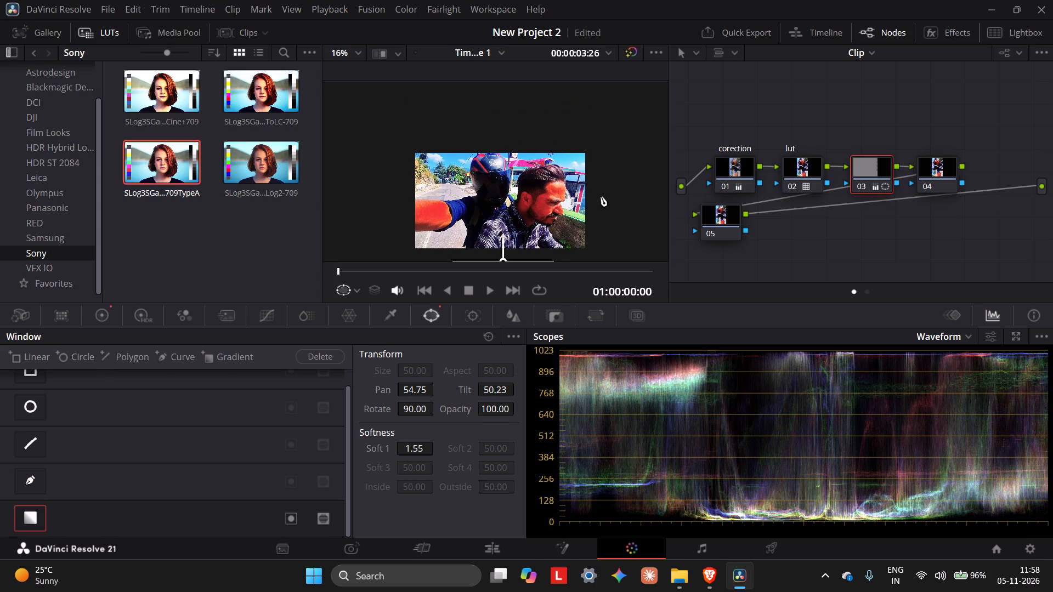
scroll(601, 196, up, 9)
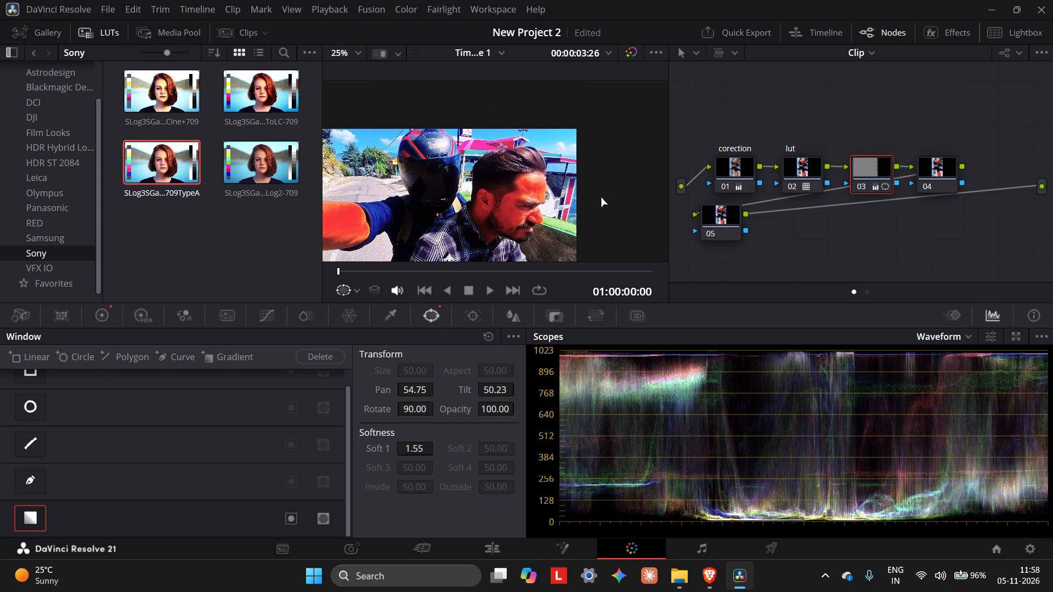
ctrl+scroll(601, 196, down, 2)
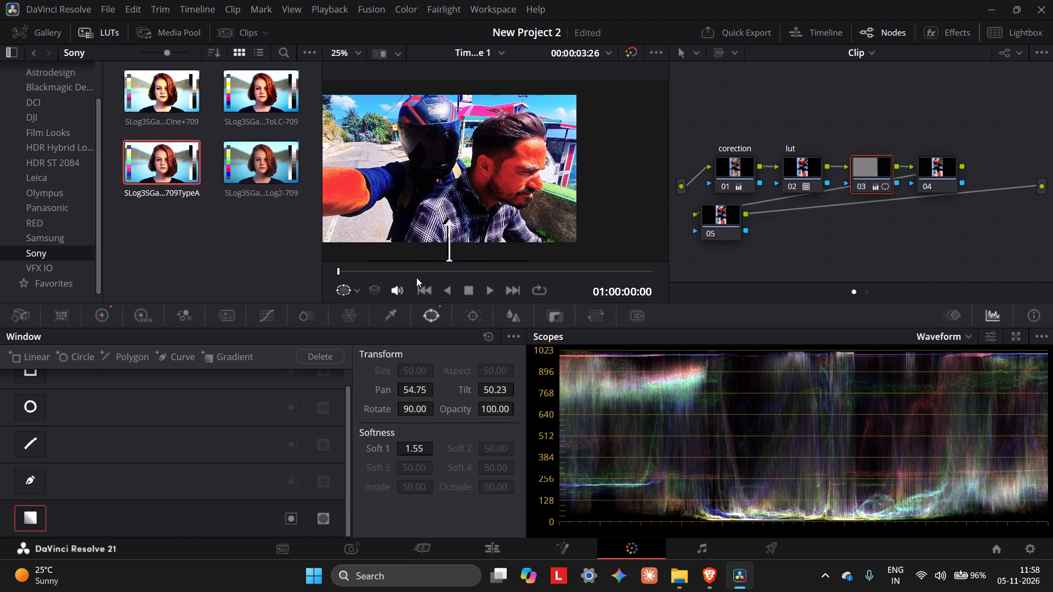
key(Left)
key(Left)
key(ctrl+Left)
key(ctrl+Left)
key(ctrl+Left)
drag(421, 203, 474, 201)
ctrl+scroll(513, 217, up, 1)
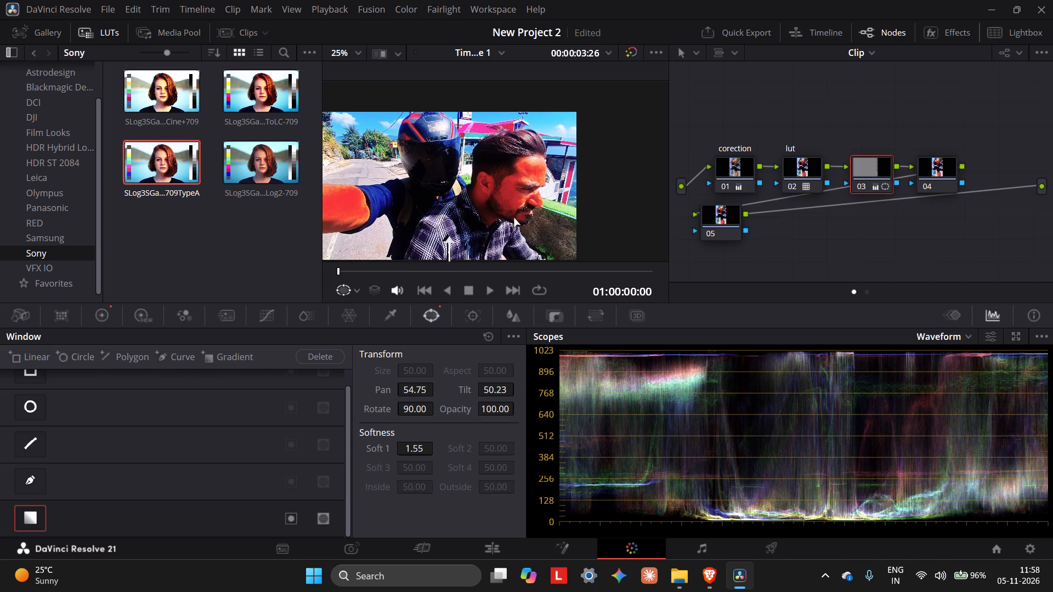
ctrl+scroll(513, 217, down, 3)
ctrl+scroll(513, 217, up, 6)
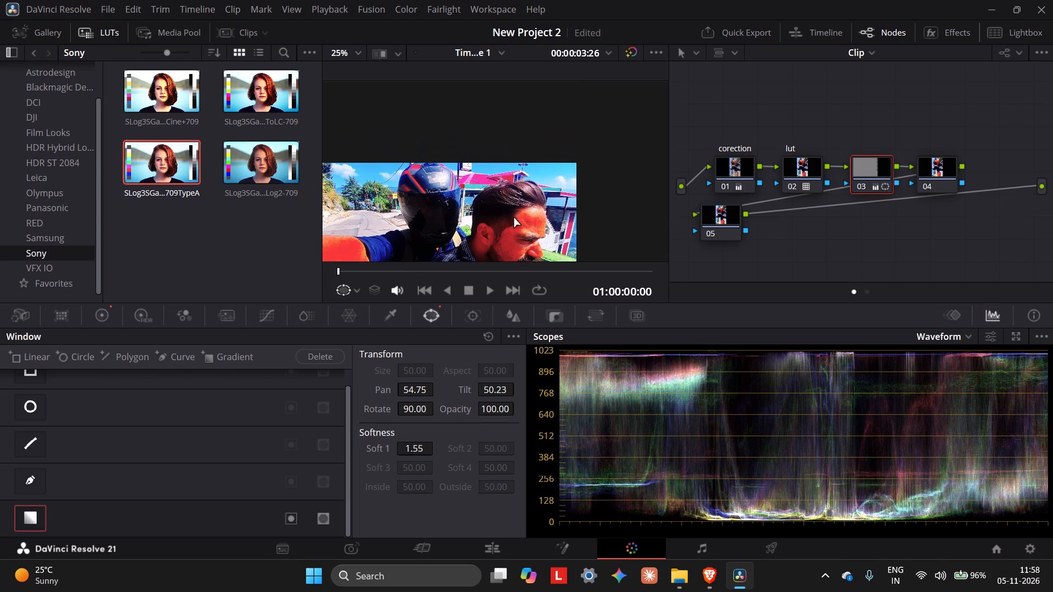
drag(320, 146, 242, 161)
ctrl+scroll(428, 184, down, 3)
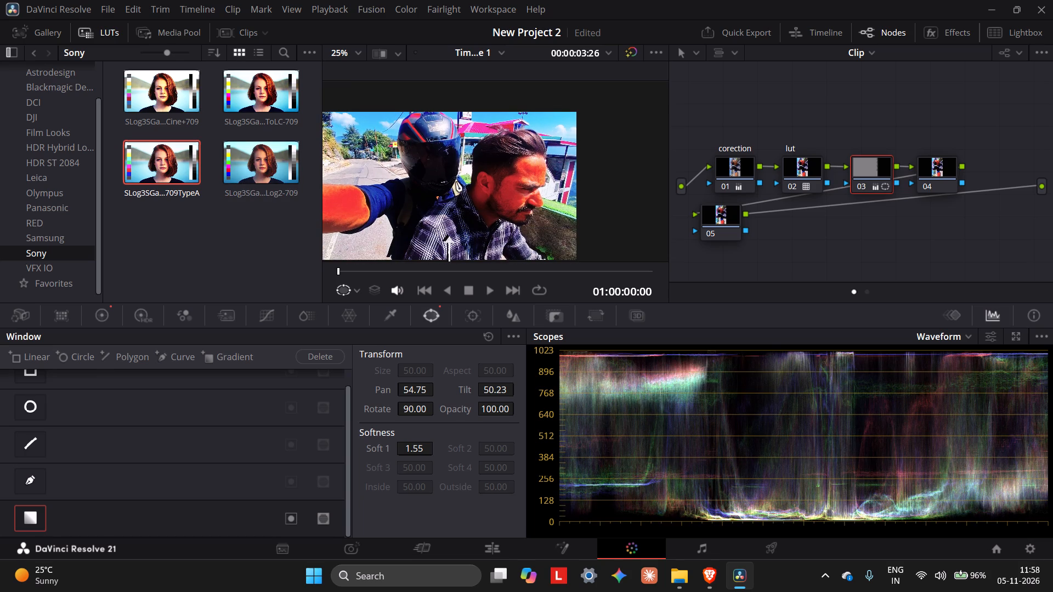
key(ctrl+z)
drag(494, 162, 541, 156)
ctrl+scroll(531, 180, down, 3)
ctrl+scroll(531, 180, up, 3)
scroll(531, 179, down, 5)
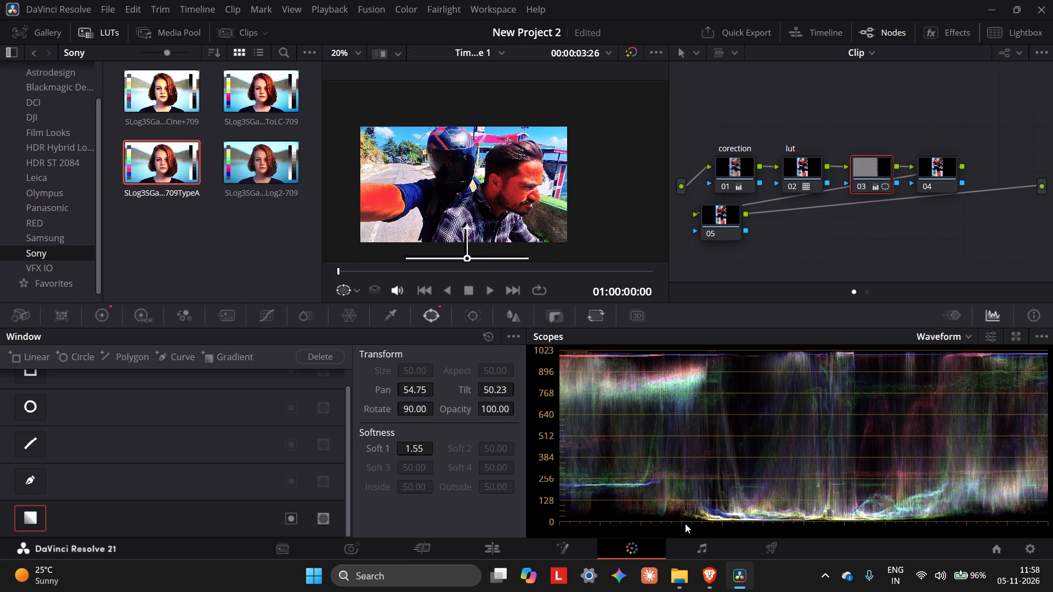
Switch to the browser tutorial and replay the gradient window part between about 4:22 and 4:26.
click(709, 590)
click(387, 292)
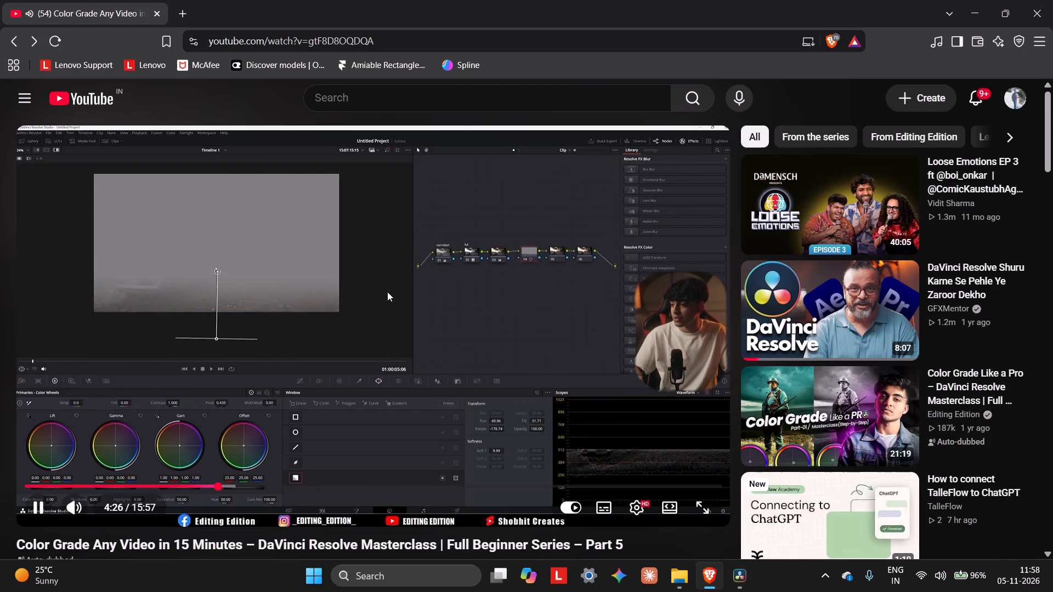
key(Left)
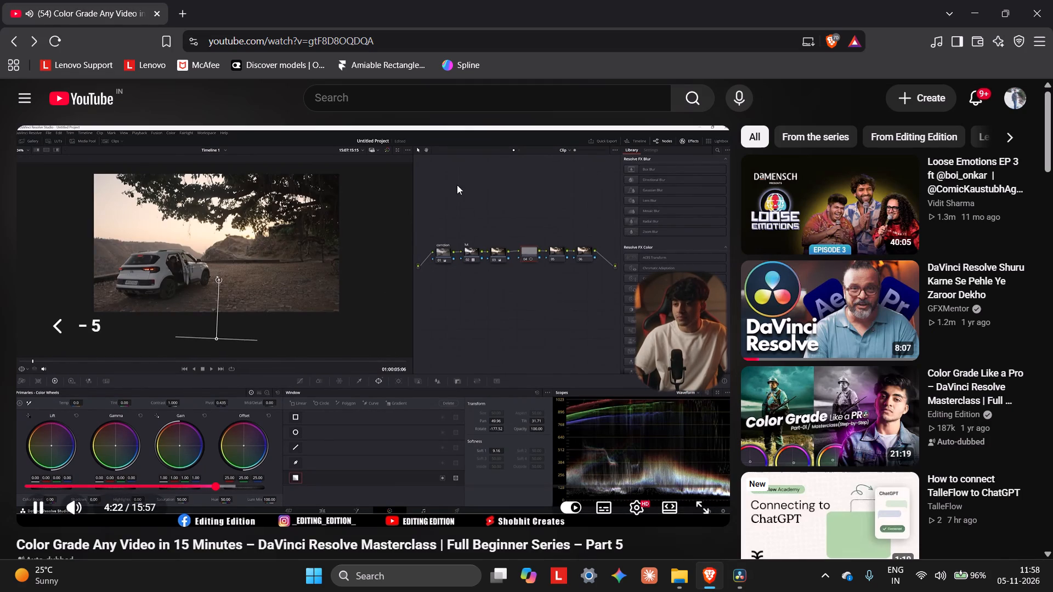
click(248, 249)
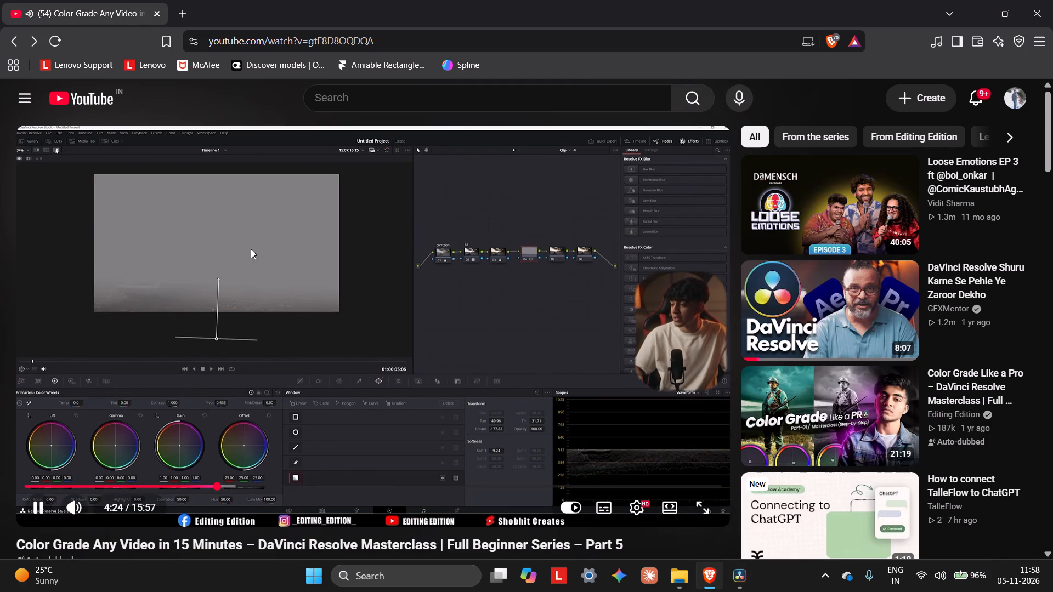
click(733, 576)
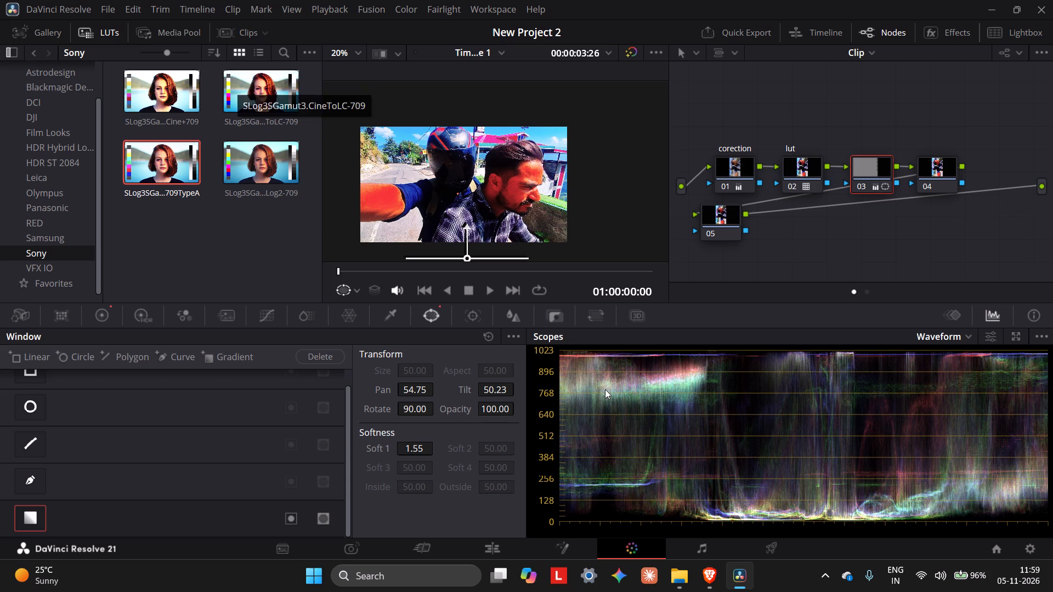
click(708, 578)
click(410, 207)
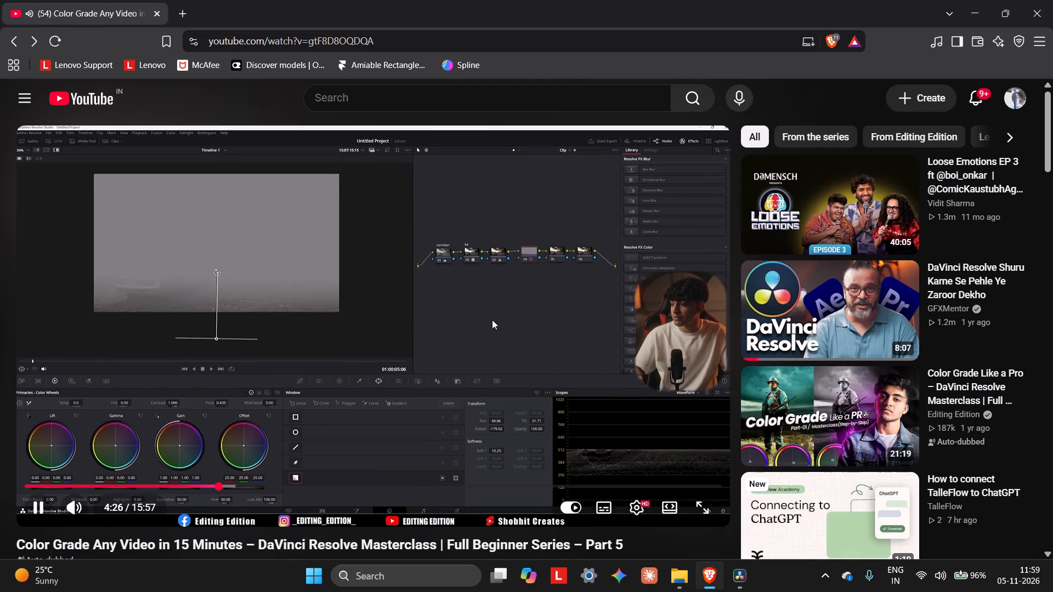
key(Left)
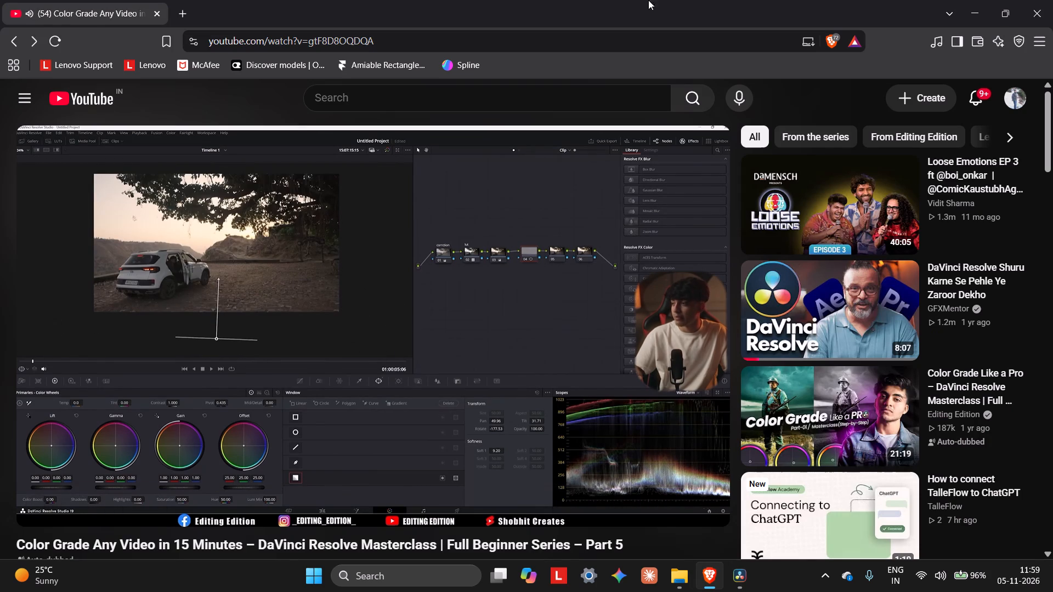
click(244, 244)
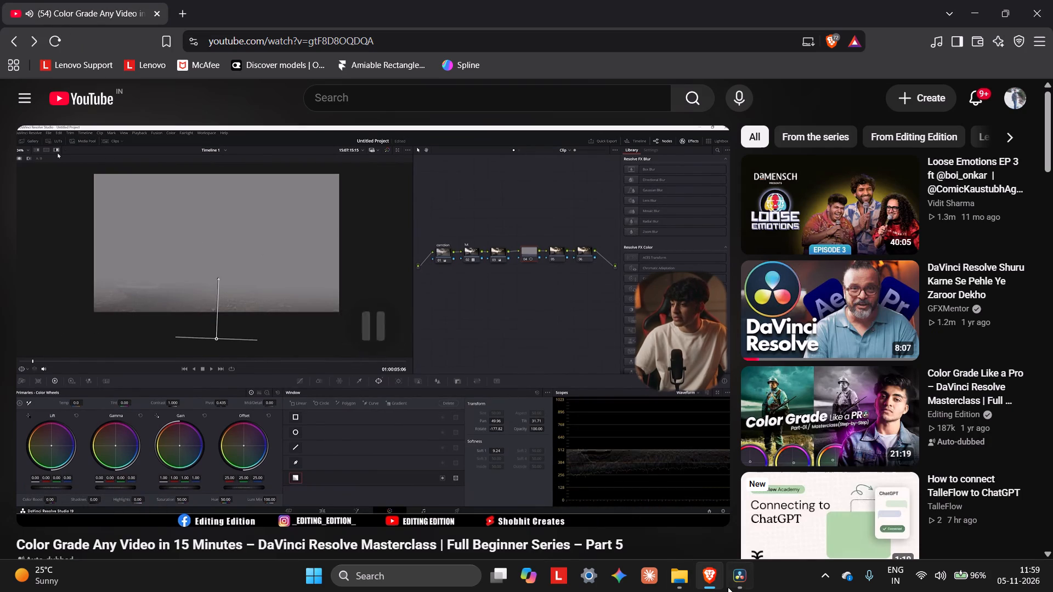
Switch to DaVinci Resolve and turn on Image Wipe in the viewer.
click(734, 585)
click(383, 49)
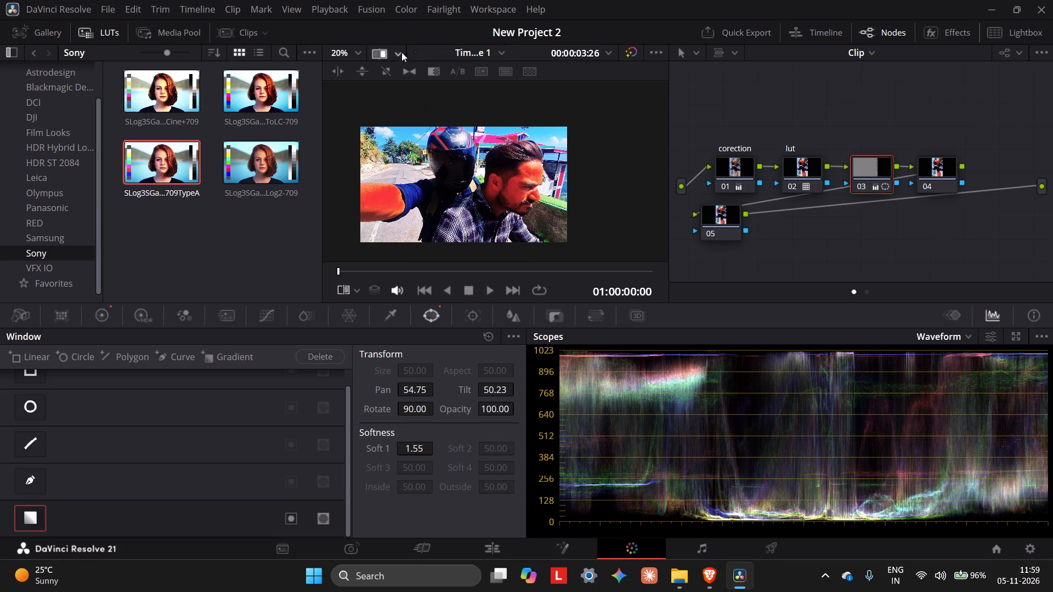
click(374, 55)
click(377, 52)
Play the browser tutorial's gradient window part on to about 4:26.
click(704, 569)
click(219, 249)
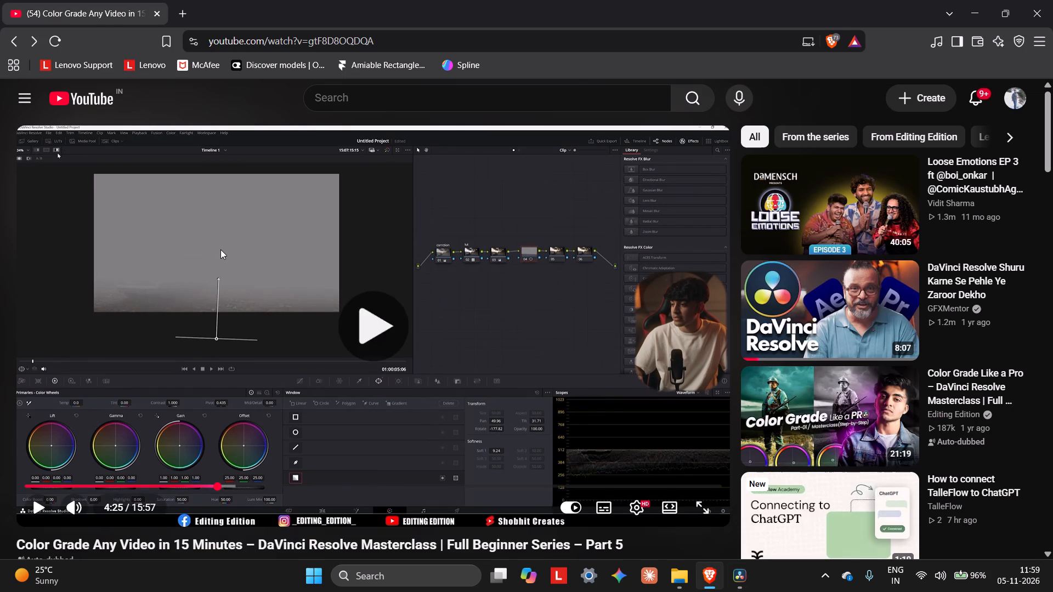
click(288, 234)
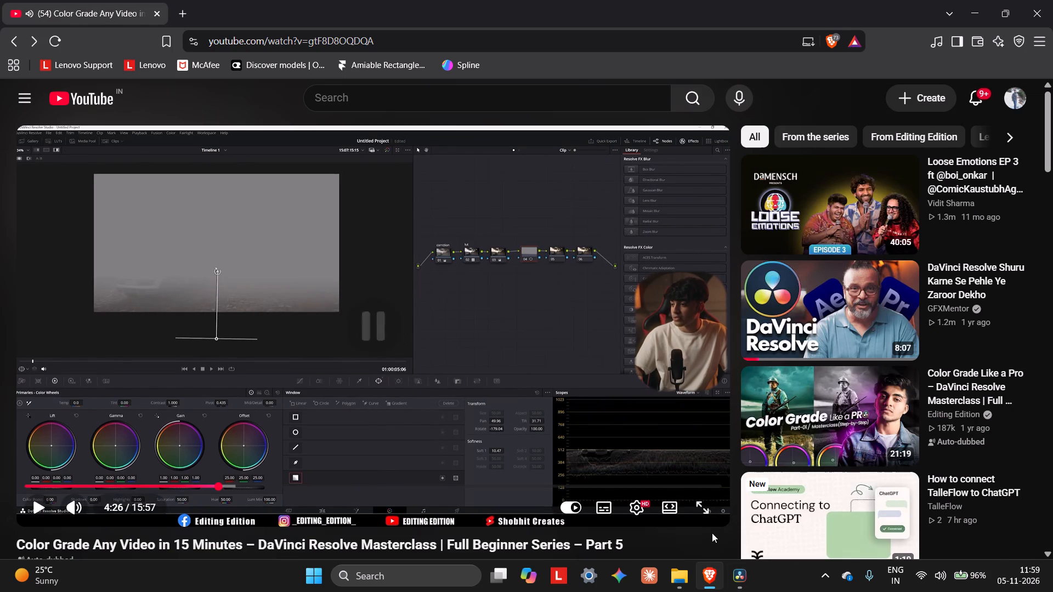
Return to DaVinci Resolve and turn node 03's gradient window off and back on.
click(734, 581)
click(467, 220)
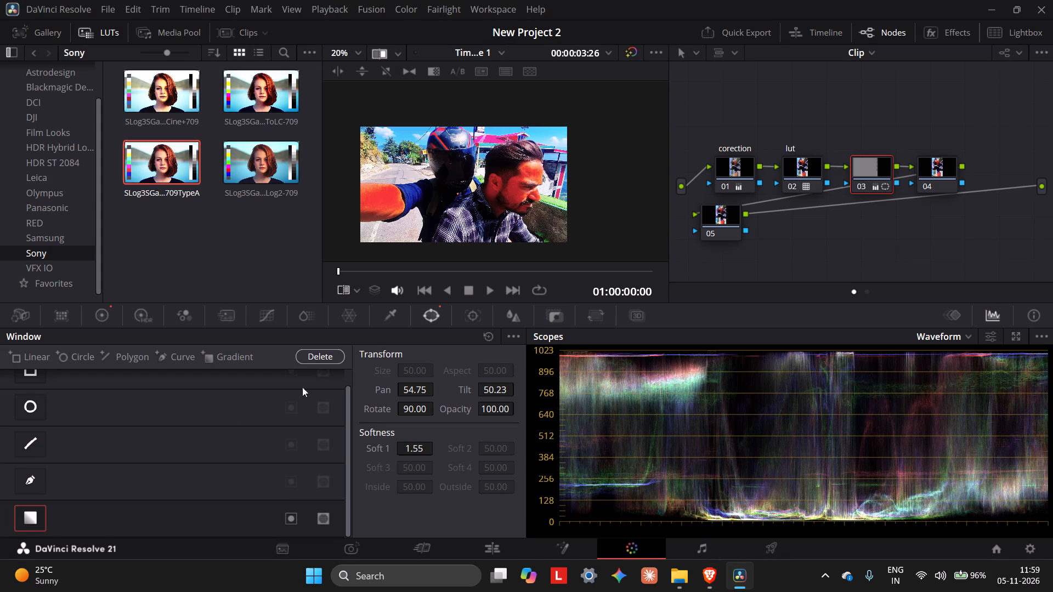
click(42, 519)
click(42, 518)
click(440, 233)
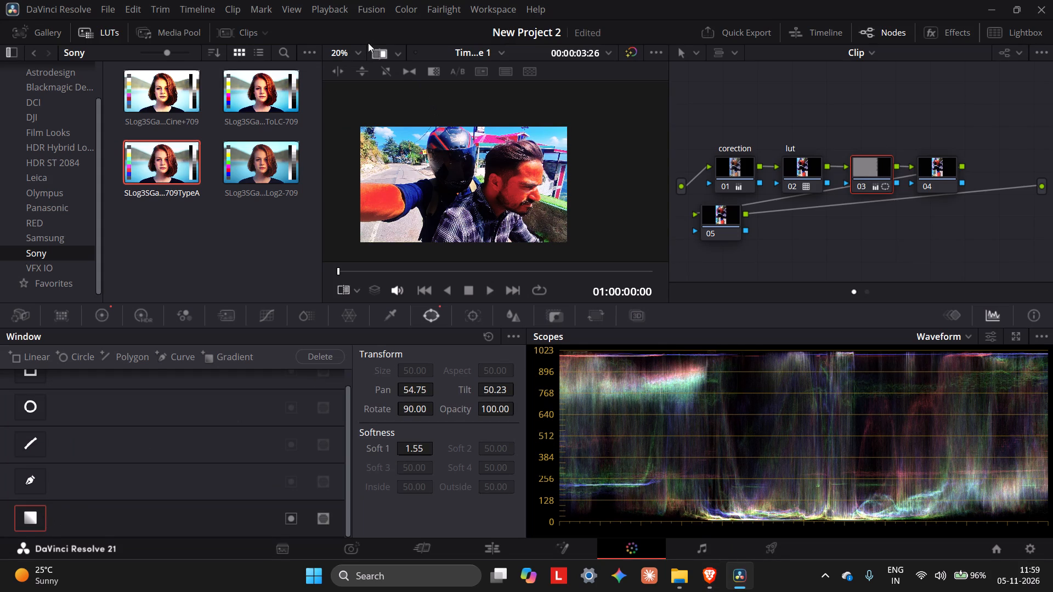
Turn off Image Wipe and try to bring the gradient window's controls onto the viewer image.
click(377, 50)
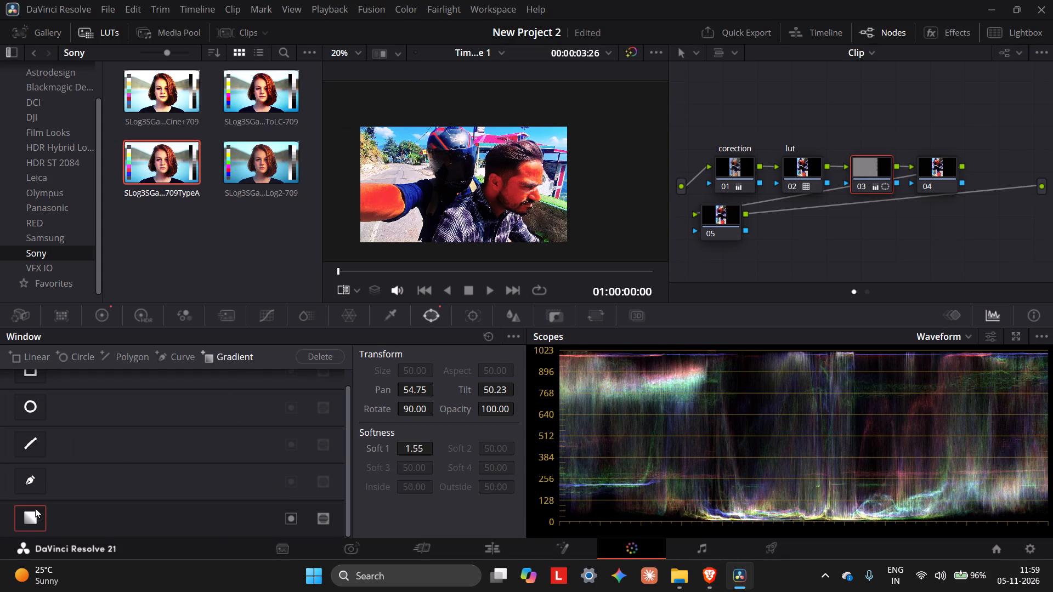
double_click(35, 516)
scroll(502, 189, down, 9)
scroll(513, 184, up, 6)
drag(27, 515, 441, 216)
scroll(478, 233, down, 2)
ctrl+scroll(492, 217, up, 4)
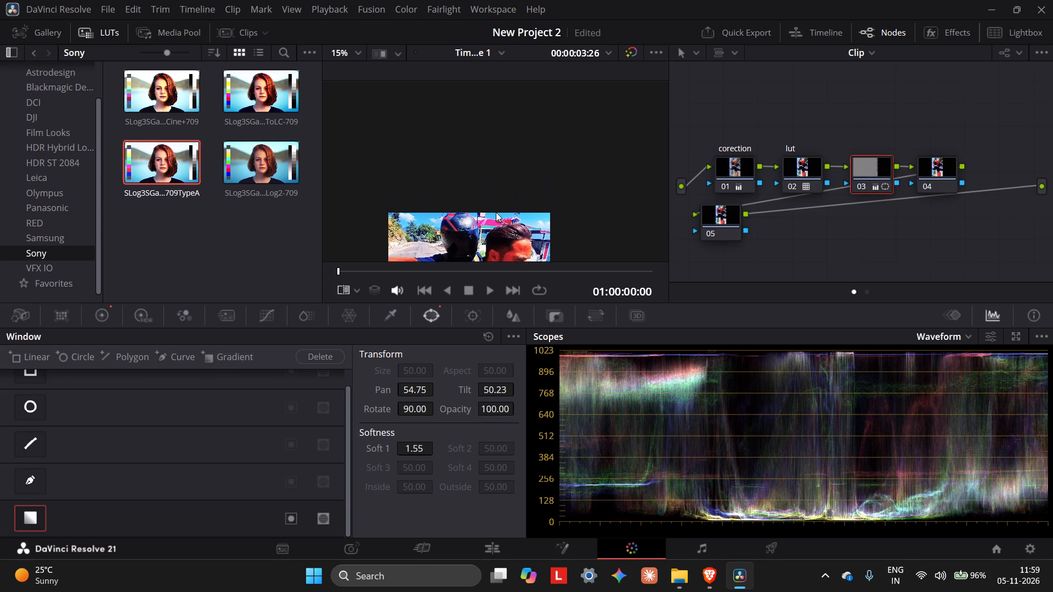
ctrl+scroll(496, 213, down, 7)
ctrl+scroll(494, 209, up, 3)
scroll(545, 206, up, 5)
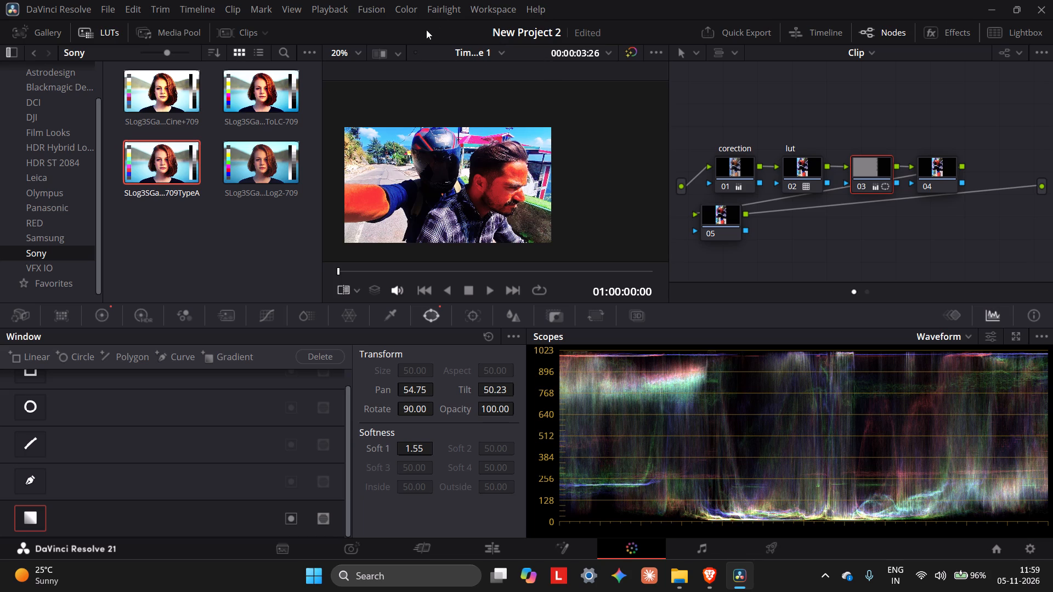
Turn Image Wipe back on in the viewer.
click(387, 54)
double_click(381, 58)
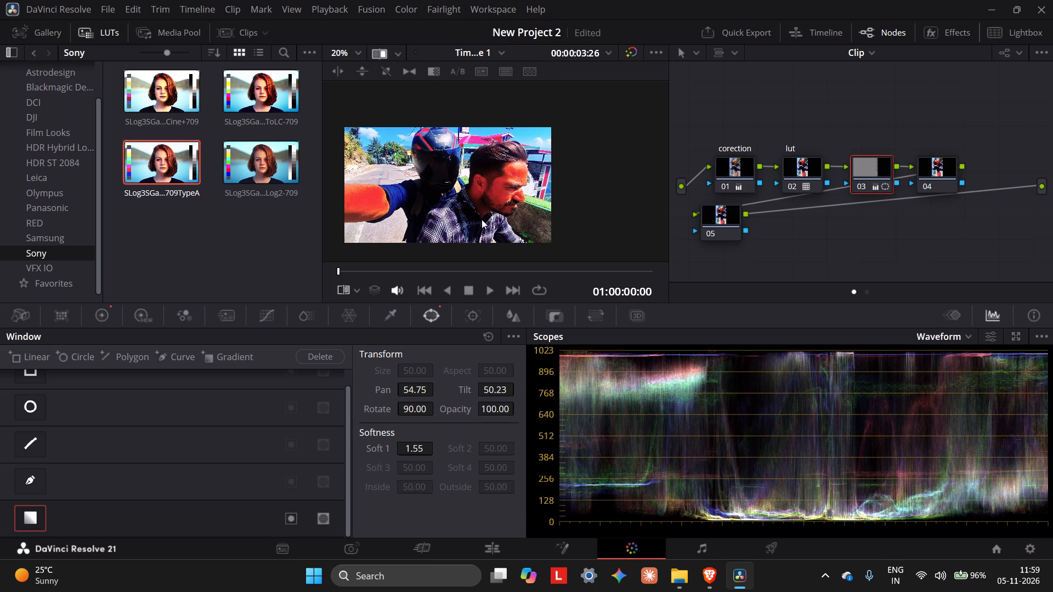
Switch to the browser tutorial and play the contrast adjustment part on to about 4:31.
click(713, 580)
click(557, 348)
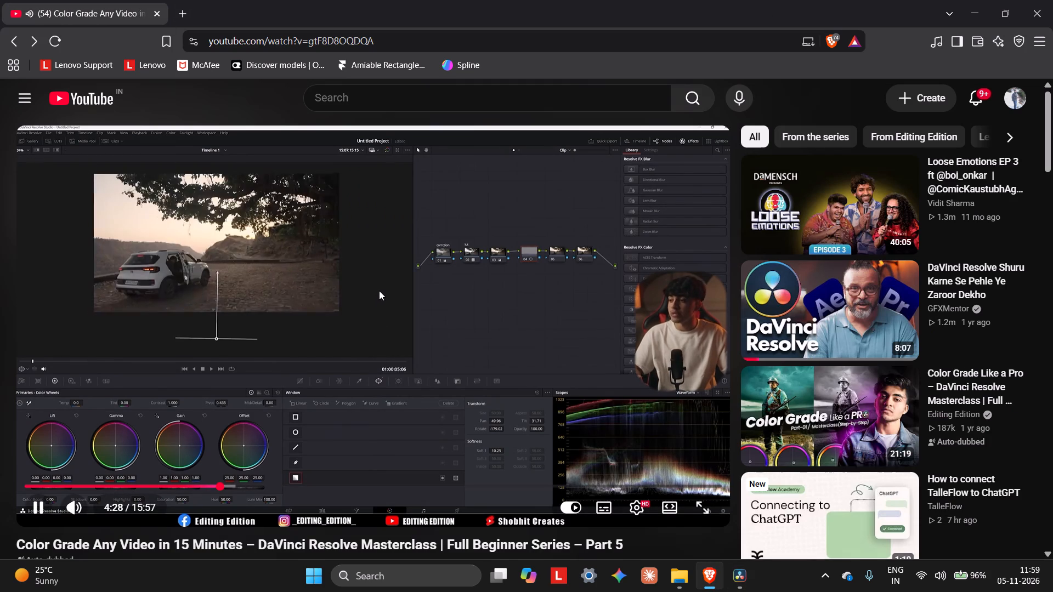
click(354, 273)
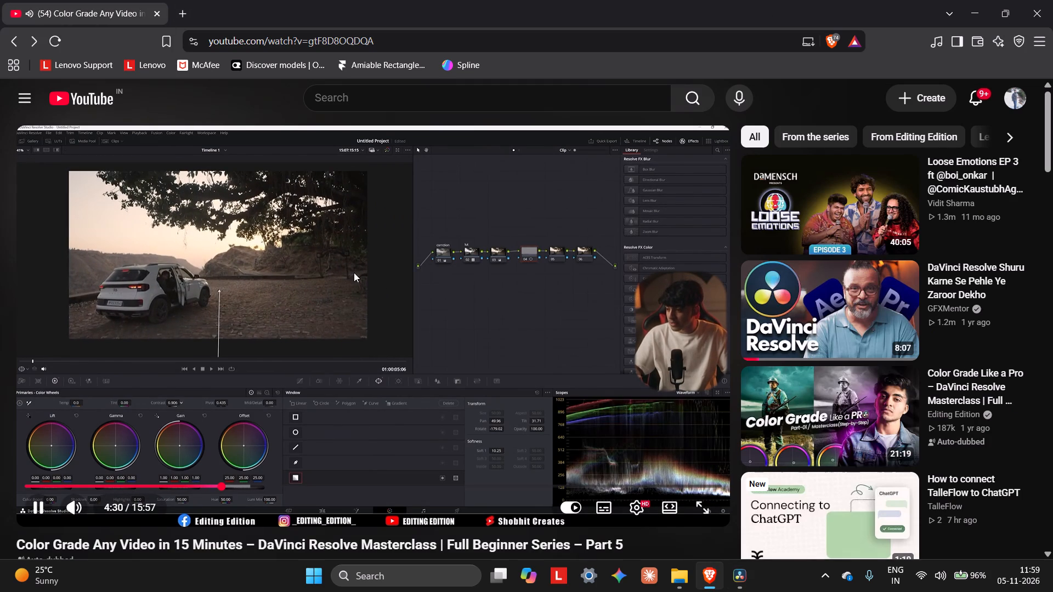
Return to DaVinci Resolve and look over the list of window shapes for node 03.
click(735, 576)
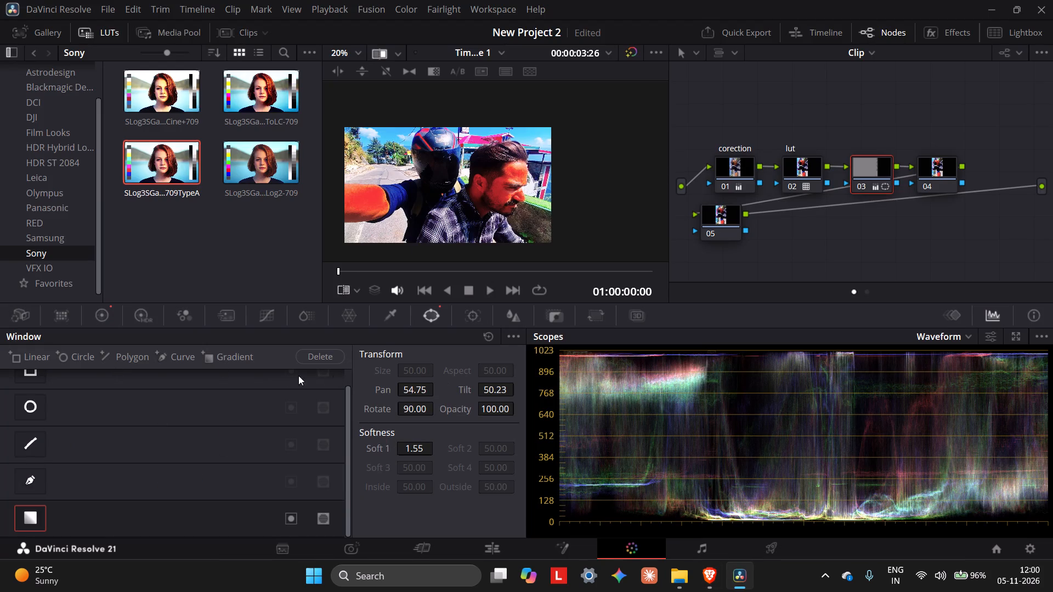
scroll(154, 388, down, 2)
scroll(152, 388, up, 5)
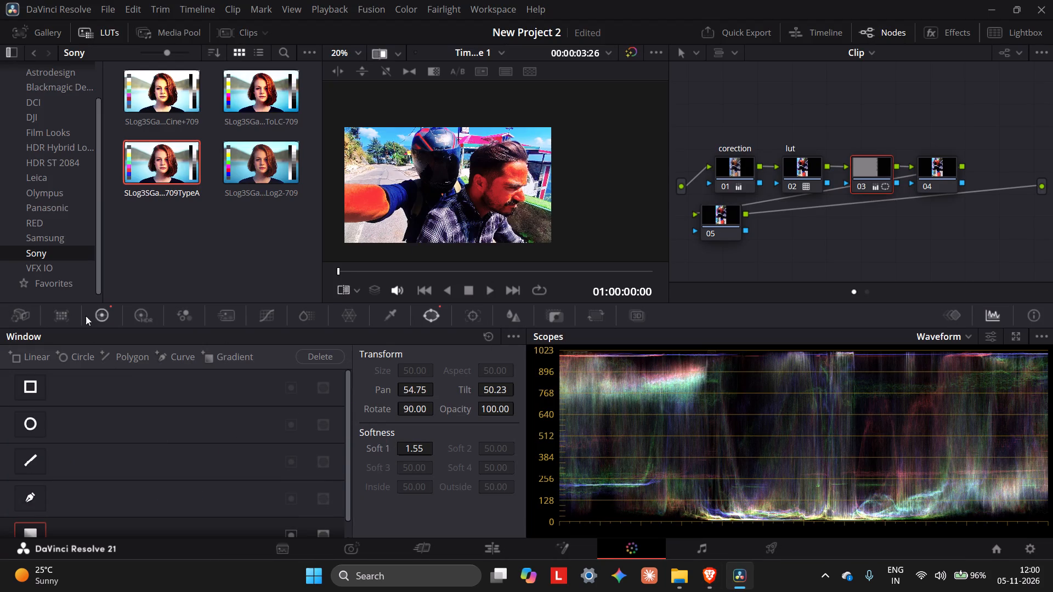
Switch to the browser tutorial and play the contrast part on to about 4:32.
click(706, 583)
click(325, 438)
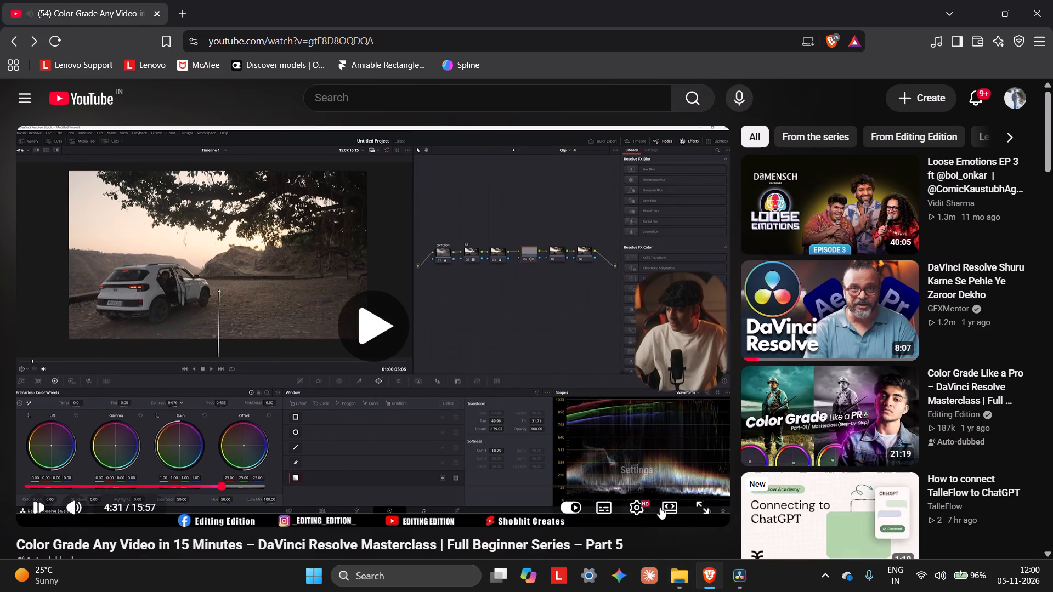
click(342, 323)
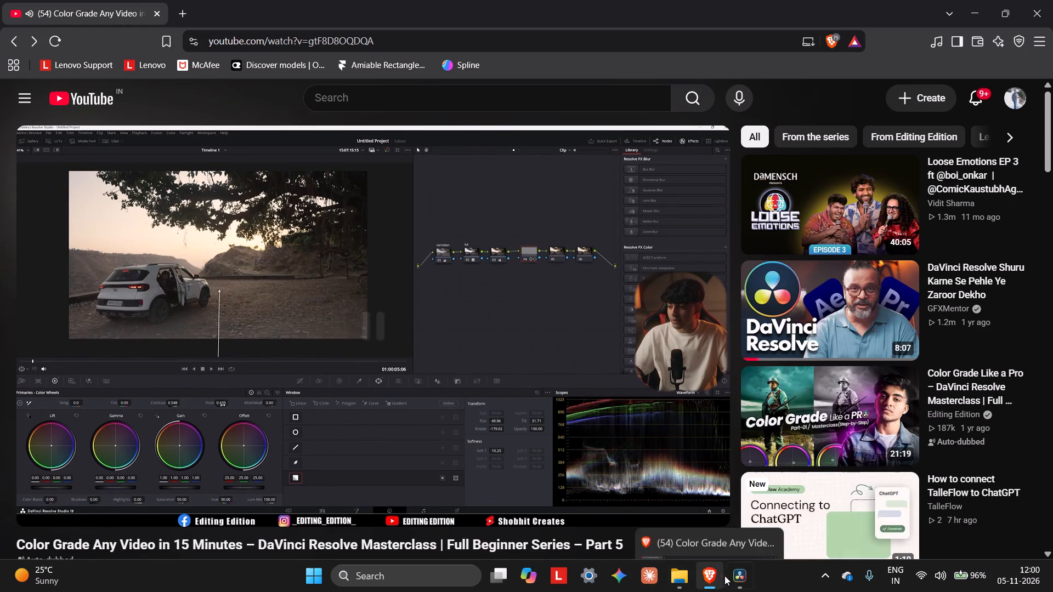
Switch to DaVinci Resolve and lower node 03's contrast to 0.000 in the primaries color wheels.
click(732, 578)
click(119, 313)
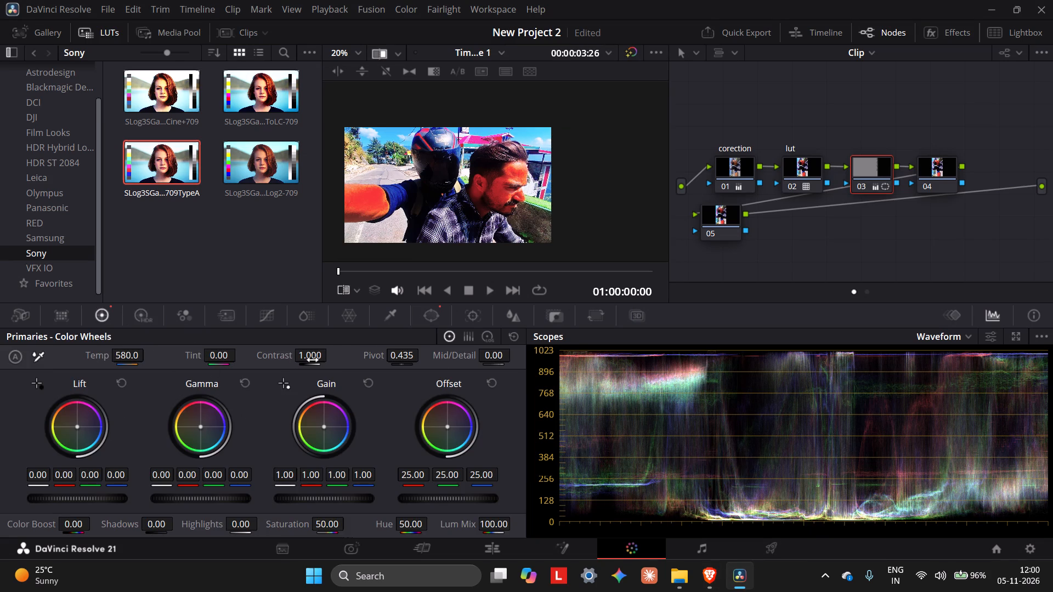
scroll(314, 360, down, 3)
drag(313, 357, 347, 357)
drag(347, 357, 112, 328)
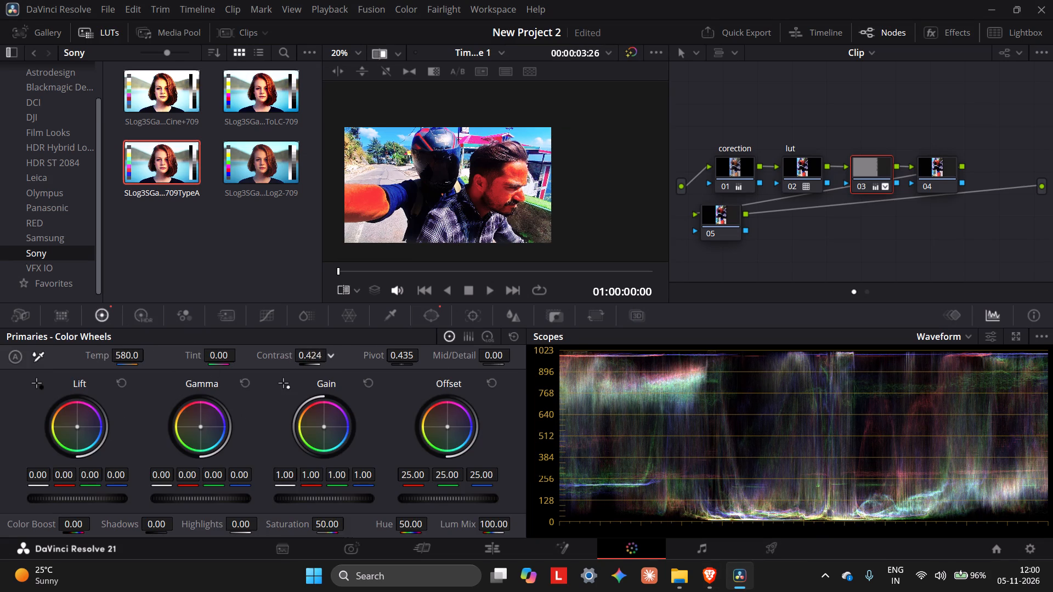
drag(112, 328, 118, 229)
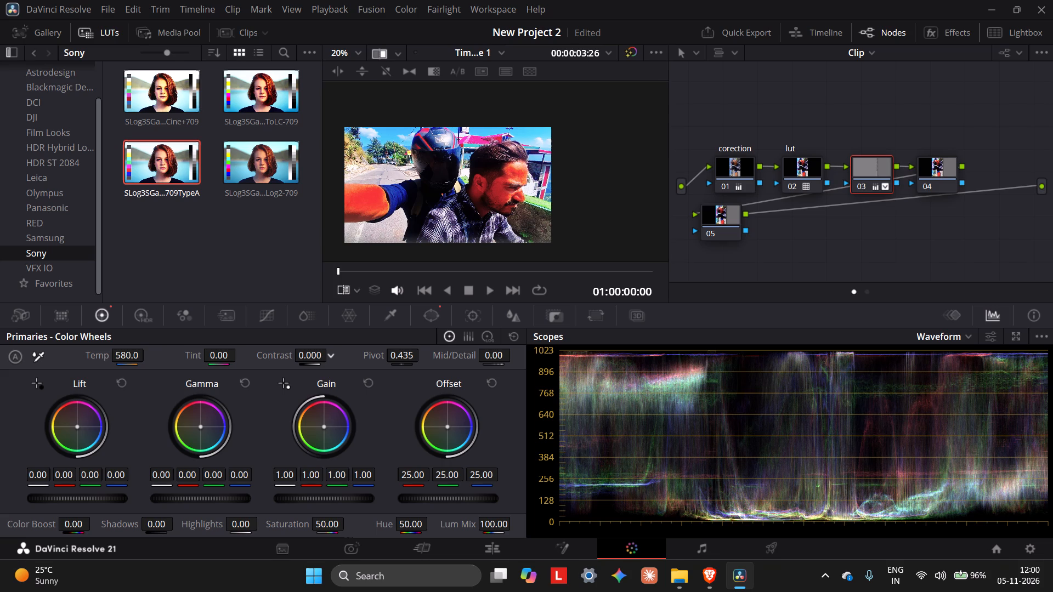
drag(118, 229, 42, 283)
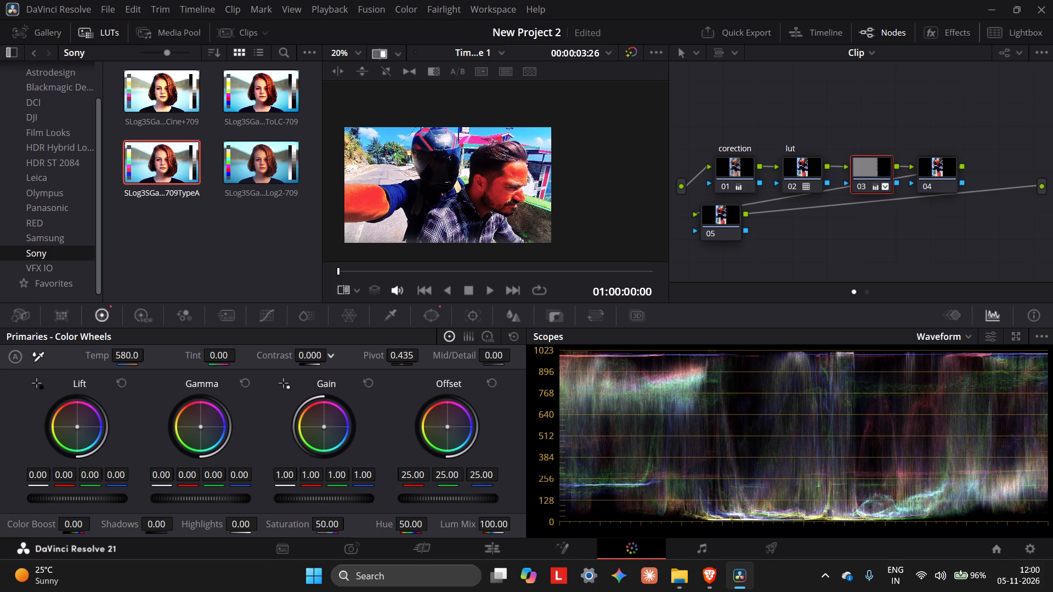
drag(42, 283, 373, 284)
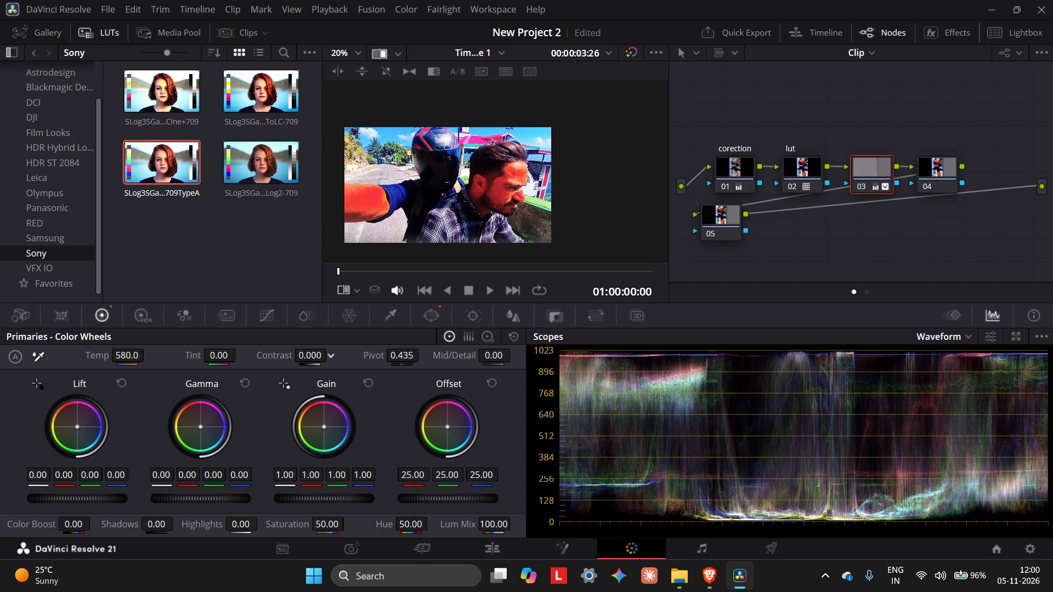
drag(373, 284, 424, 65)
drag(314, 355, 86, 341)
drag(86, 341, 42, 341)
Switch to the browser tutorial and play the pivot adjustment part from about 4:32.
click(699, 572)
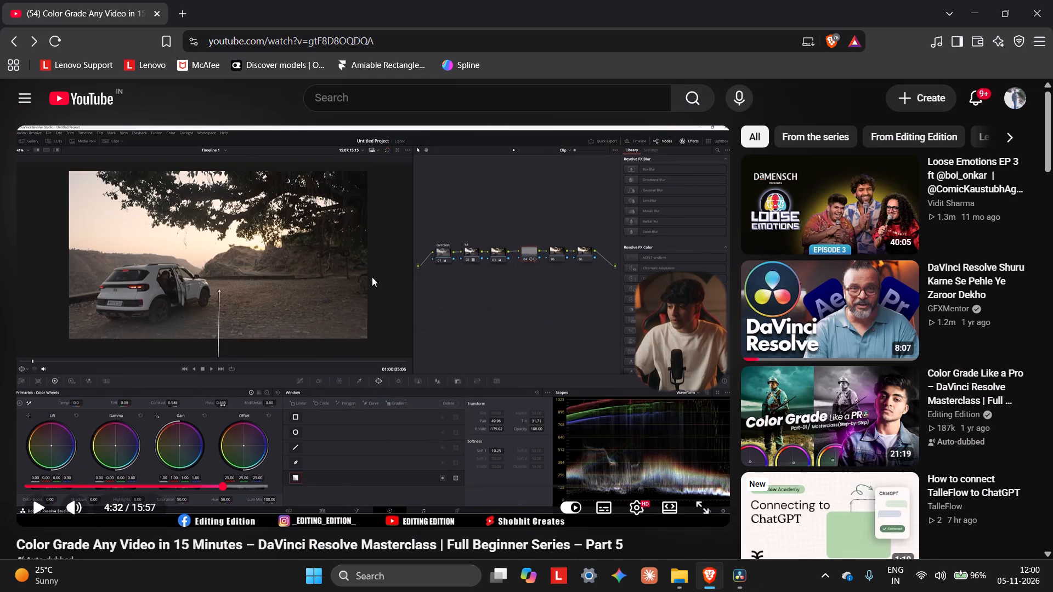
drag(372, 277, 380, 276)
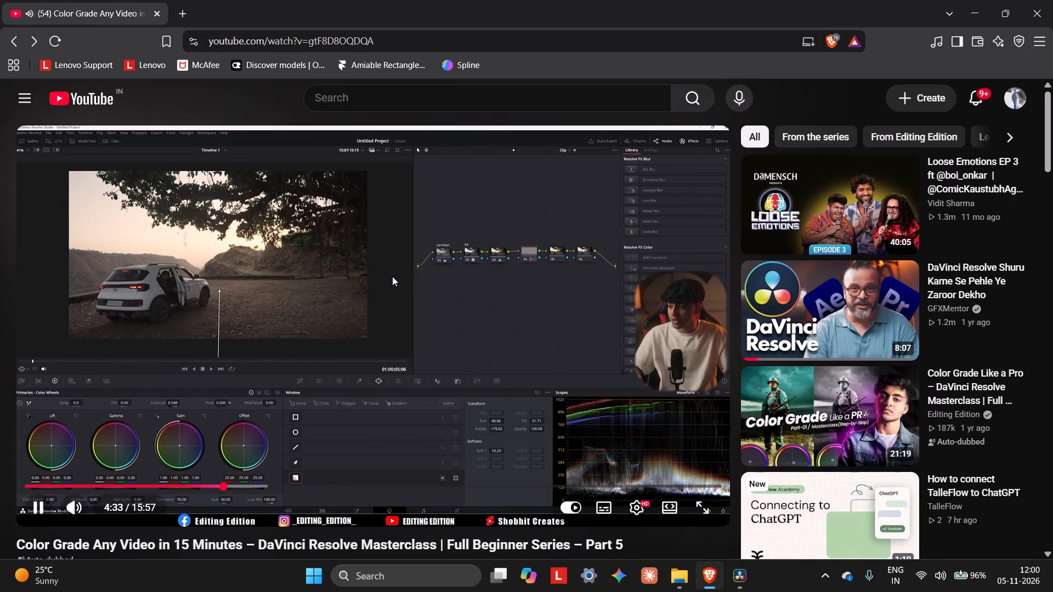
click(397, 274)
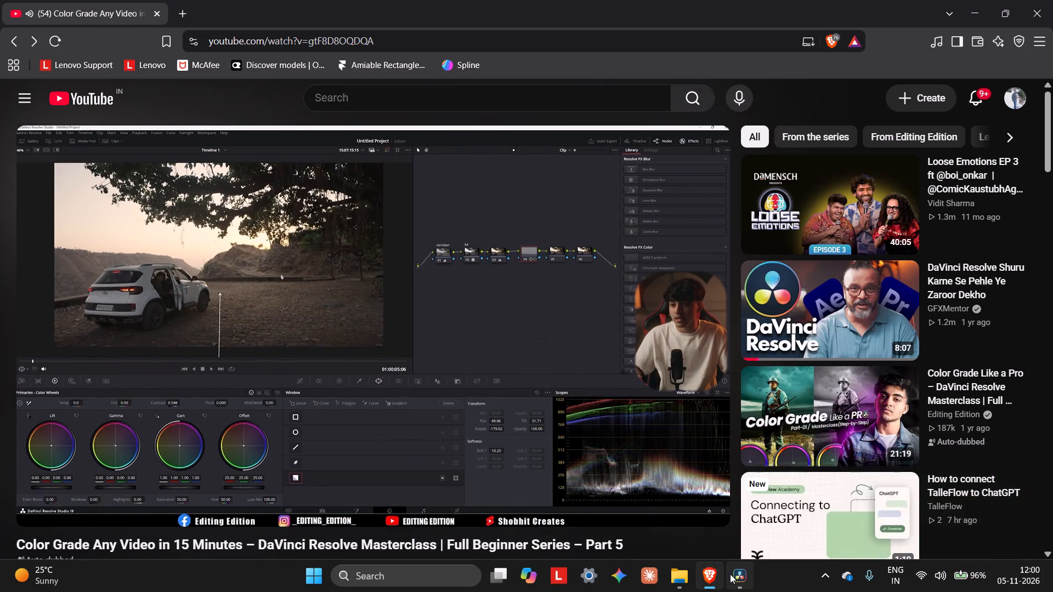
Return to DaVinci Resolve and lower node 03's pivot in the primaries, entering -0.002 as the last value.
click(730, 574)
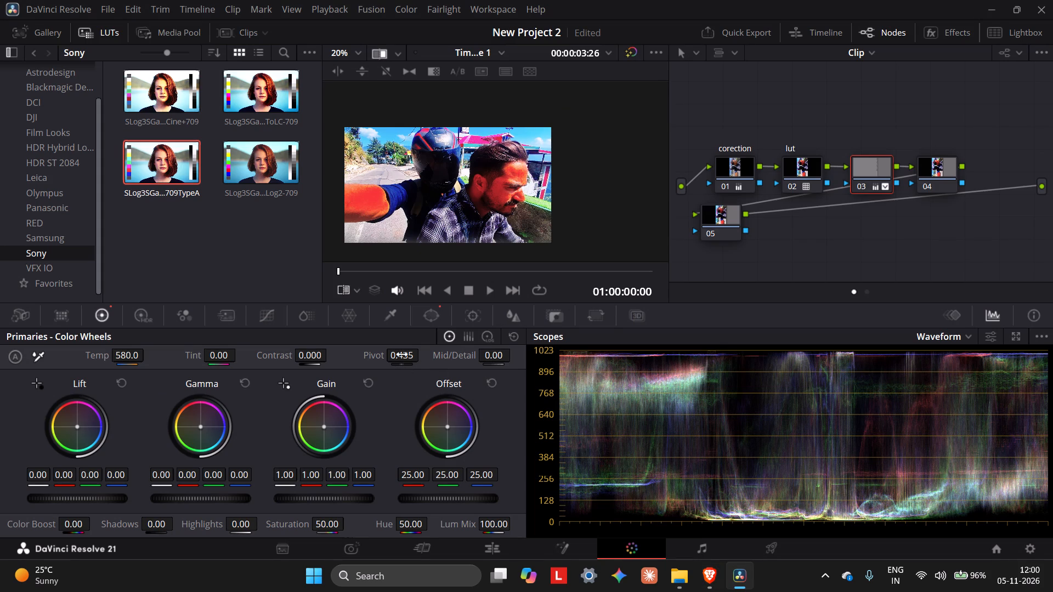
drag(402, 355, 100, 363)
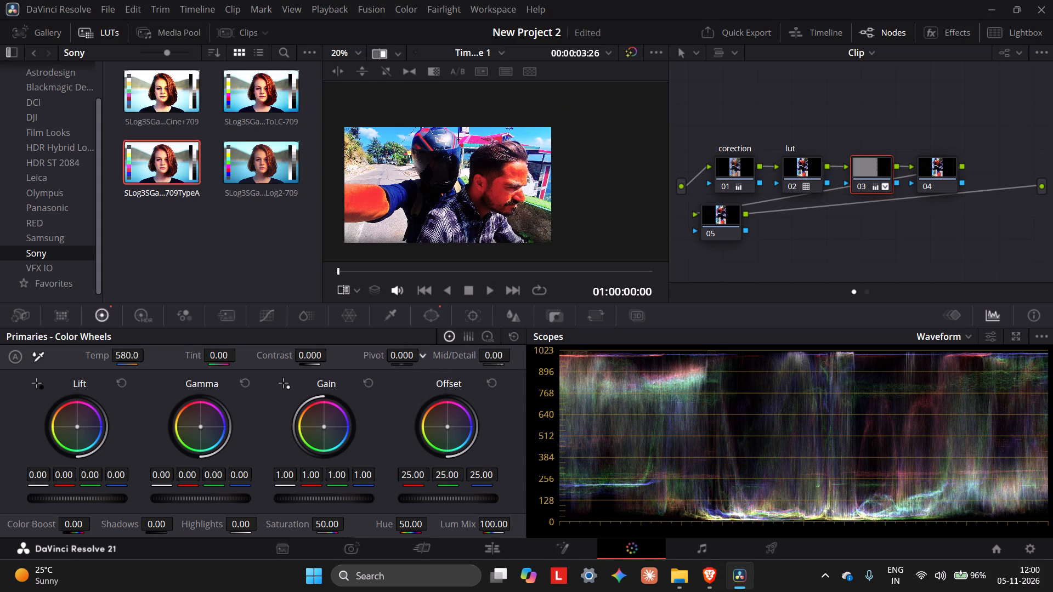
drag(100, 363, 517, 232)
drag(406, 356, 309, 350)
scroll(415, 355, down, 5)
drag(412, 361, 383, 474)
drag(383, 474, 377, 376)
double_click(412, 361)
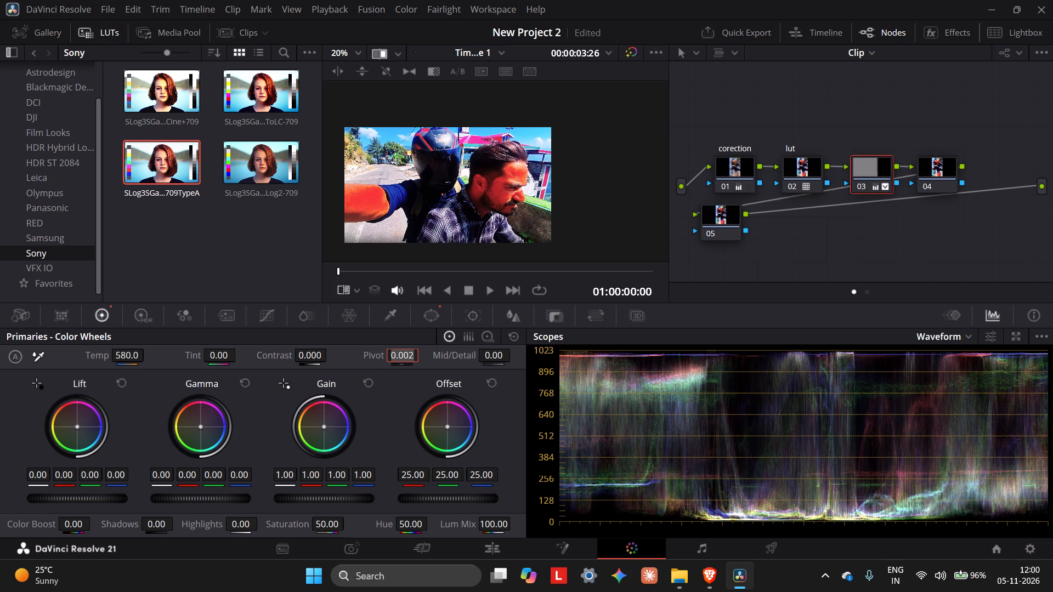
key(minus)
text(0.002)
key(Return)
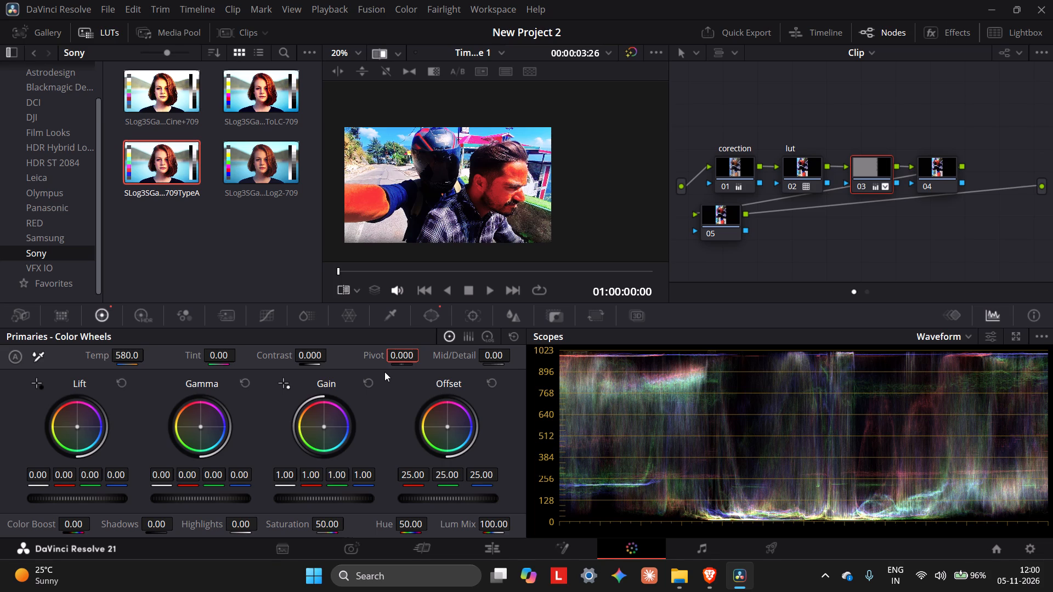
scroll(301, 360, down, 3)
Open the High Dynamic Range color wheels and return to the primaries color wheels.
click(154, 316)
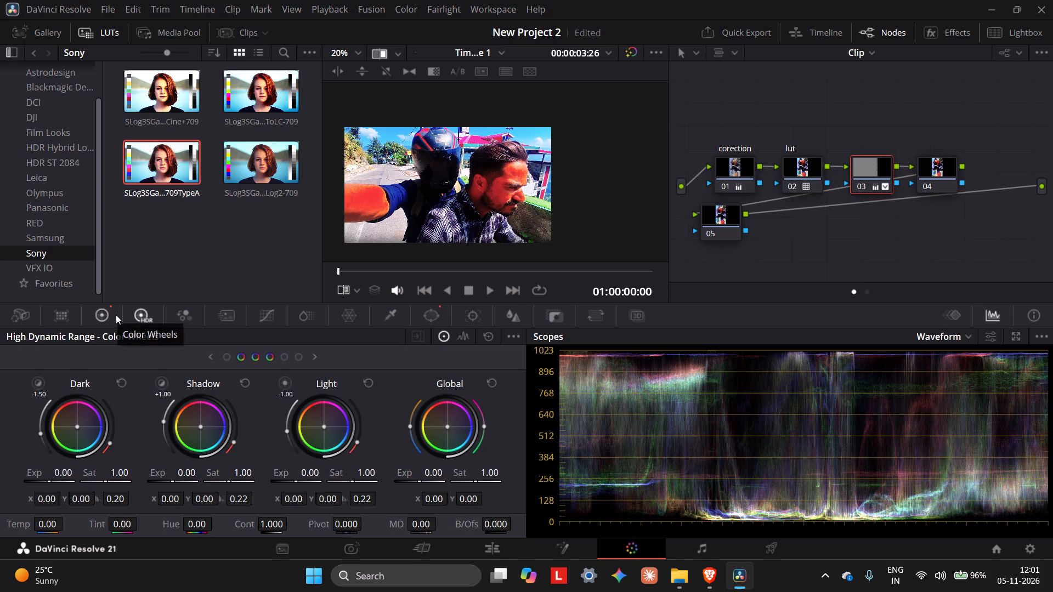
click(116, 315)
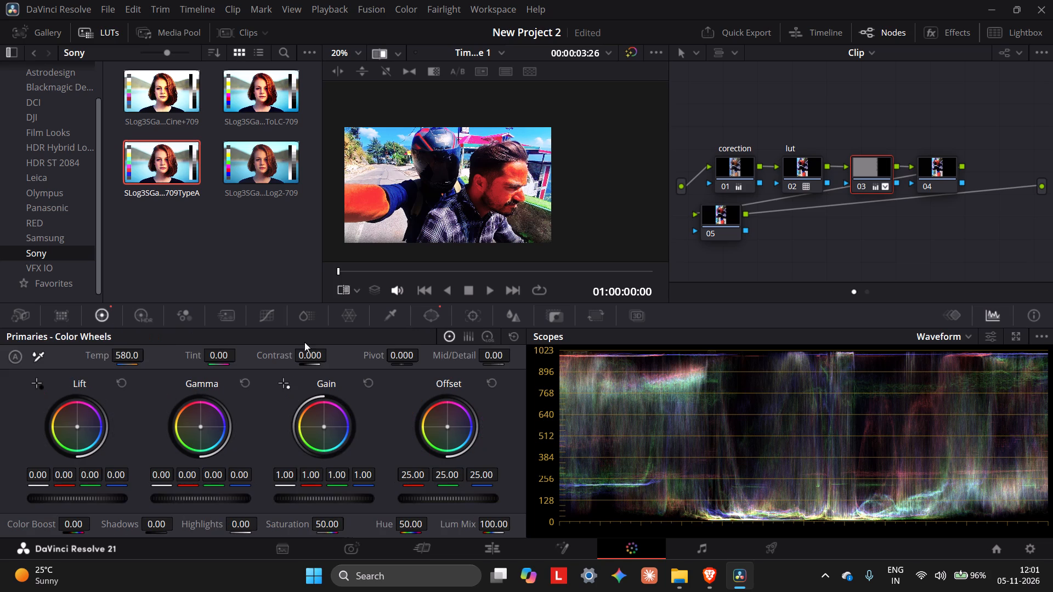
Switch to the browser tutorial and play it on to about 4:45.
click(704, 588)
click(367, 339)
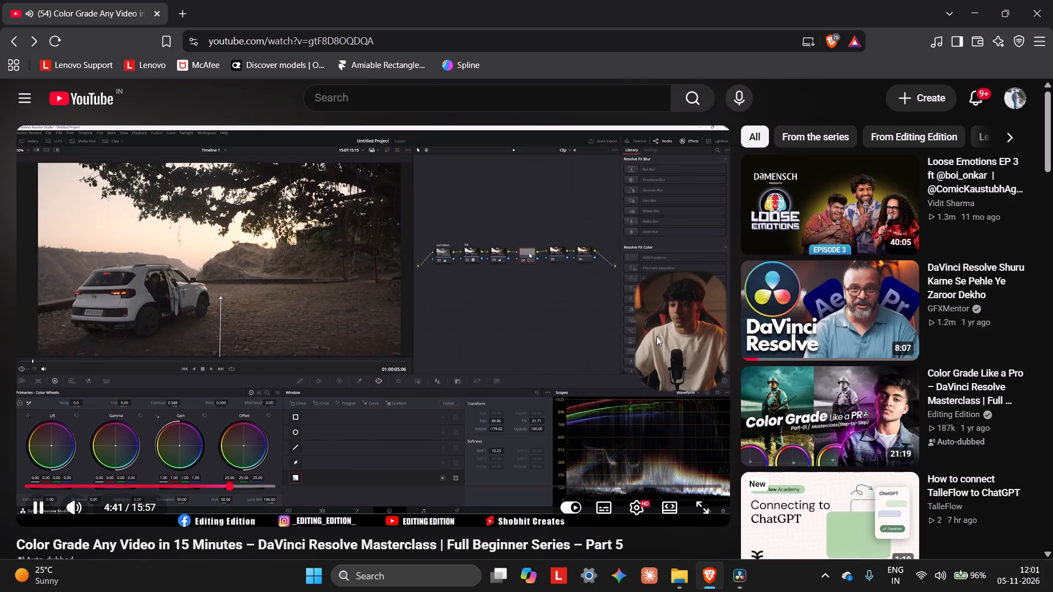
click(489, 351)
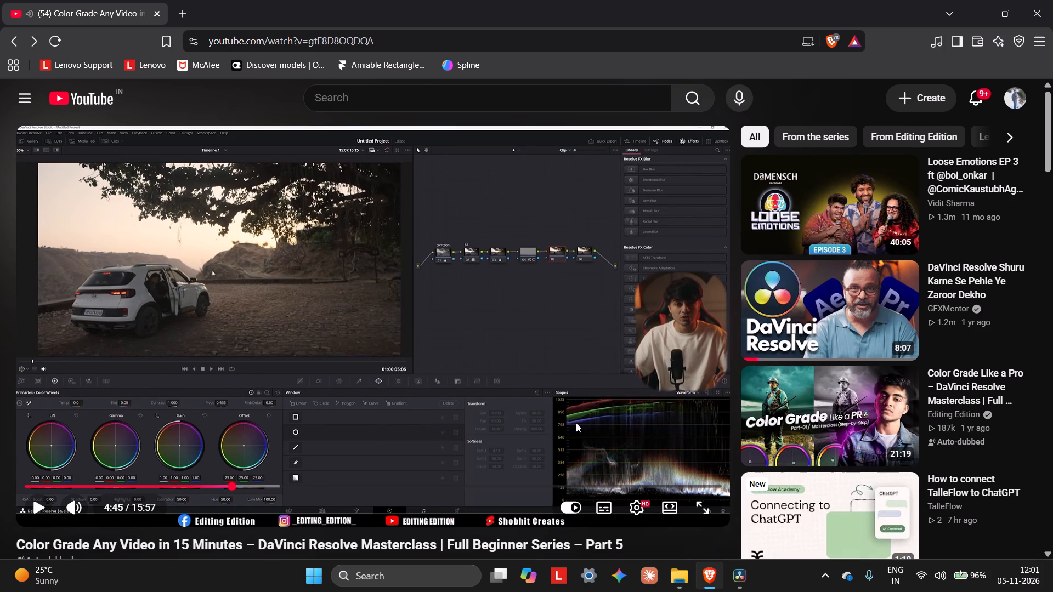
Return to DaVinci Resolve and select node 04 in the node graph.
click(734, 580)
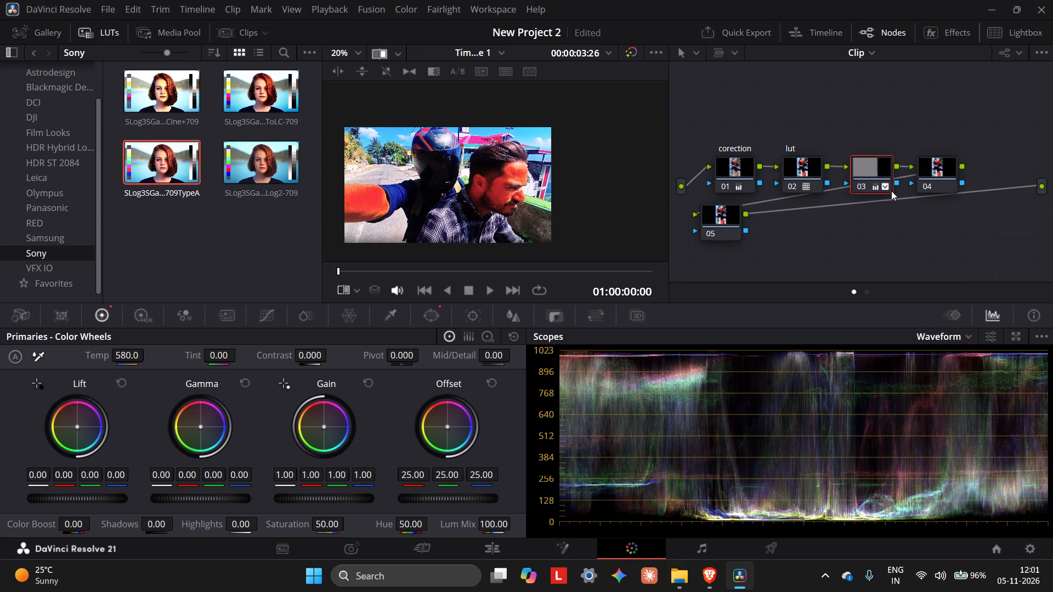
click(938, 167)
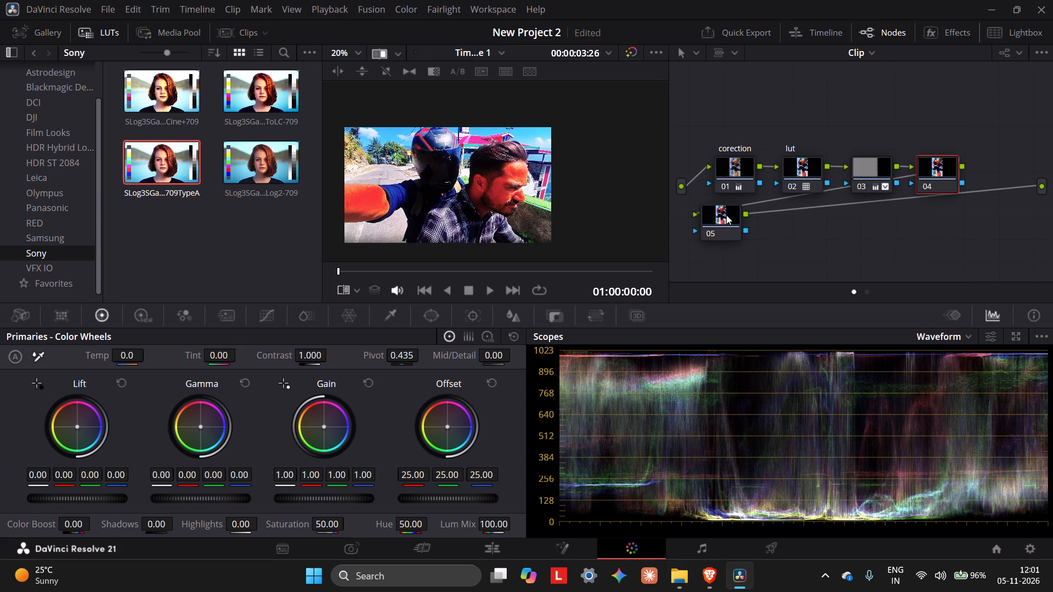
Switch to the browser tutorial and play the lift wheel part on to about 5:08.
click(697, 574)
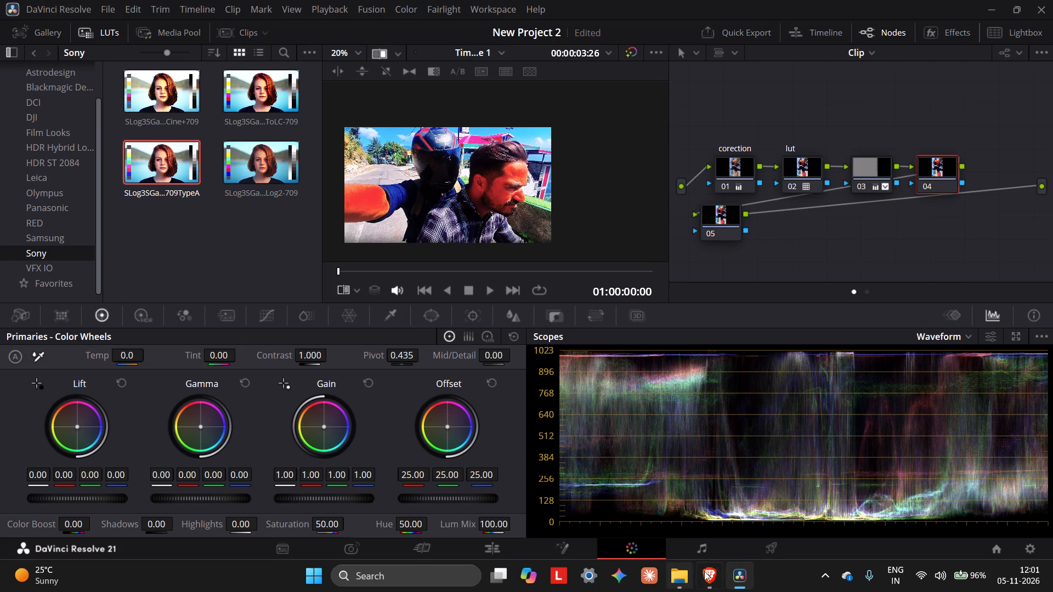
click(716, 577)
click(547, 373)
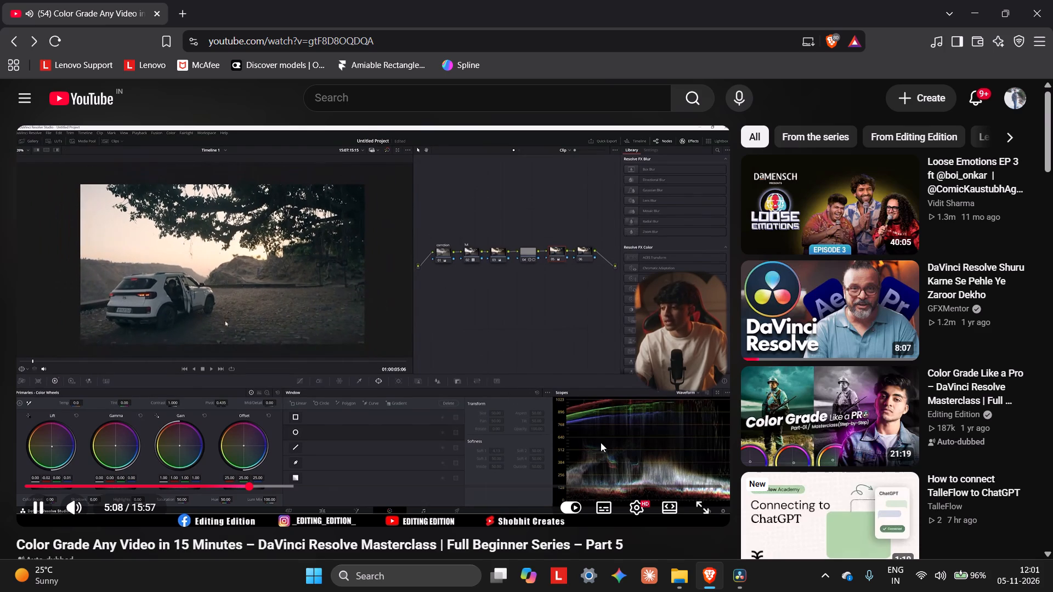
click(450, 365)
Return to DaVinci Resolve and shift node 04's Lift towards blue, to about -0.03 red and 0.04 blue.
click(740, 582)
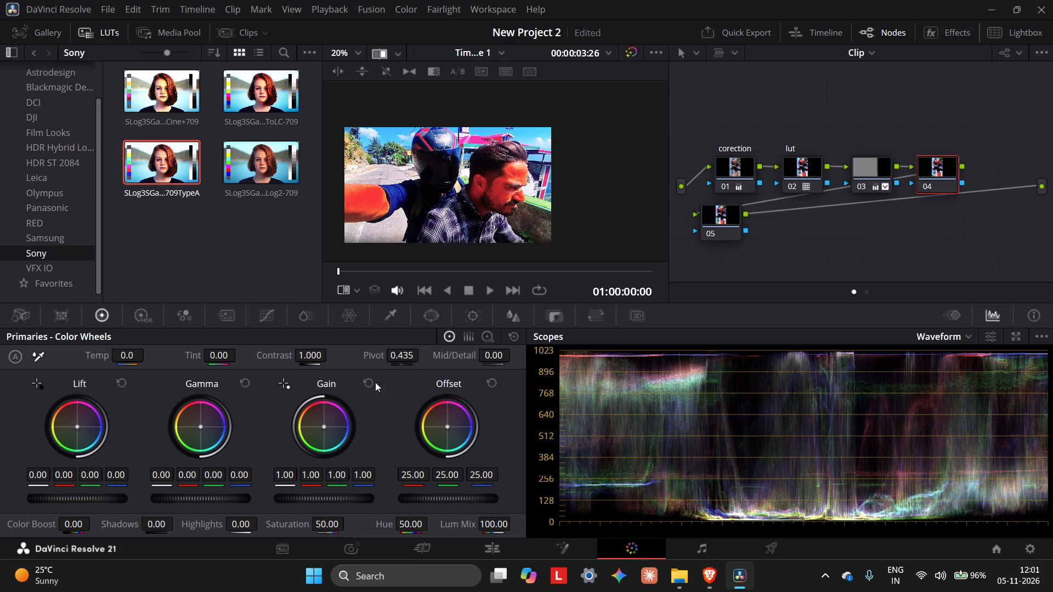
drag(79, 426, 85, 430)
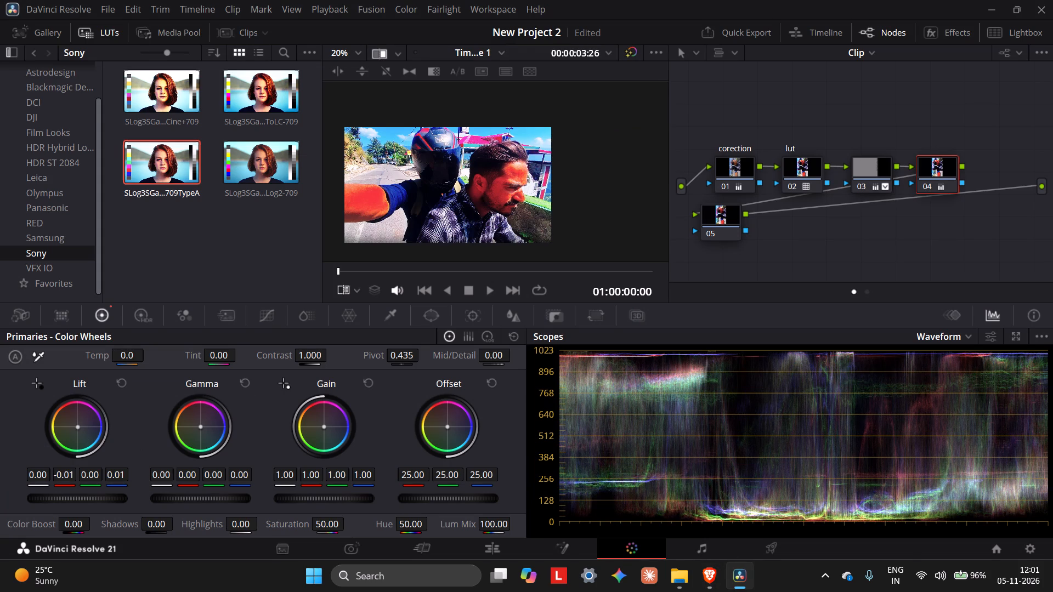
drag(85, 430, 117, 465)
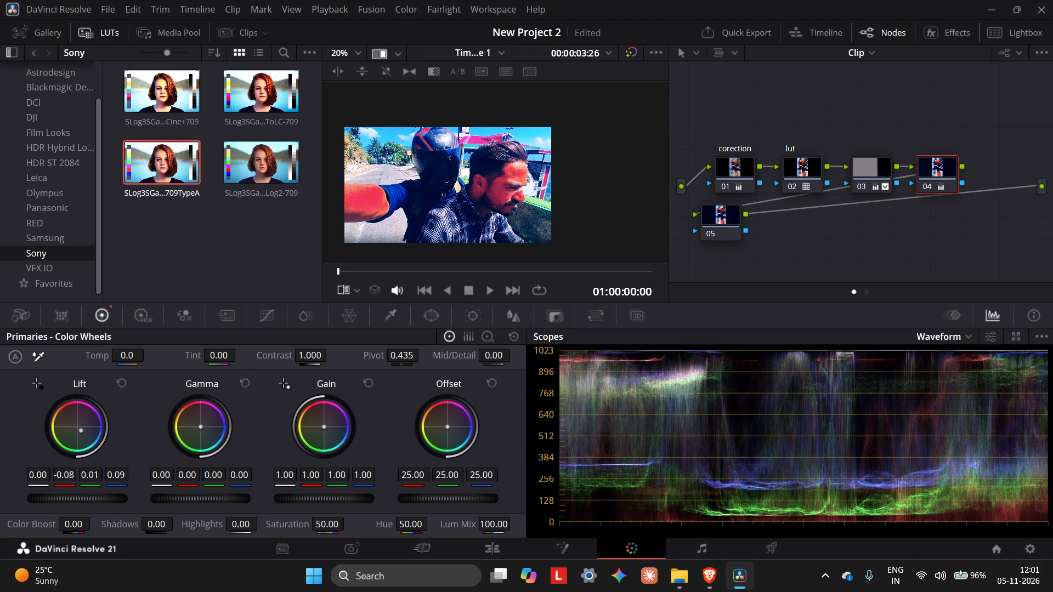
drag(117, 465, 100, 445)
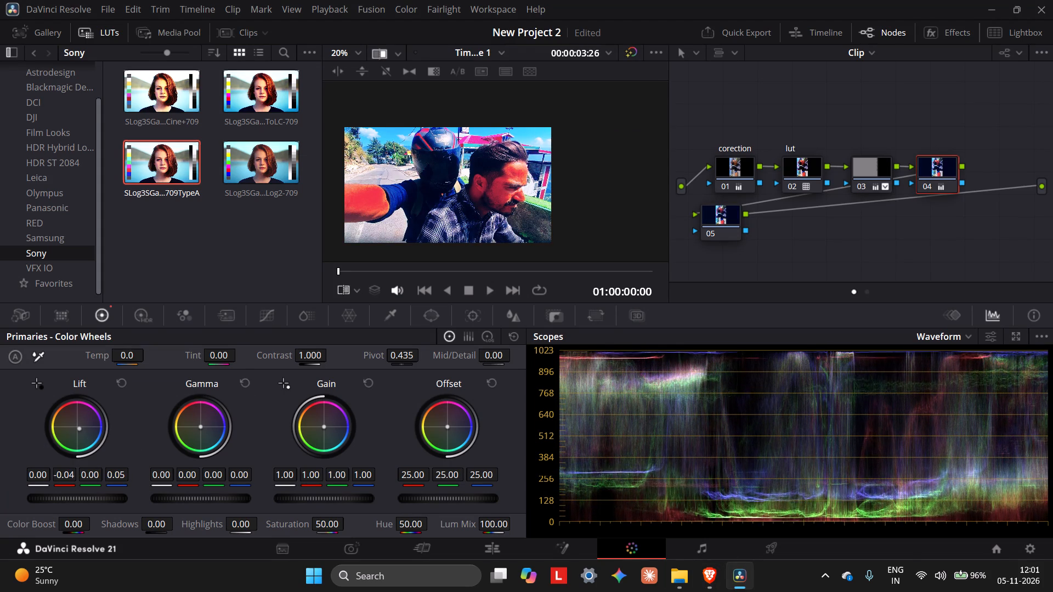
drag(100, 445, 97, 439)
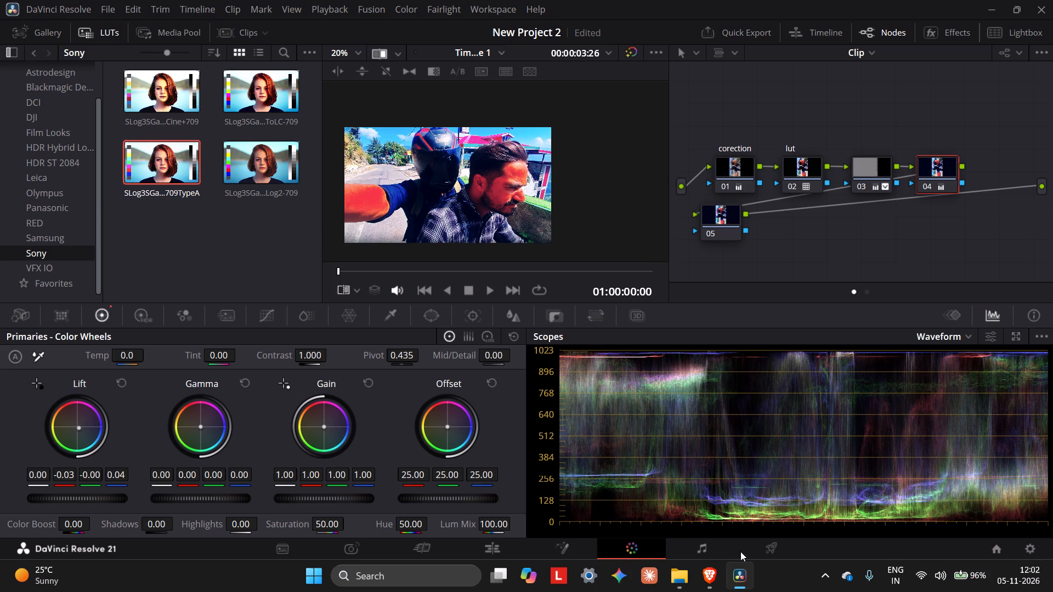
Switch to the browser tutorial and play the gain wheel part on to about 5:13.
click(701, 584)
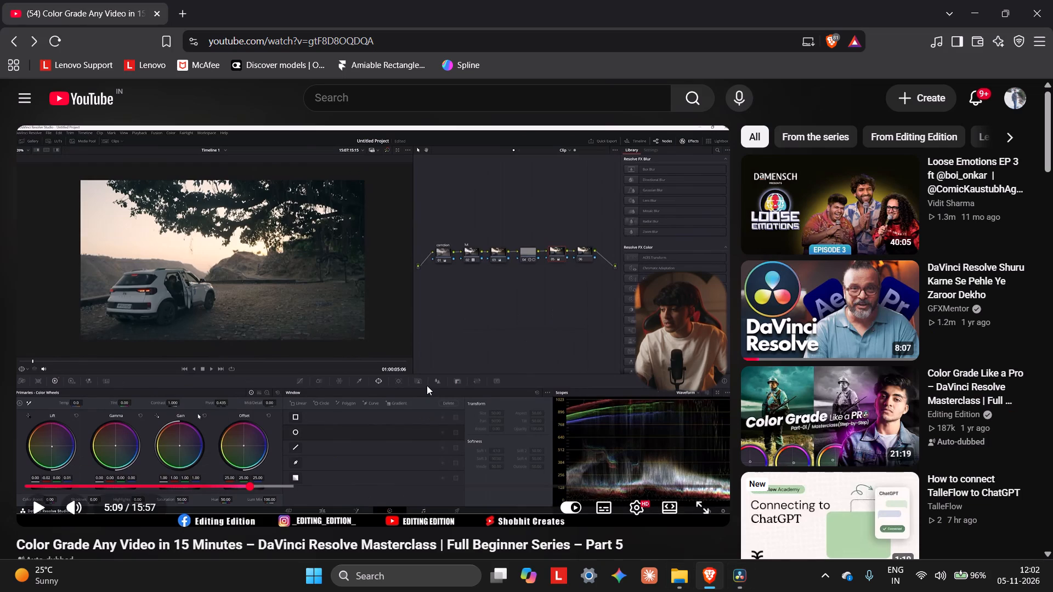
click(426, 385)
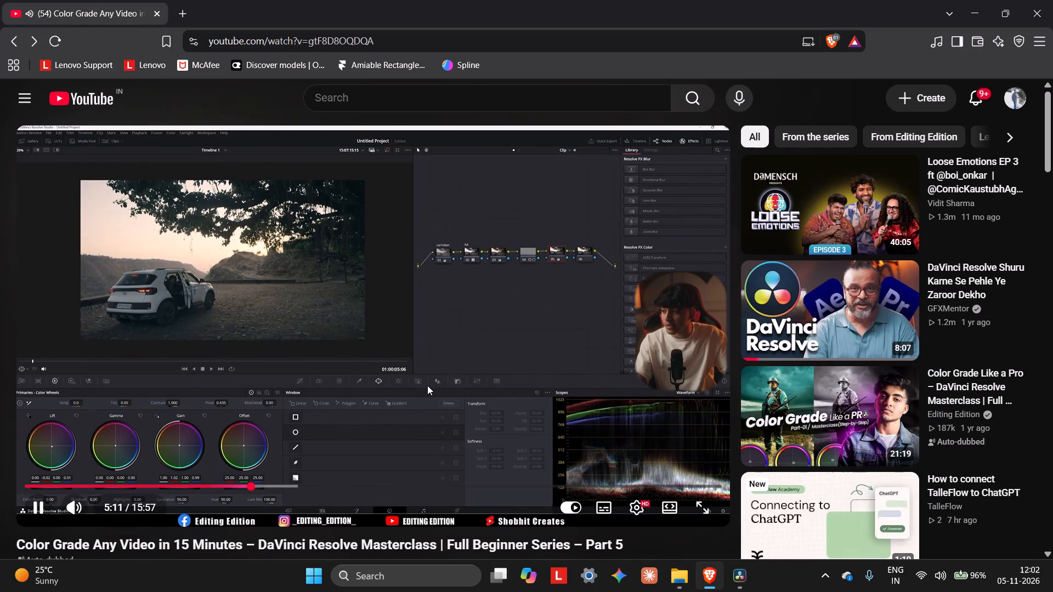
click(427, 385)
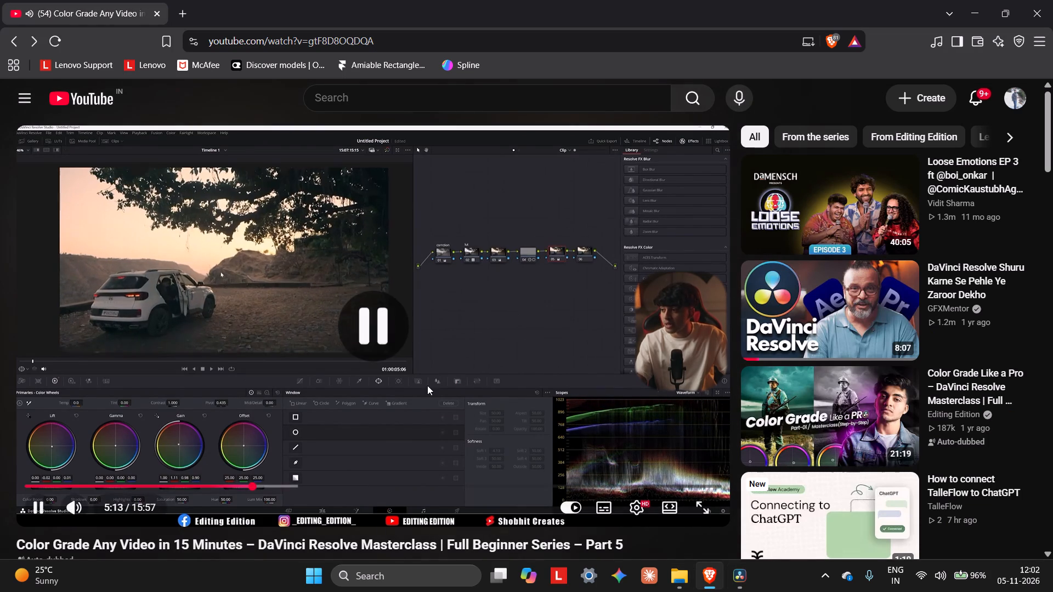
Return to DaVinci Resolve and shift node 04's Gain towards orange, to about 1.10 red, 0.98 green and 0.92 blue.
click(747, 582)
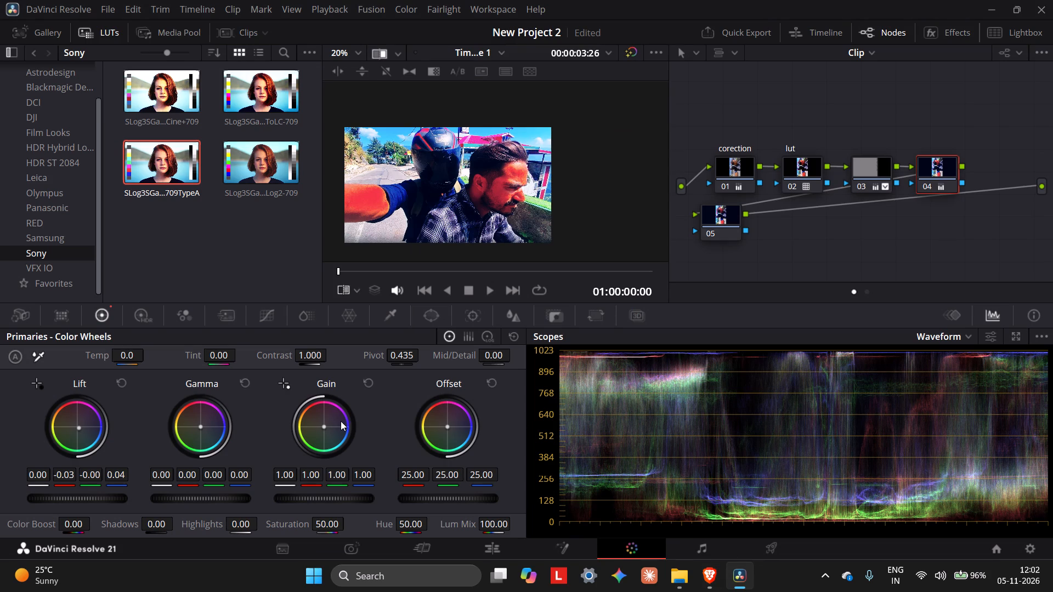
drag(326, 425, 321, 417)
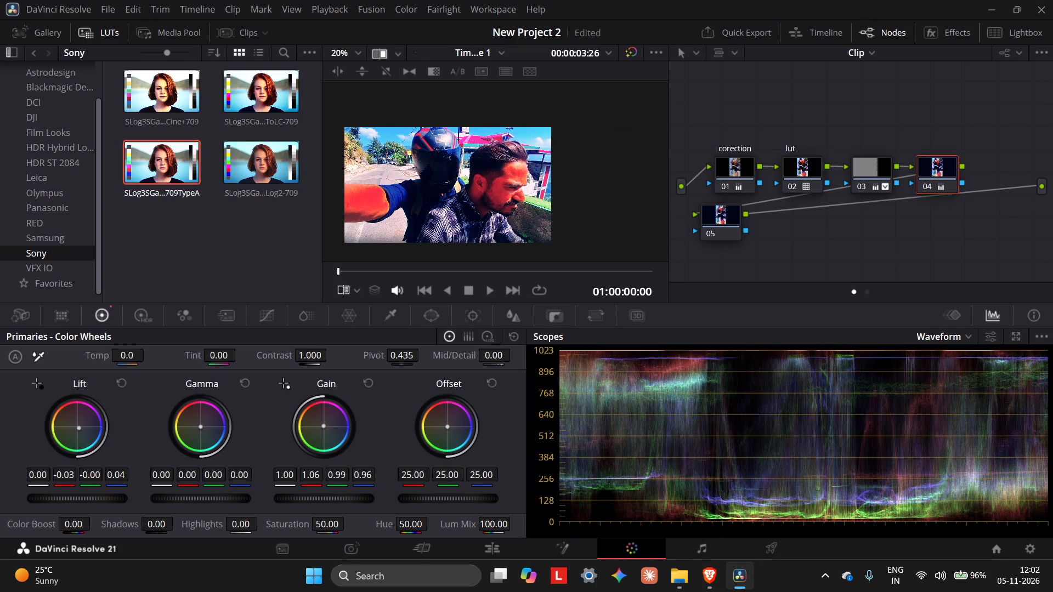
drag(321, 417, 320, 413)
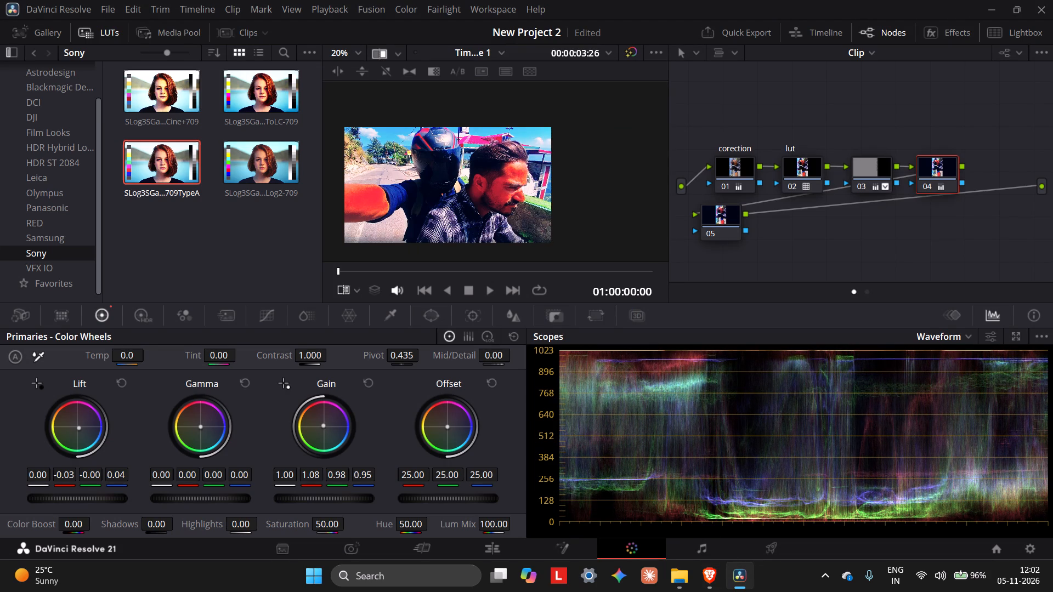
drag(320, 413, 316, 411)
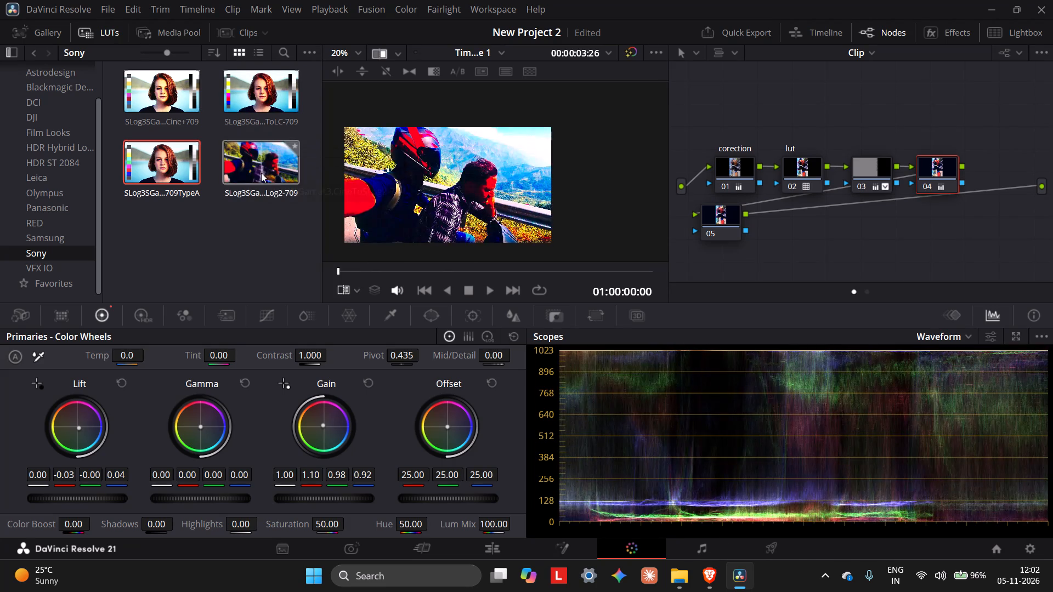
Apply the Sony SLog3SGamut3.CineToSLog2-709 LUT to the lut node 02.
click(799, 169)
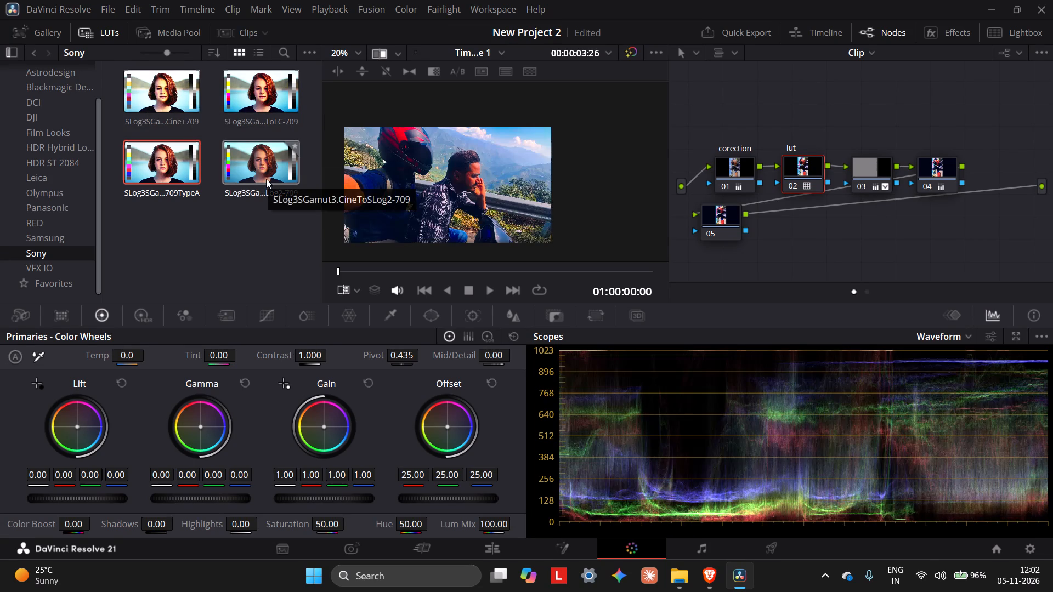
drag(266, 179, 803, 179)
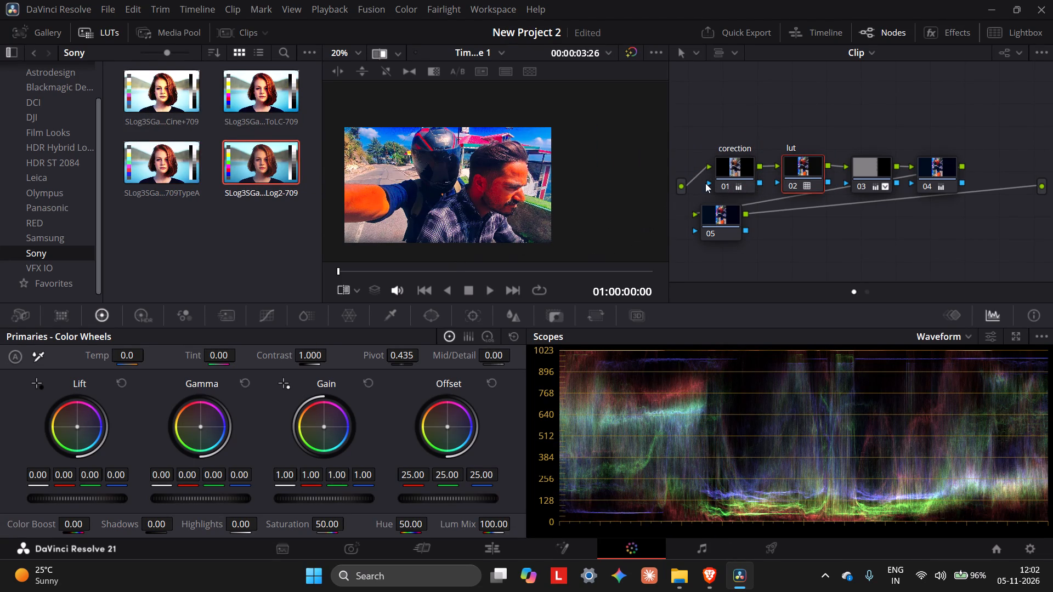
Select the corection node 01 and play the graded clip from the start to about 01:00:02:10.
click(735, 170)
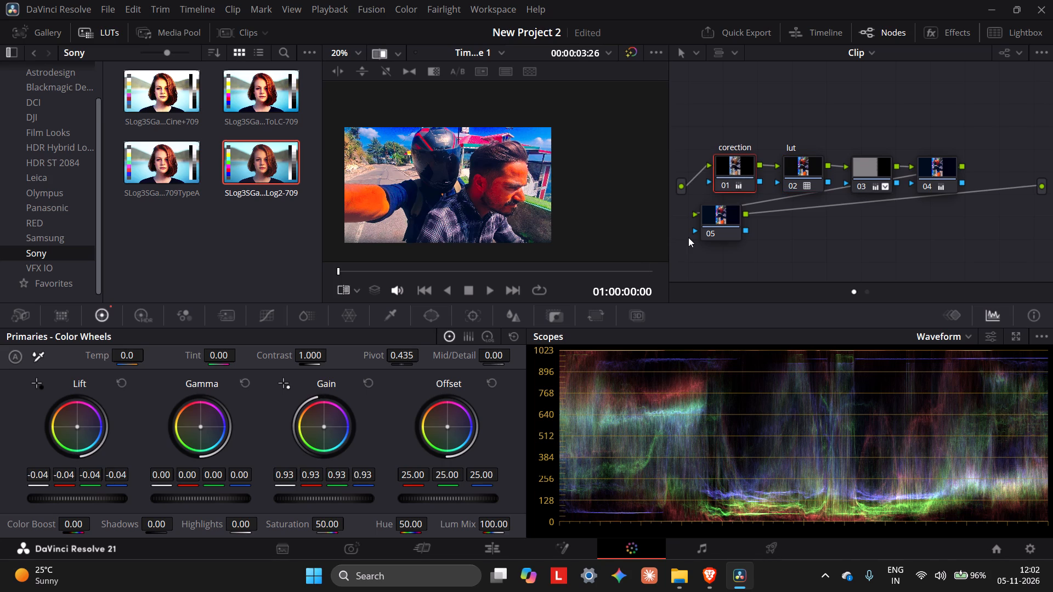
key(space)
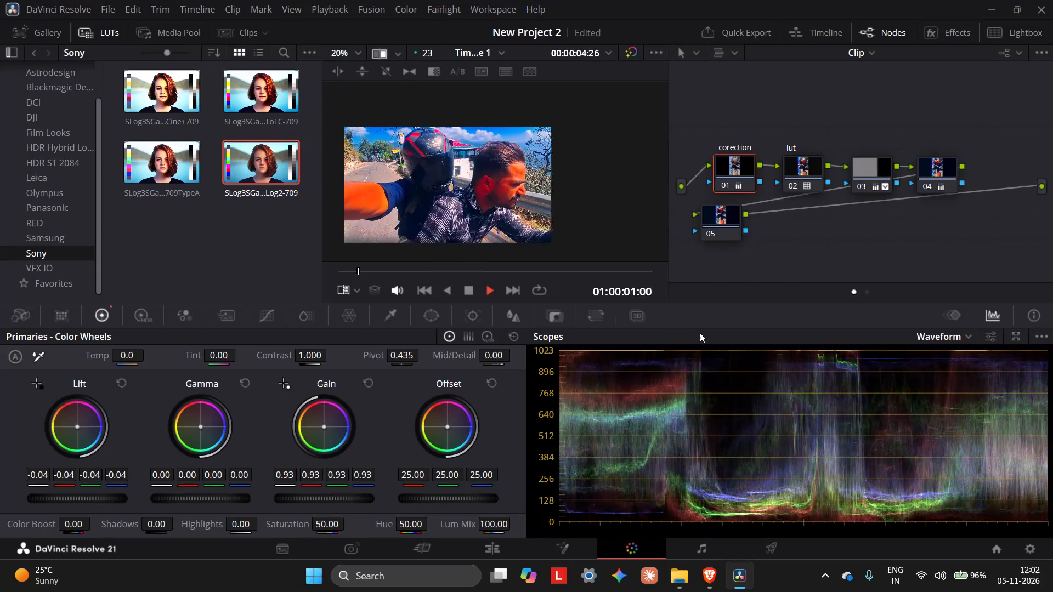
key(space)
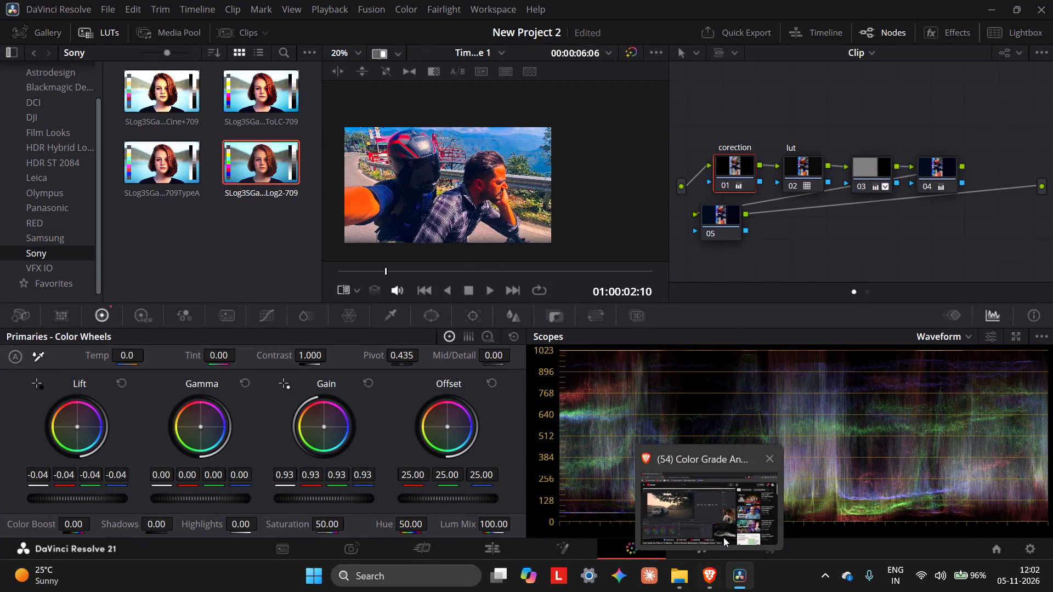
Switch to the browser tutorial and play it on to about 5:44.
click(723, 537)
click(269, 215)
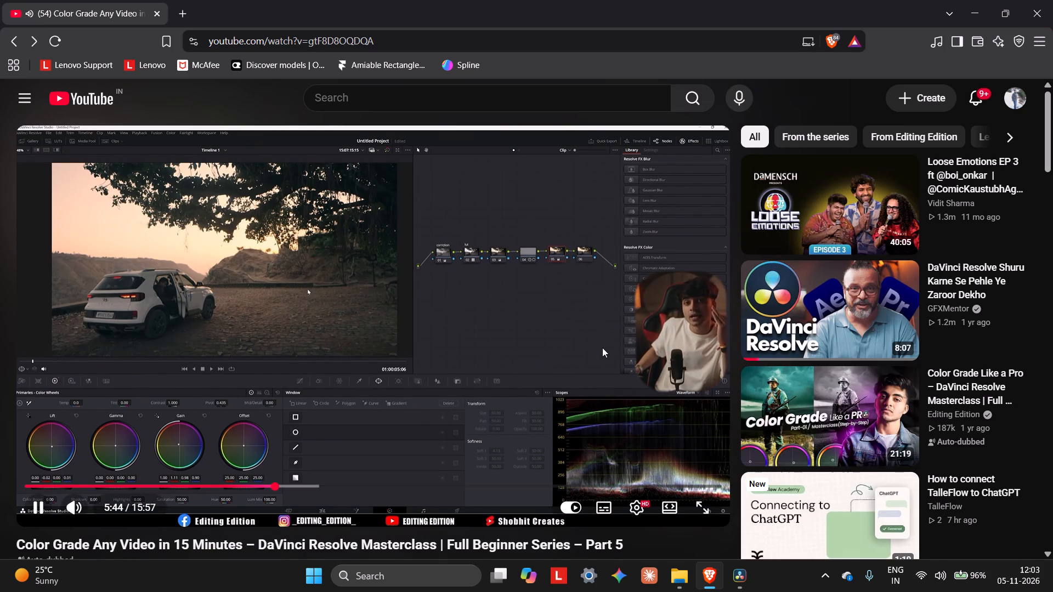
click(465, 330)
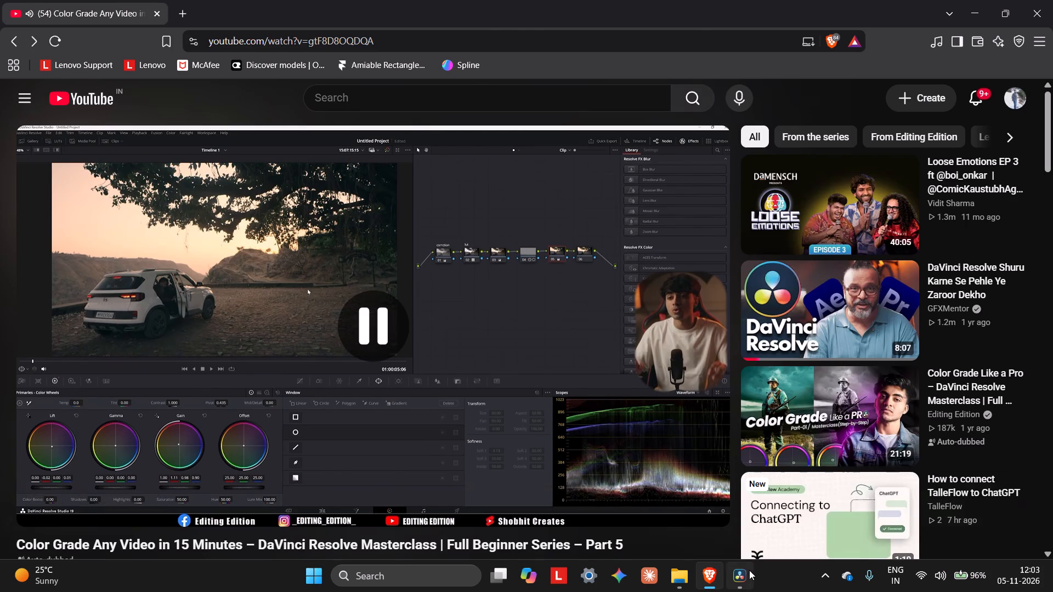
Return to DaVinci Resolve and add a serial node after node 05.
click(749, 570)
click(717, 221)
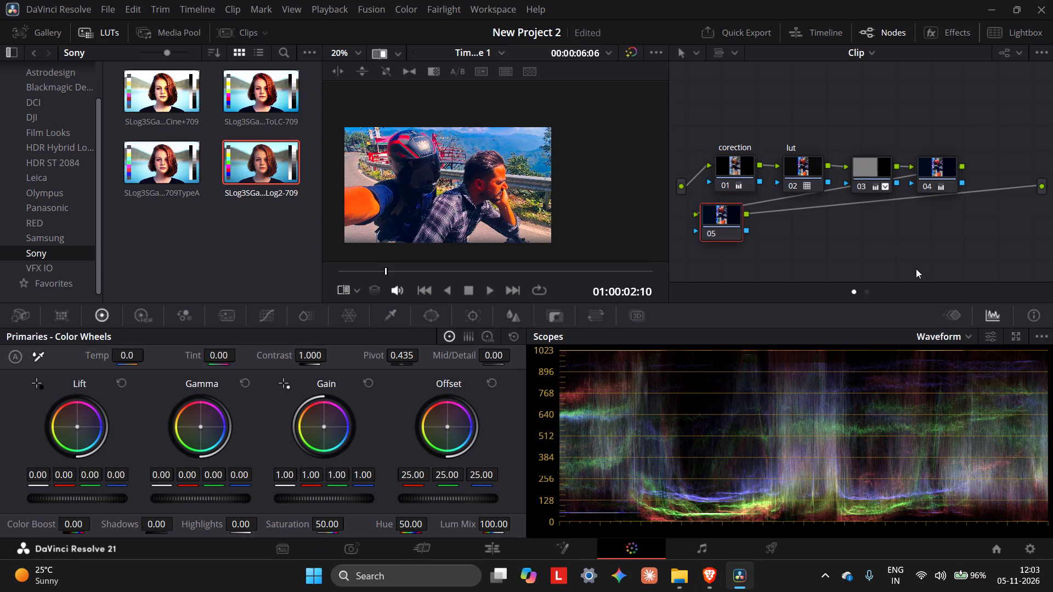
key(alt+s)
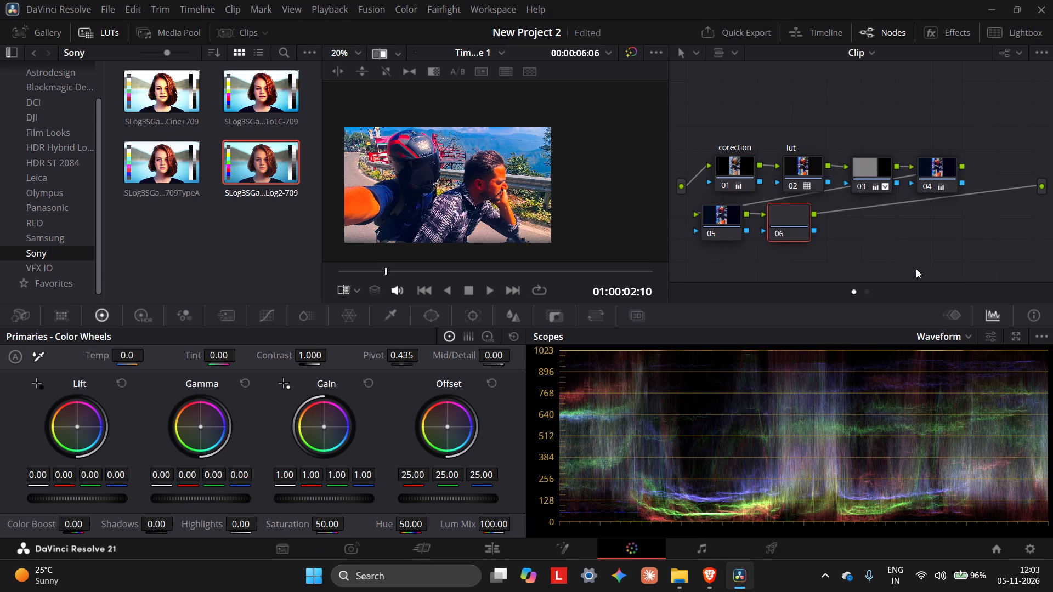
Switch to the browser tutorial and play the glow effect search part on to about 5:48.
click(701, 584)
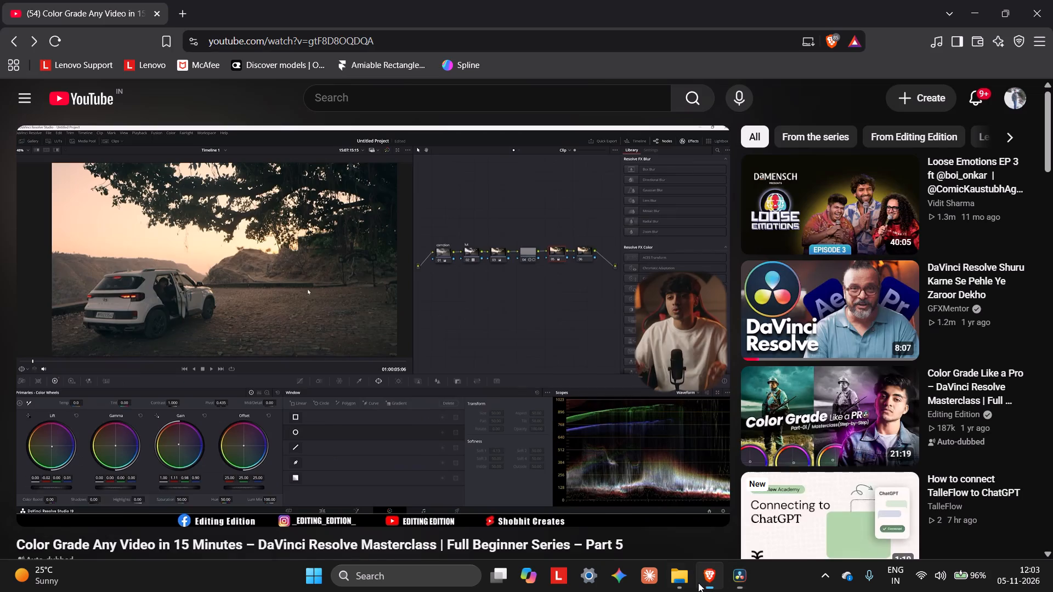
click(286, 258)
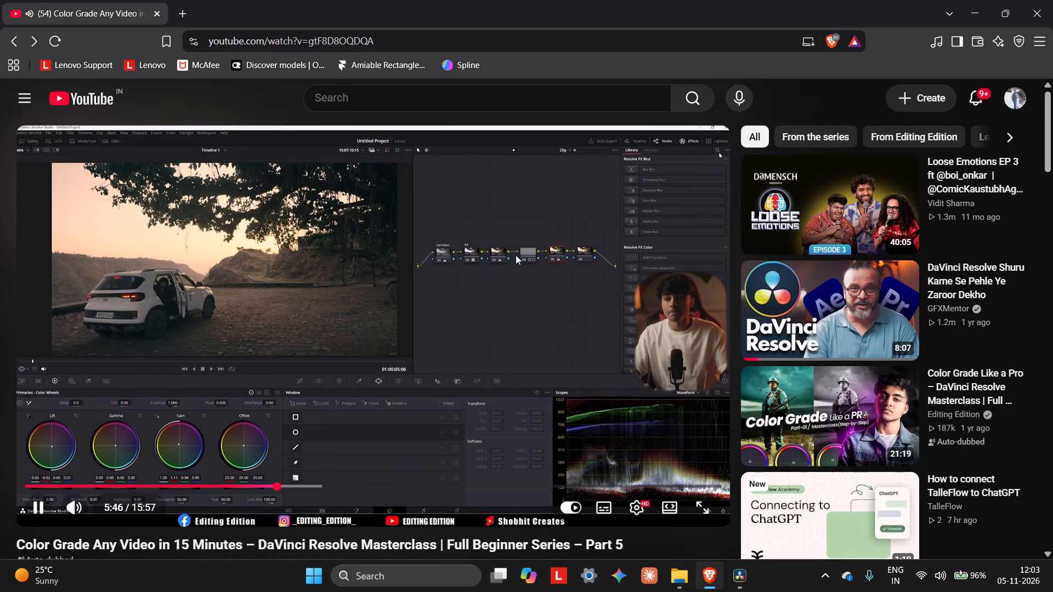
click(534, 241)
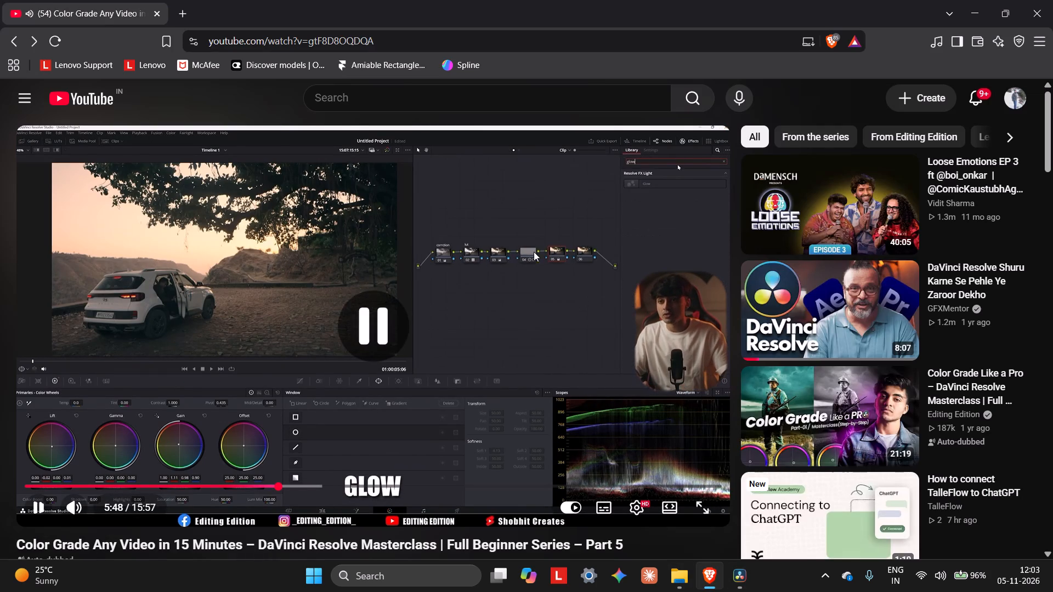
Return to DaVinci Resolve, show the effects library and search it for "glow".
click(722, 566)
click(729, 572)
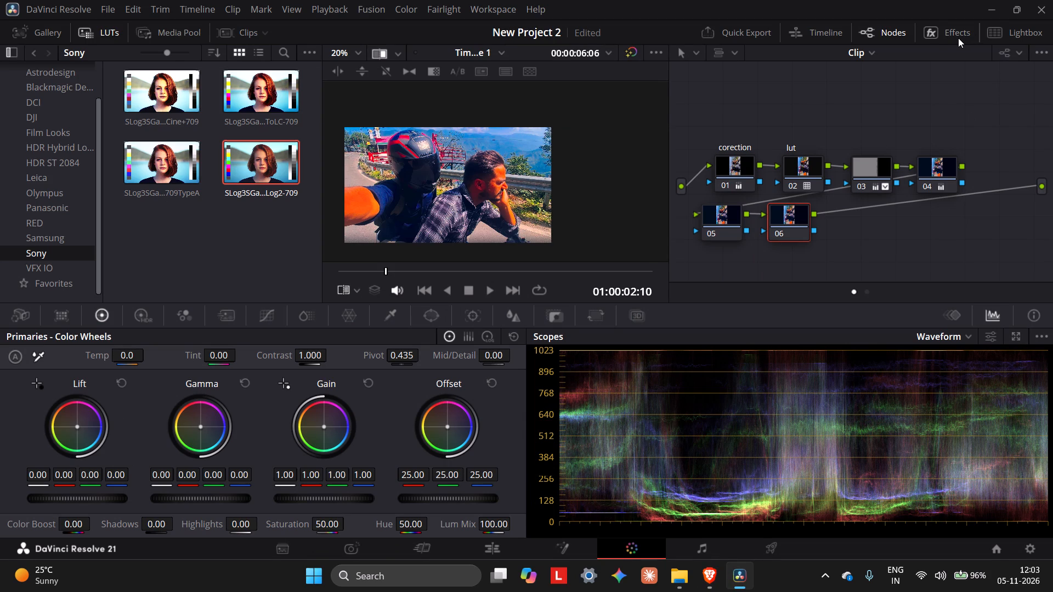
click(935, 33)
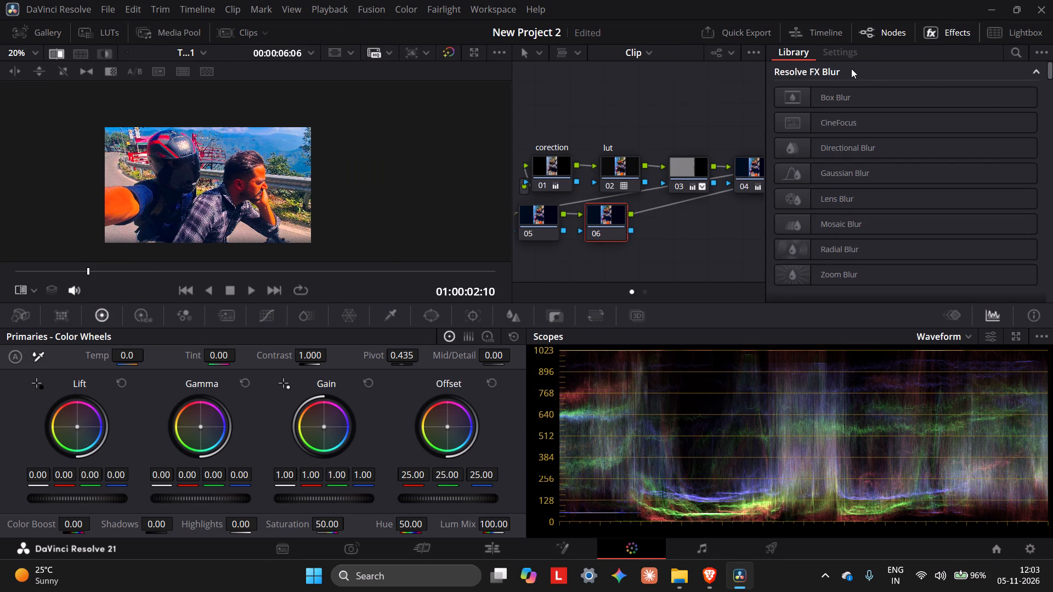
click(1012, 55)
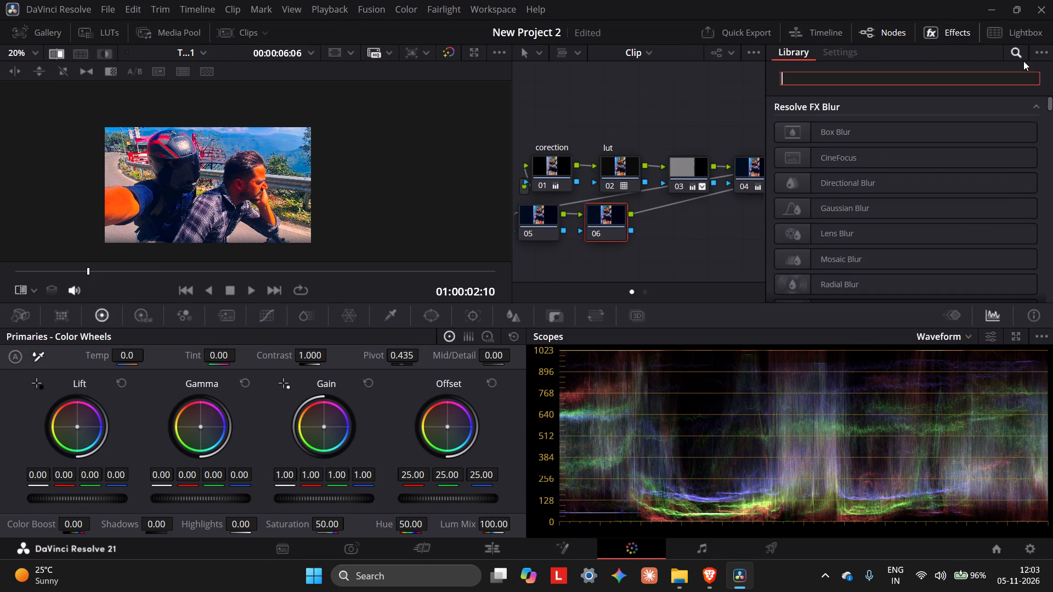
text(glow)
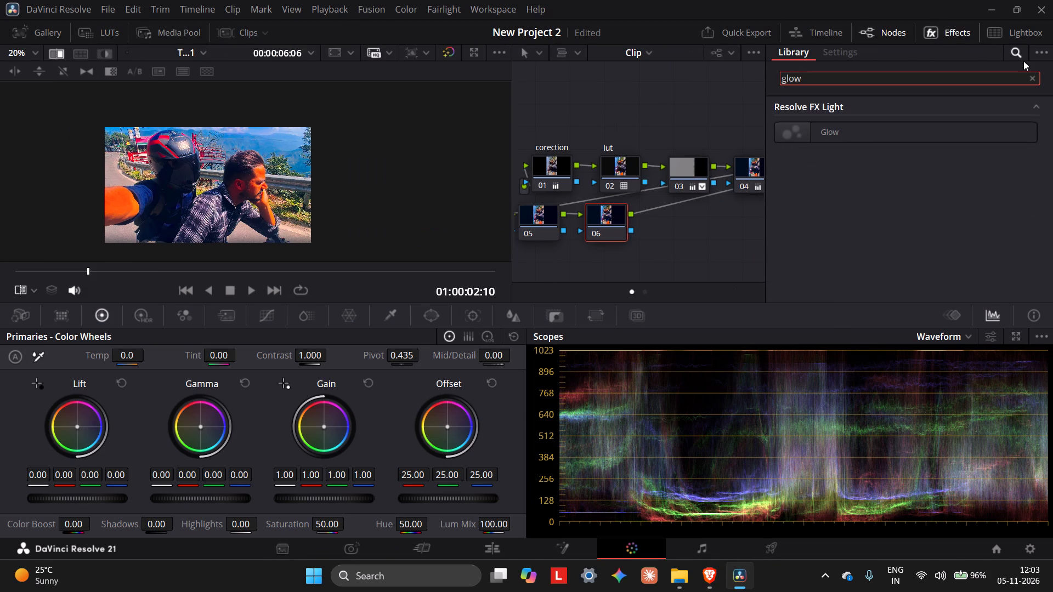
key(Return)
Switch to the browser tutorial and play how the Glow effect is applied, on to about 5:51.
click(716, 583)
click(595, 345)
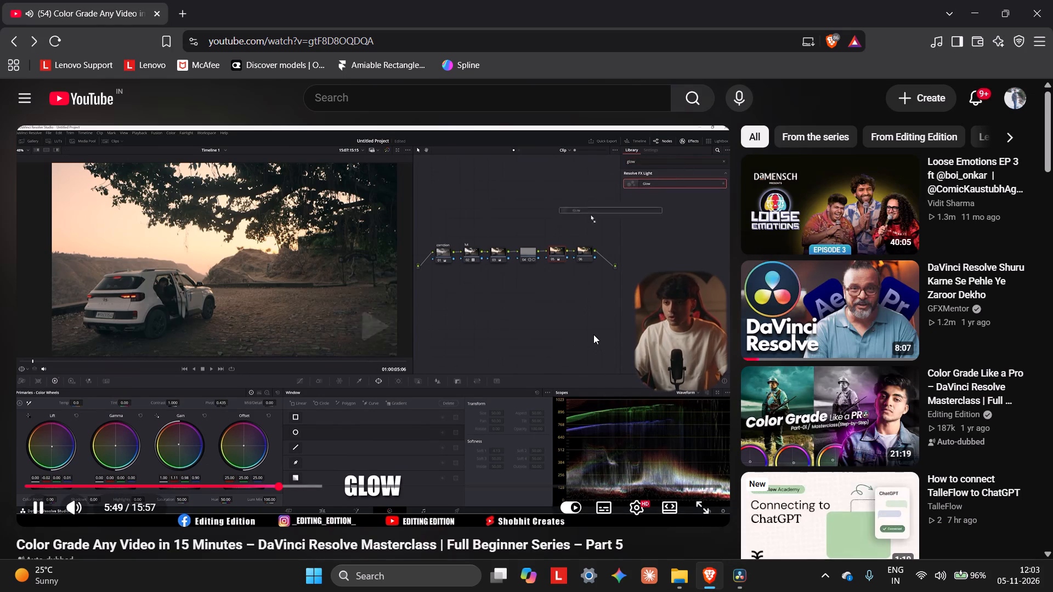
click(577, 338)
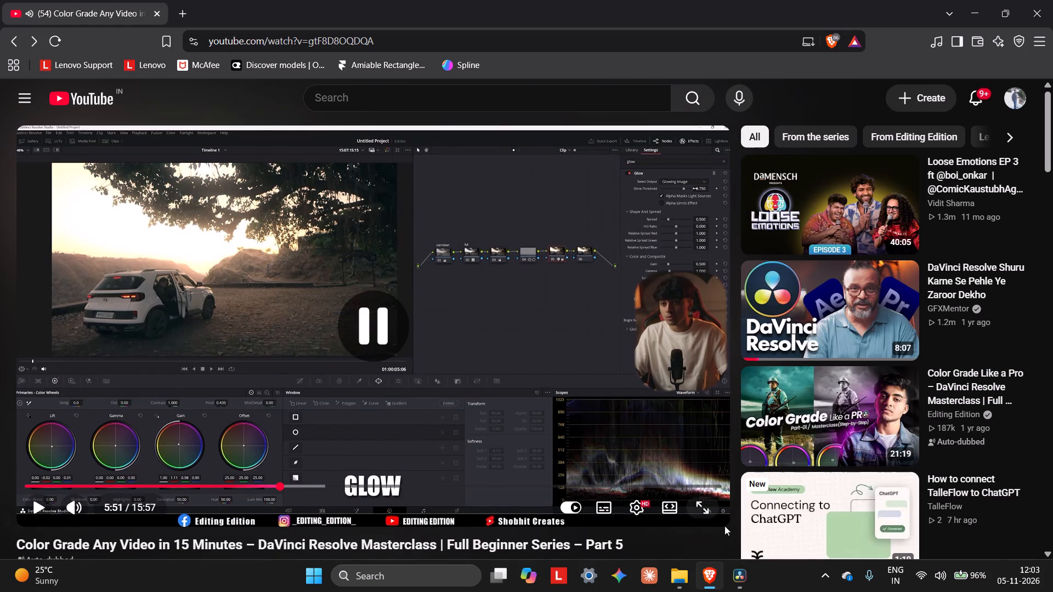
Return to DaVinci Resolve and apply the Glow effect to node 04.
click(739, 575)
drag(903, 128, 726, 191)
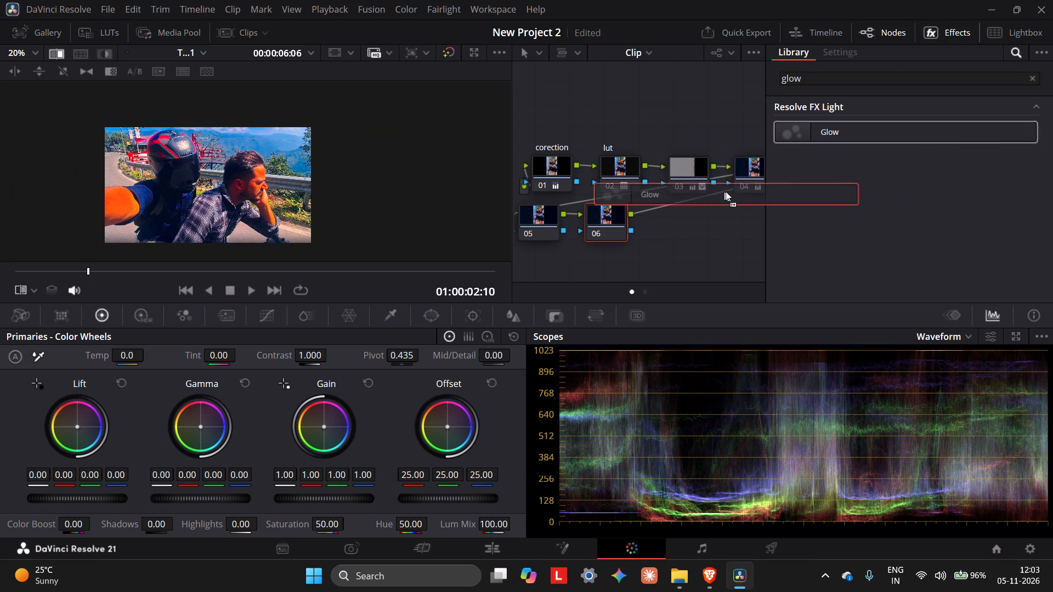
drag(726, 191, 748, 174)
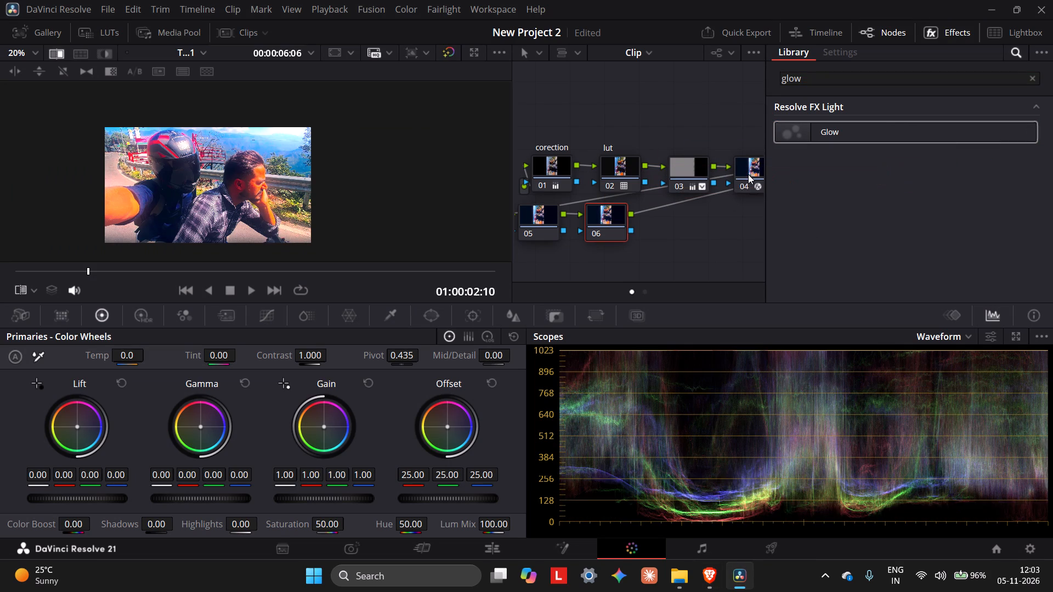
Switch to the browser tutorial and play the Glow spread adjustment part on to about 5:55.
click(706, 576)
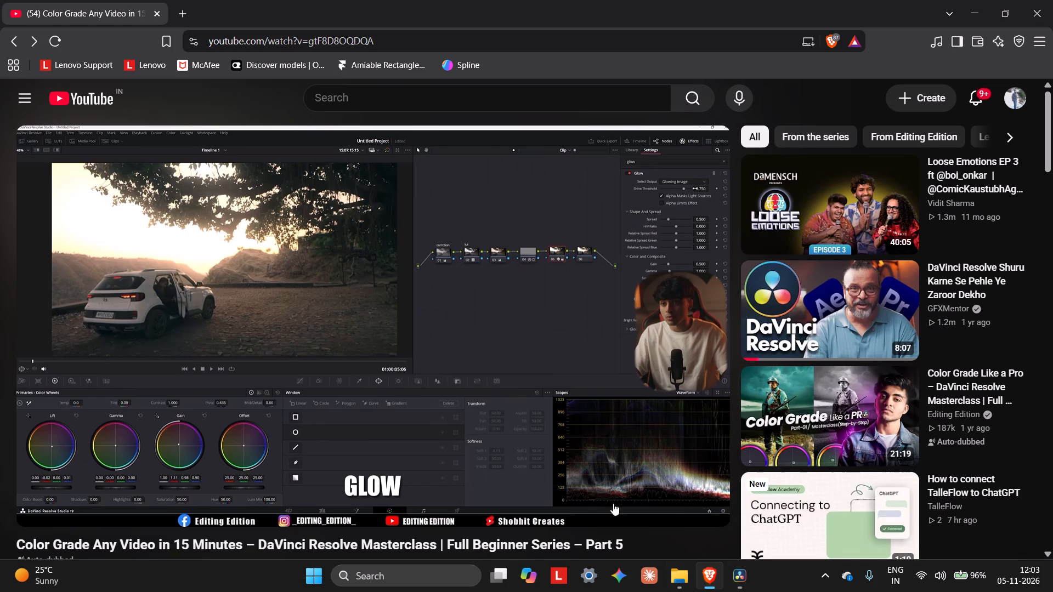
click(284, 315)
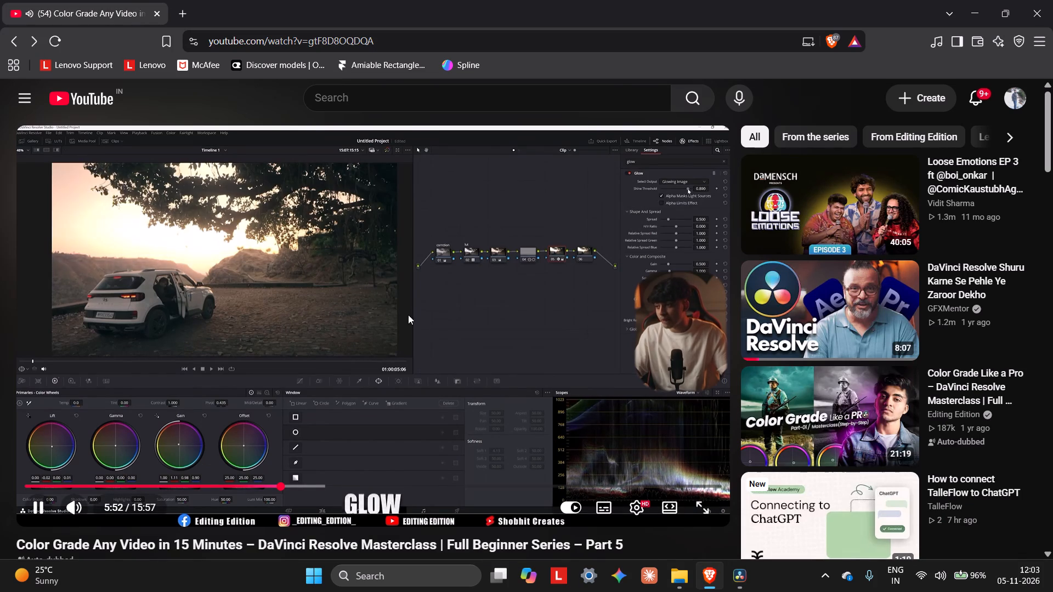
click(532, 300)
click(532, 300)
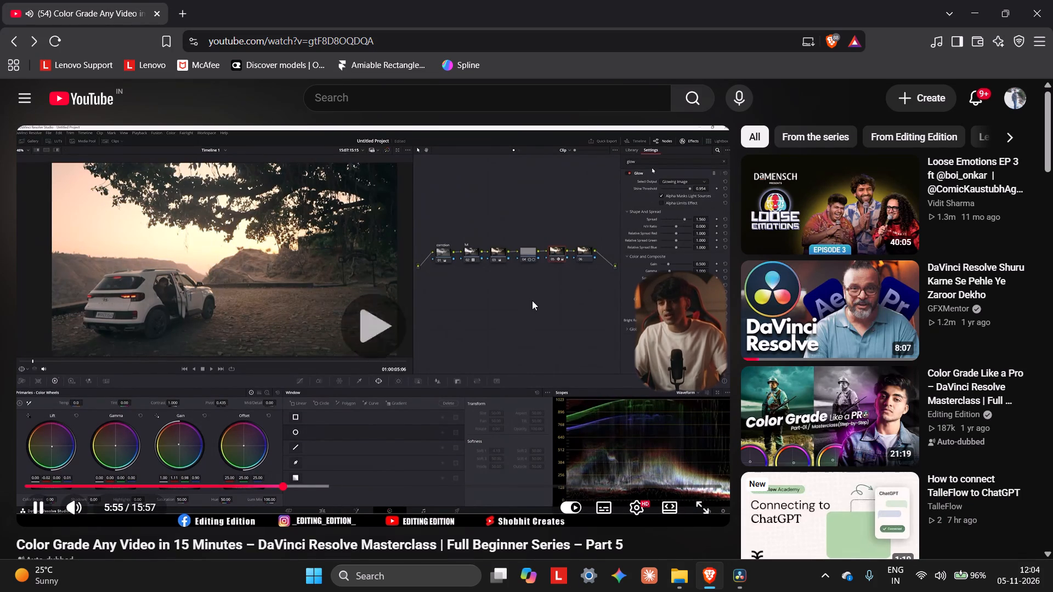
click(532, 300)
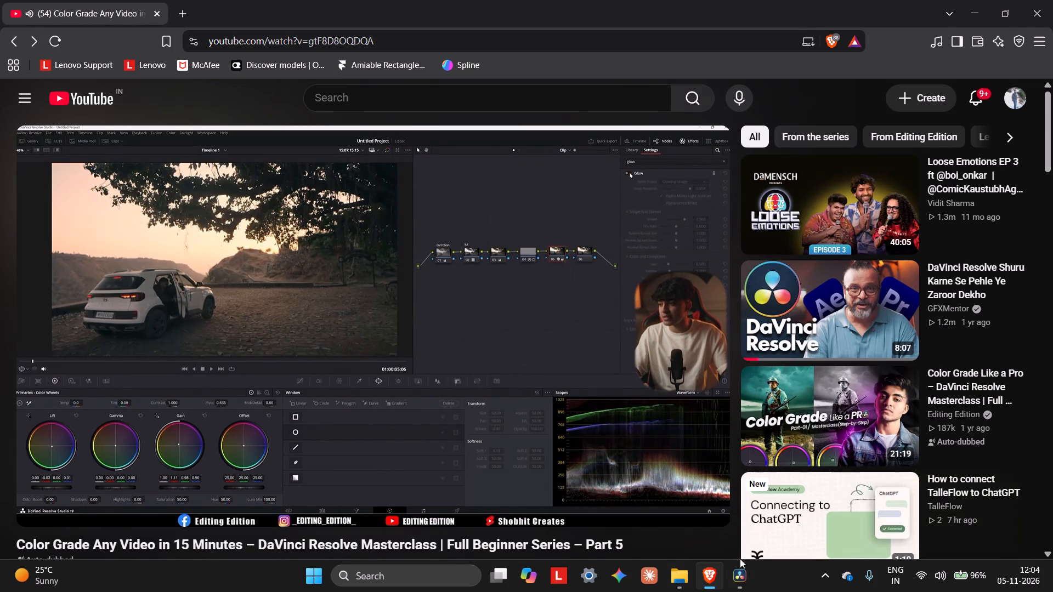
Return to DaVinci Resolve, show node 04's Glow settings and set Spread to about 0.775.
click(735, 588)
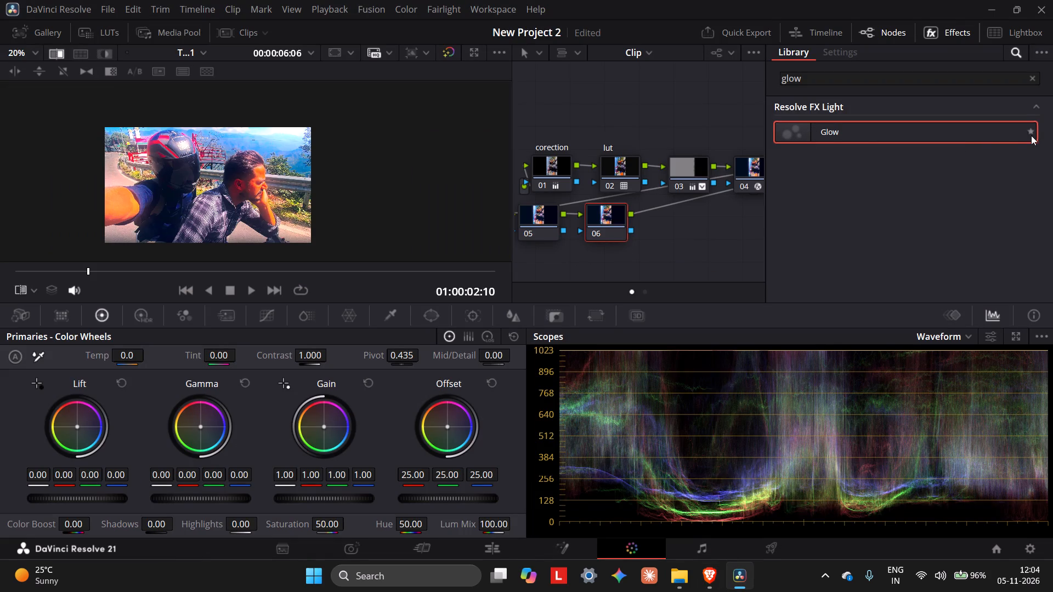
click(1003, 132)
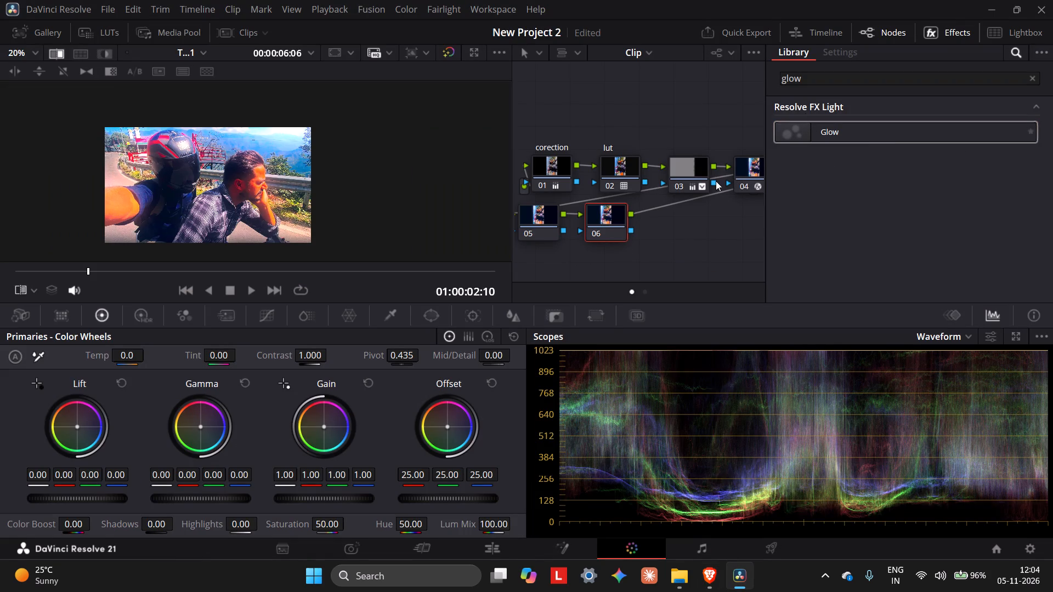
click(745, 176)
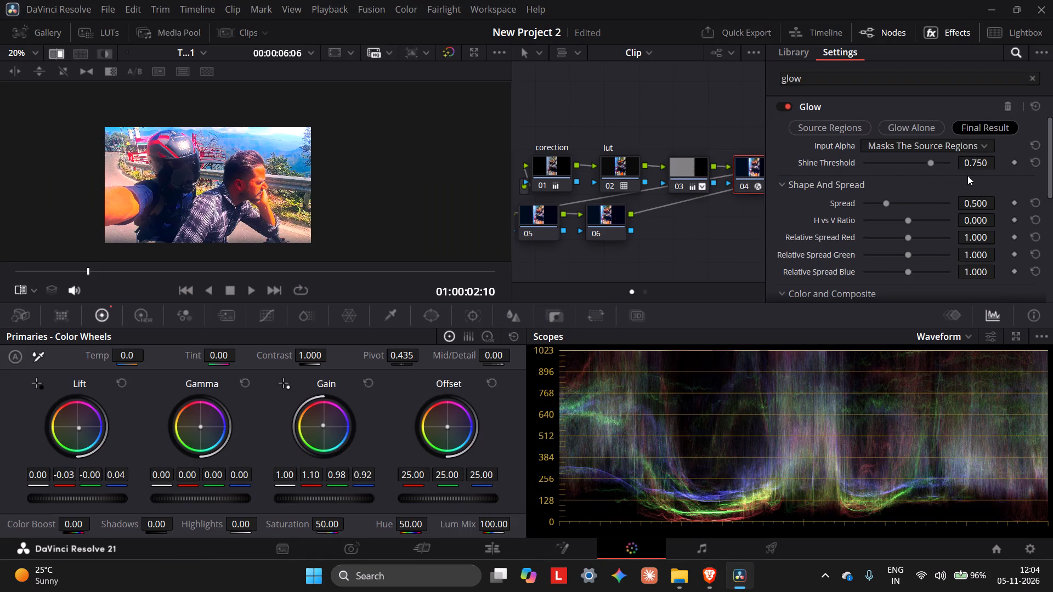
drag(903, 202, 864, 210)
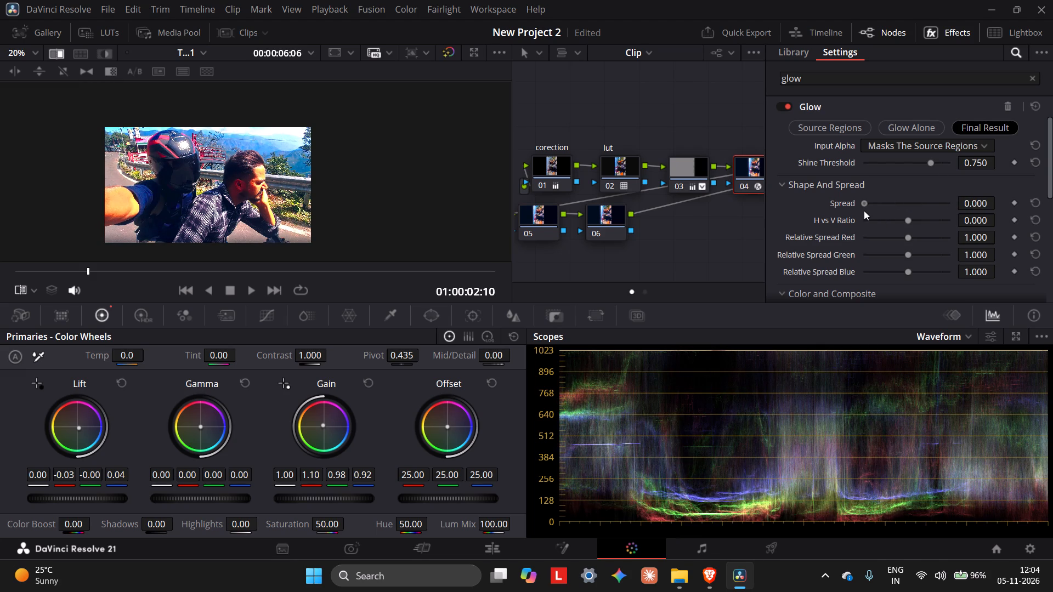
drag(864, 210, 891, 218)
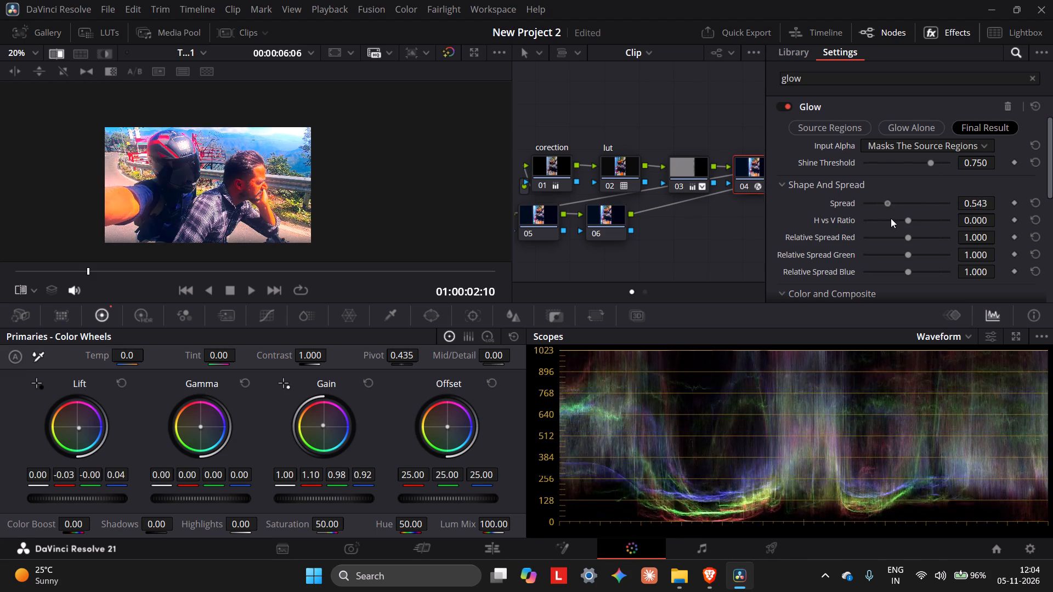
drag(891, 218, 912, 216)
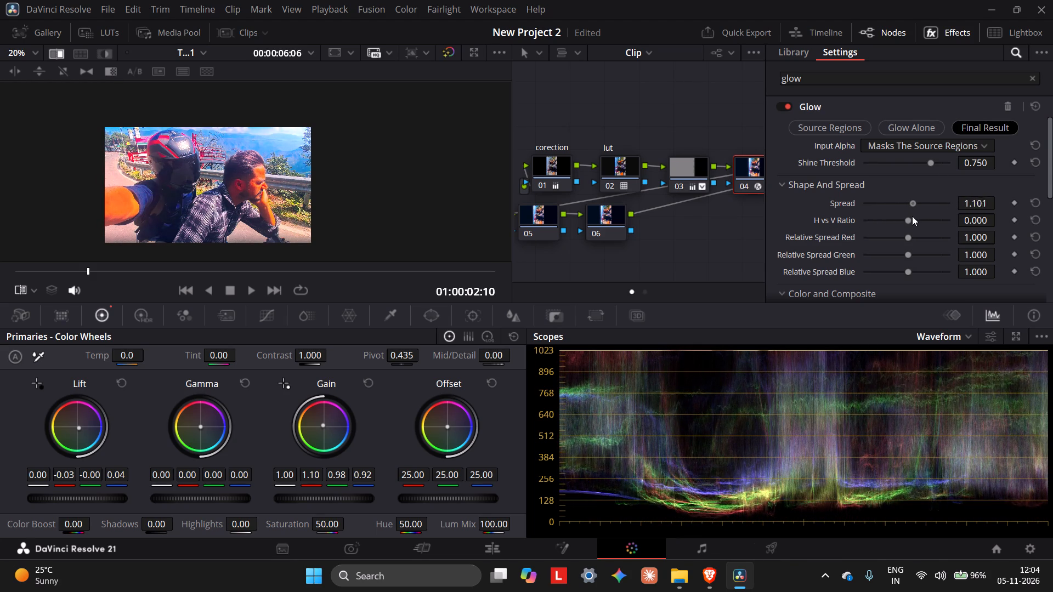
drag(912, 216, 898, 213)
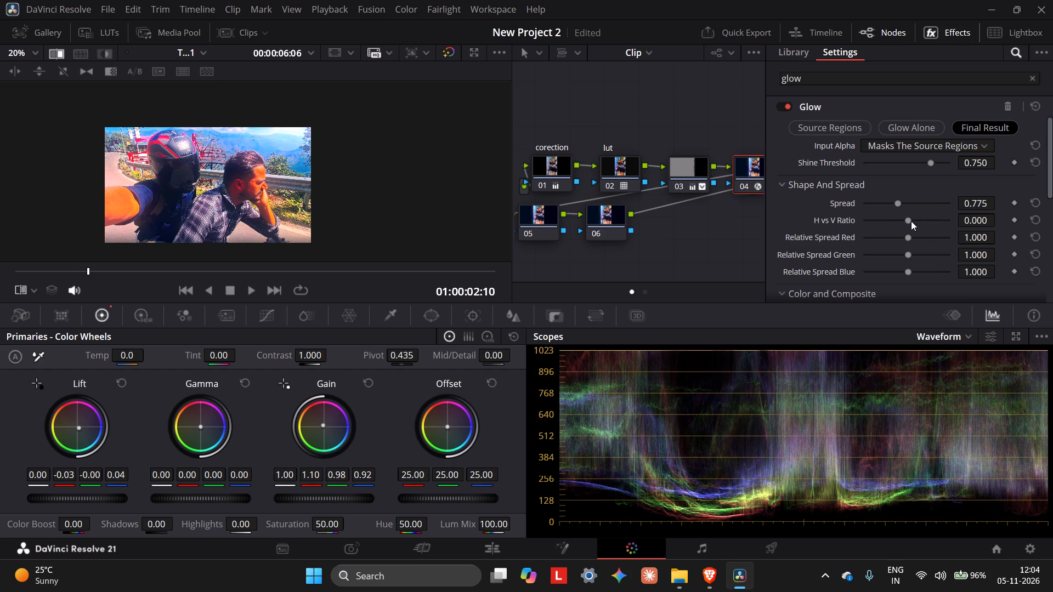
Toggle the Glow effect off and on to compare the image with and without it.
click(780, 109)
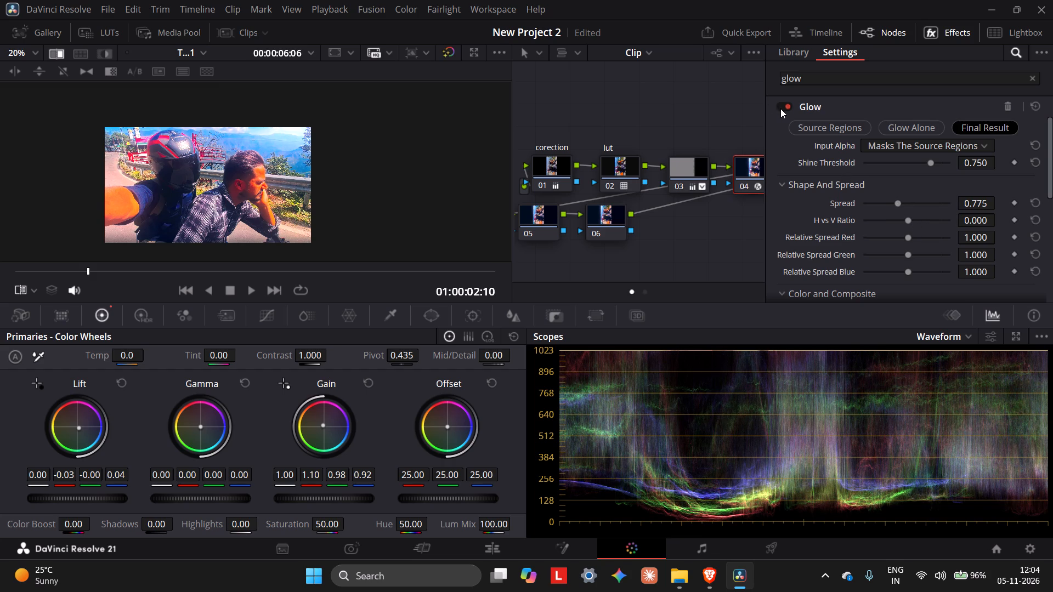
click(784, 107)
click(784, 107)
click(784, 107)
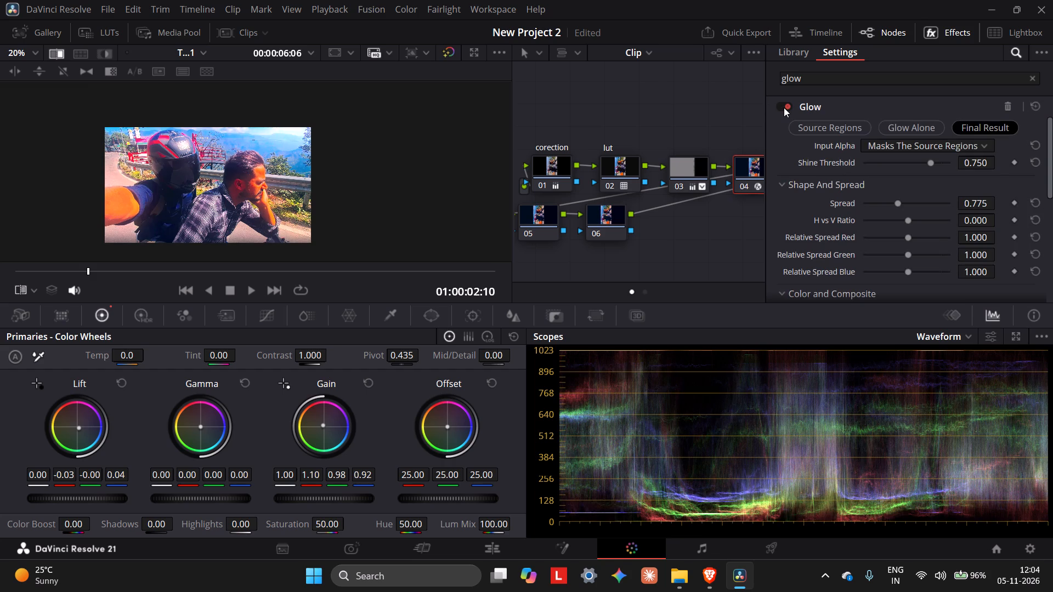
Try low and high Spread values for the Glow effect and settle on 0.996.
click(884, 197)
click(885, 200)
drag(884, 200, 874, 197)
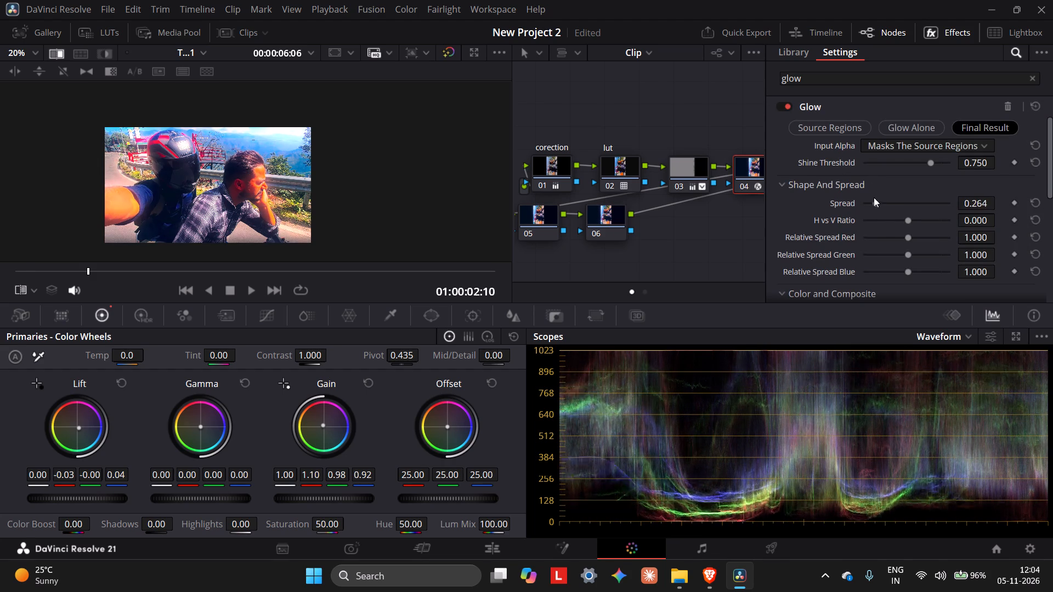
drag(874, 197, 832, 191)
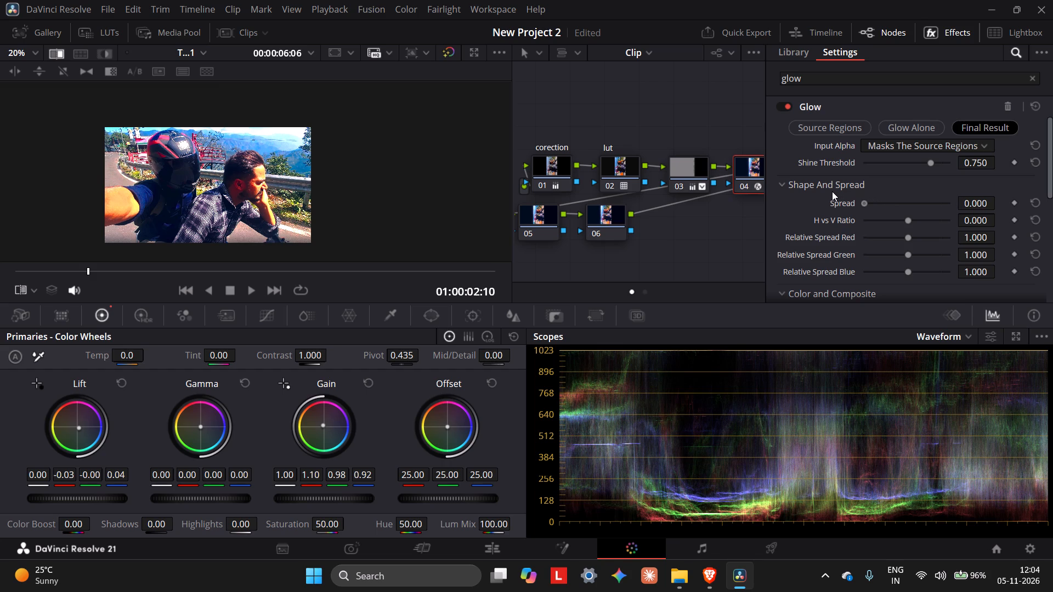
drag(832, 191, 890, 200)
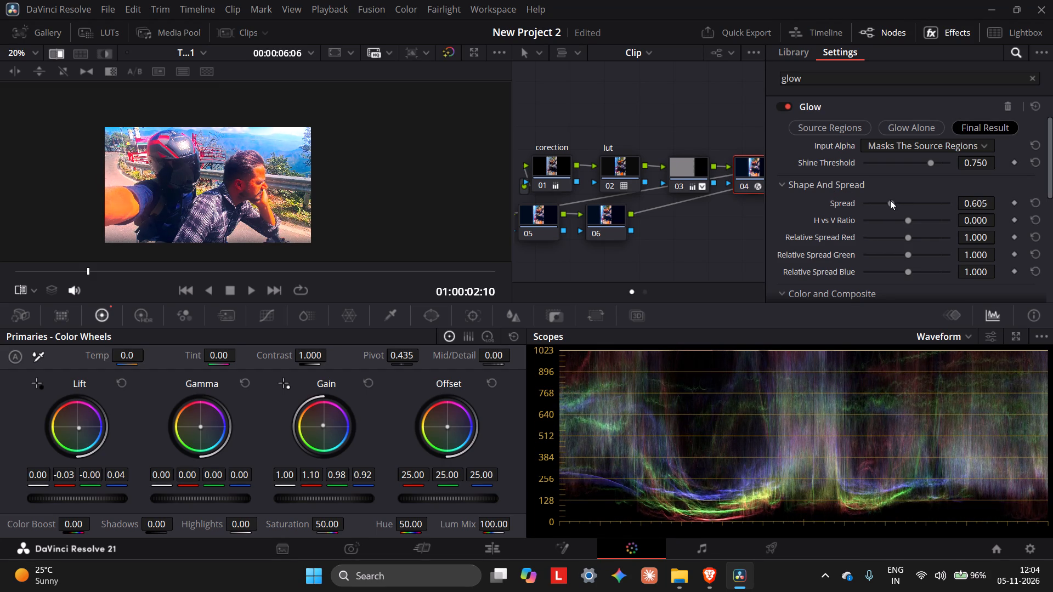
drag(890, 200, 868, 208)
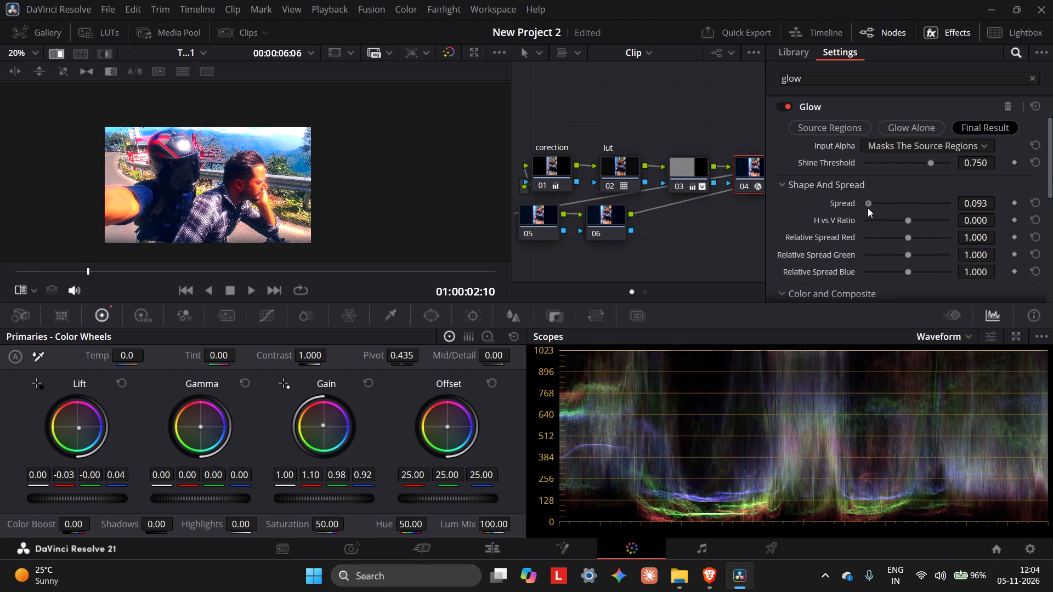
drag(868, 208, 875, 209)
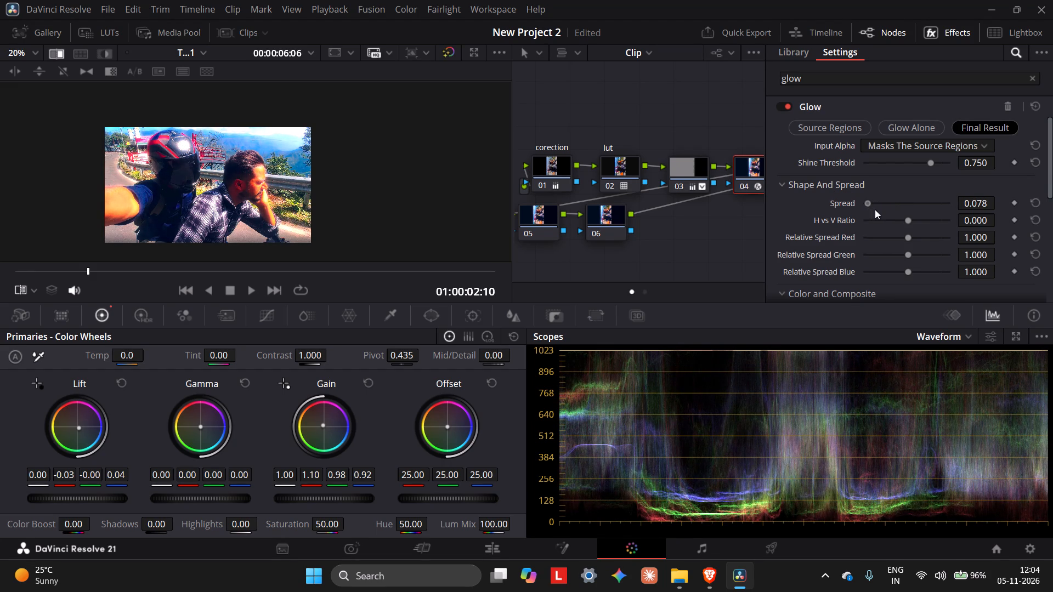
drag(875, 209, 1006, 220)
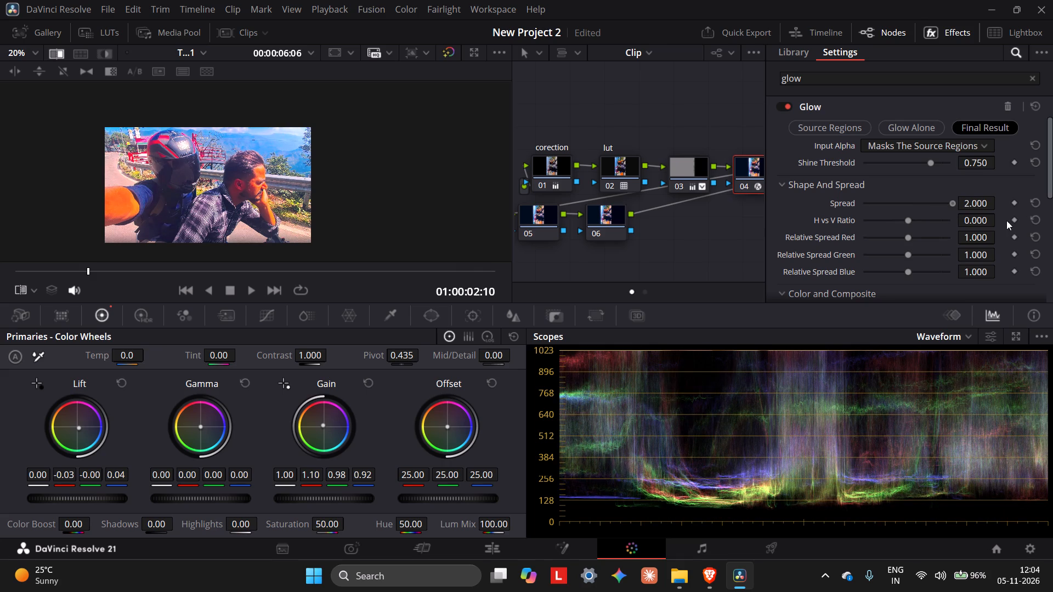
drag(1006, 220, 973, 220)
drag(931, 205, 936, 205)
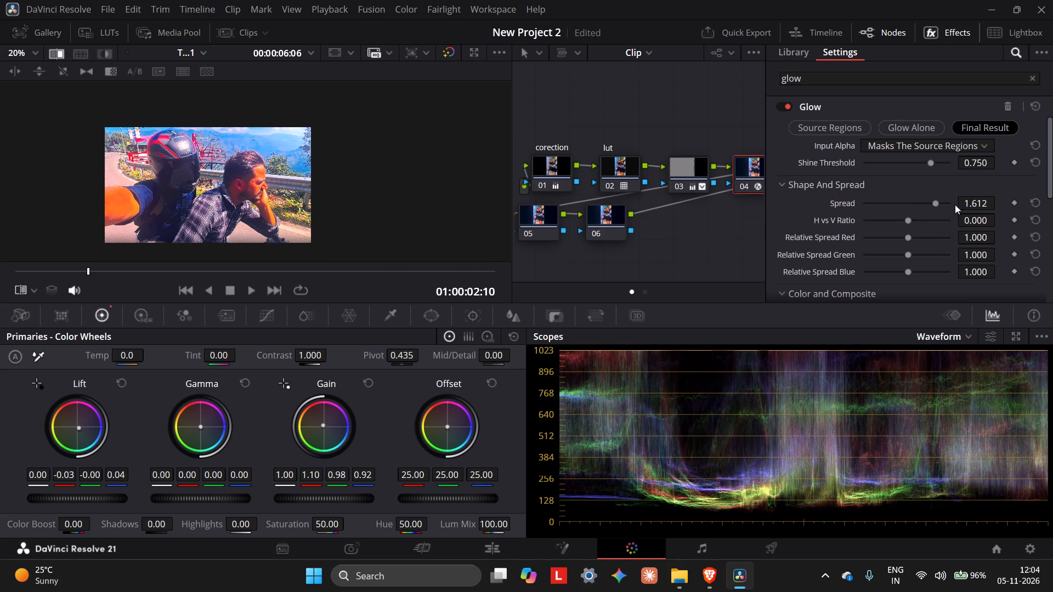
scroll(982, 206, down, 4)
scroll(982, 205, up, 4)
drag(980, 204, 971, 203)
drag(971, 203, 802, 223)
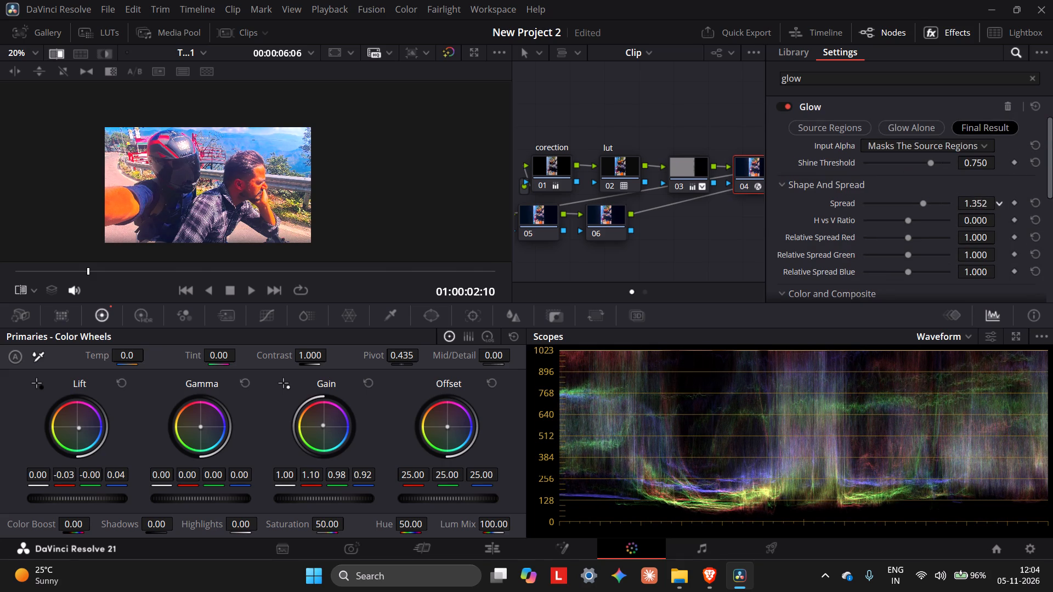
drag(802, 223, 738, 226)
drag(985, 204, 975, 205)
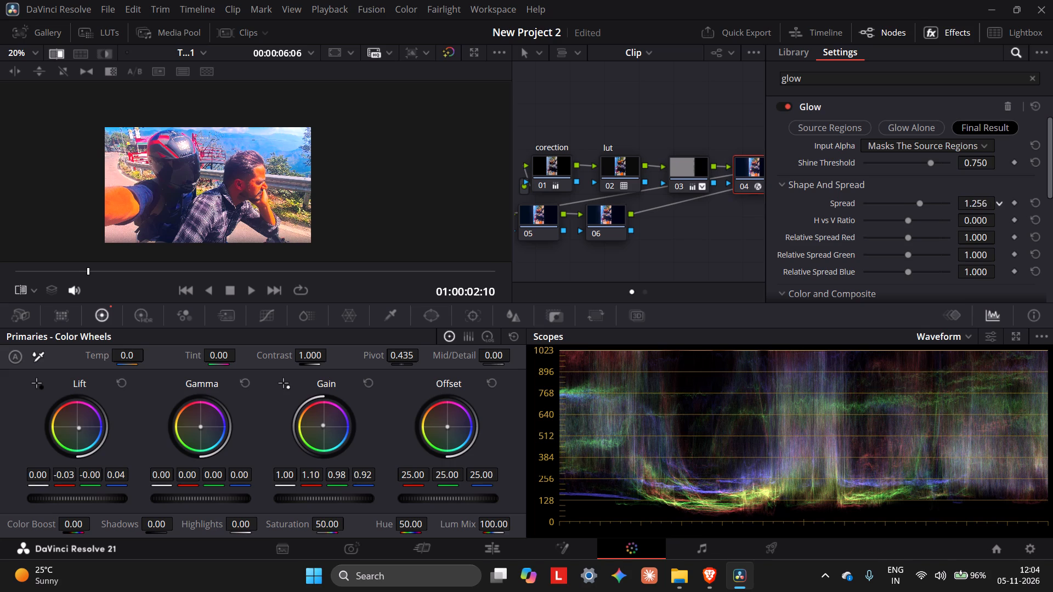
drag(975, 205, 805, 213)
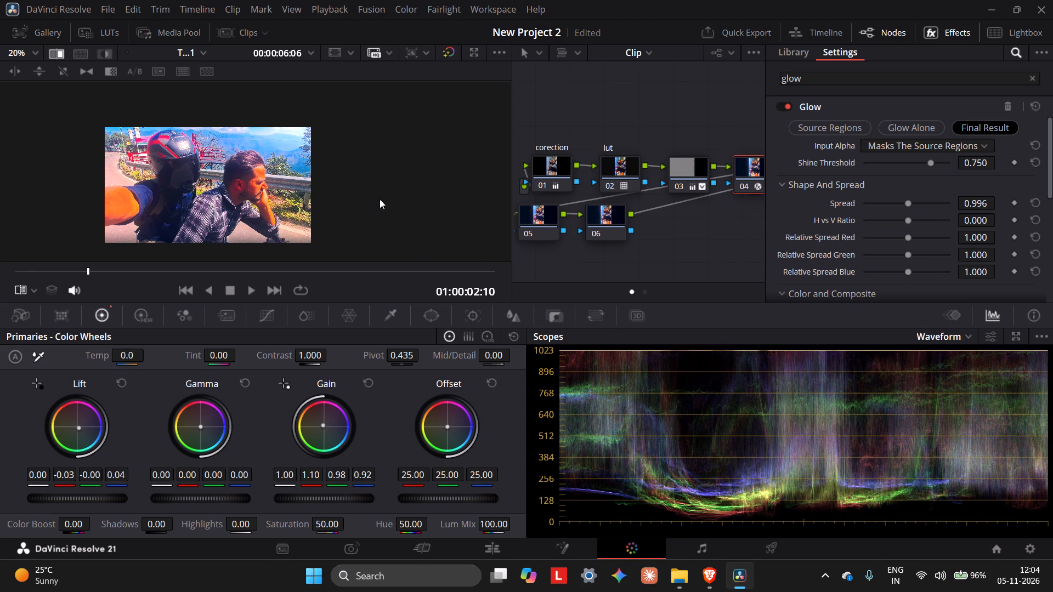
Switch to the browser tutorial and play the Halation effect search part on to just past 6:01.
click(701, 582)
click(331, 226)
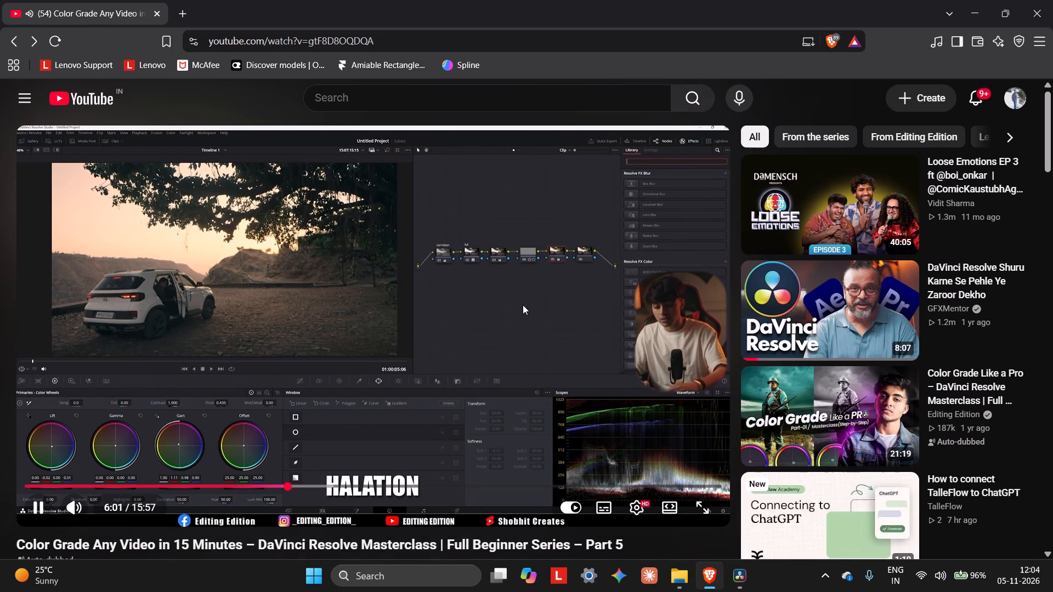
click(488, 292)
Return to DaVinci Resolve and search the effects library for "hala" in place of the glow search.
click(729, 582)
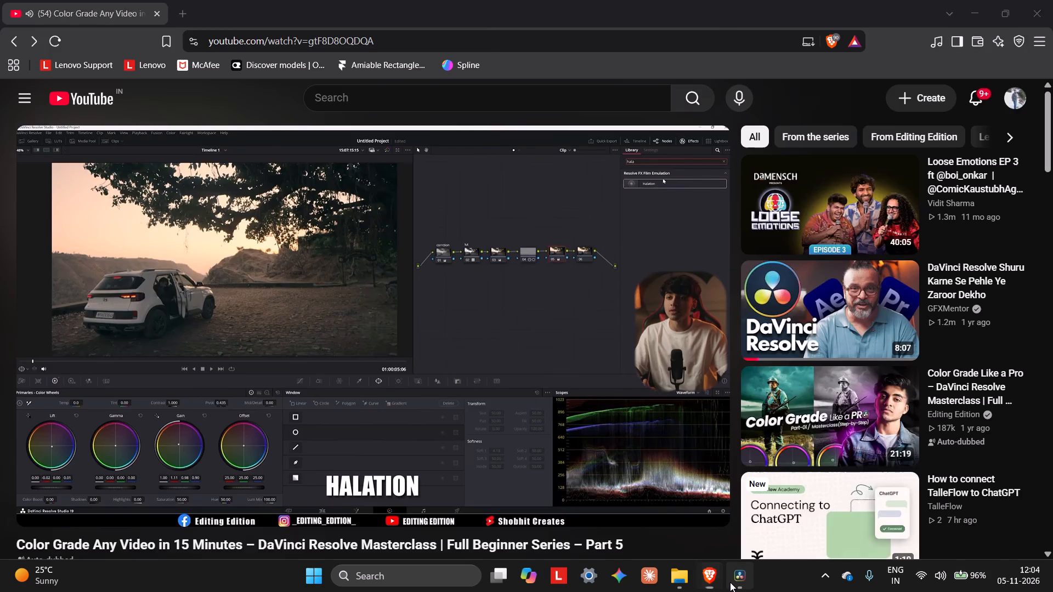
drag(893, 76, 705, 90)
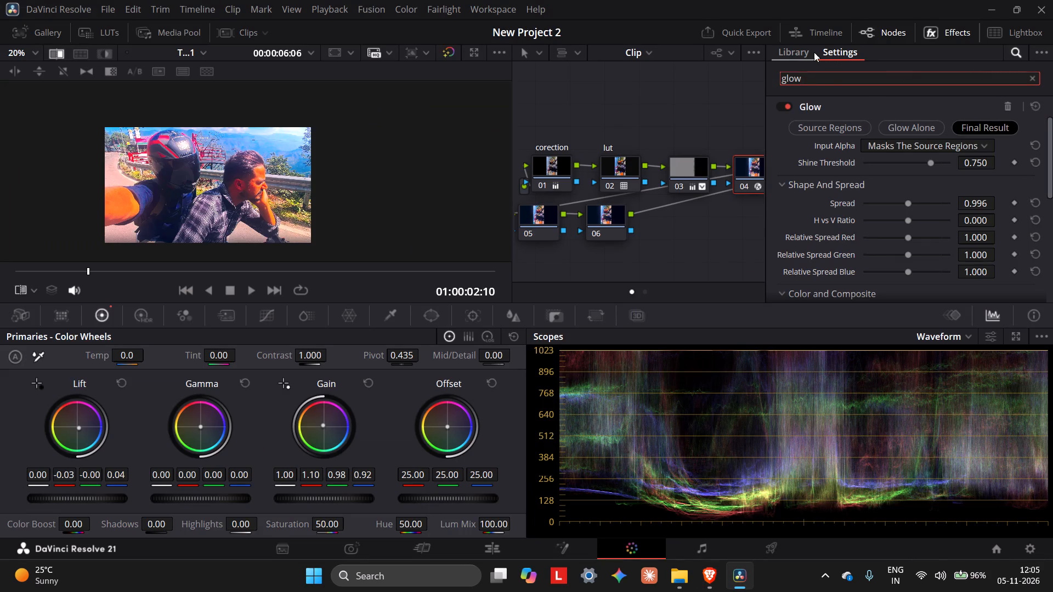
click(741, 215)
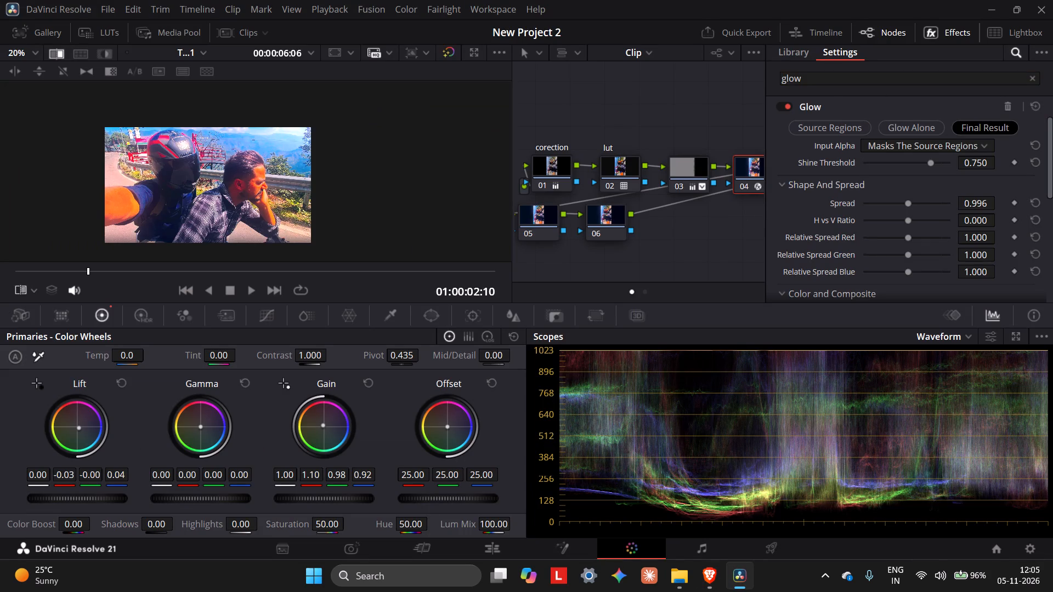
drag(877, 82, 756, 82)
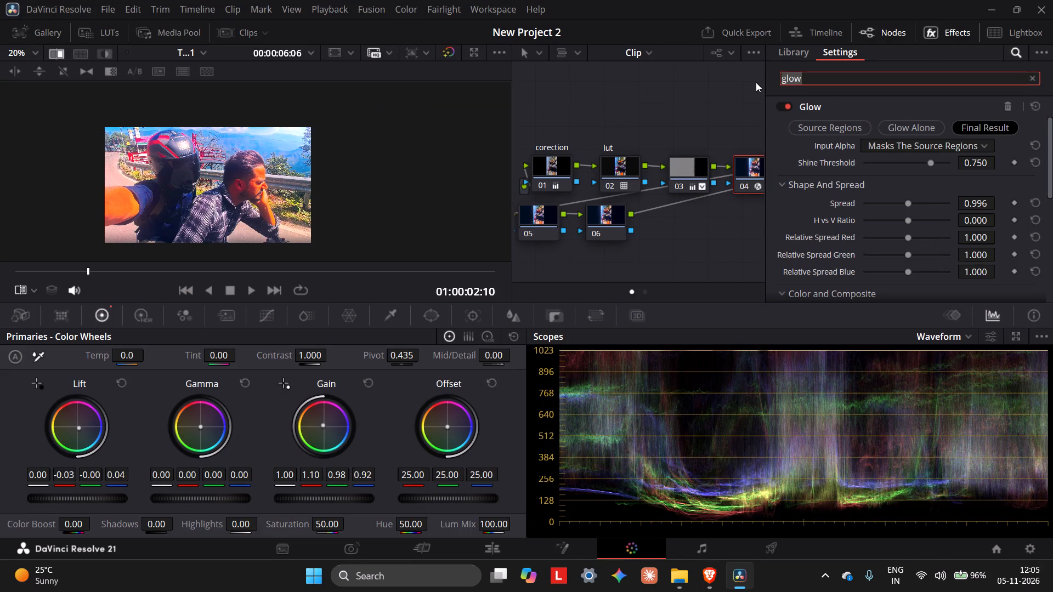
text(hala)
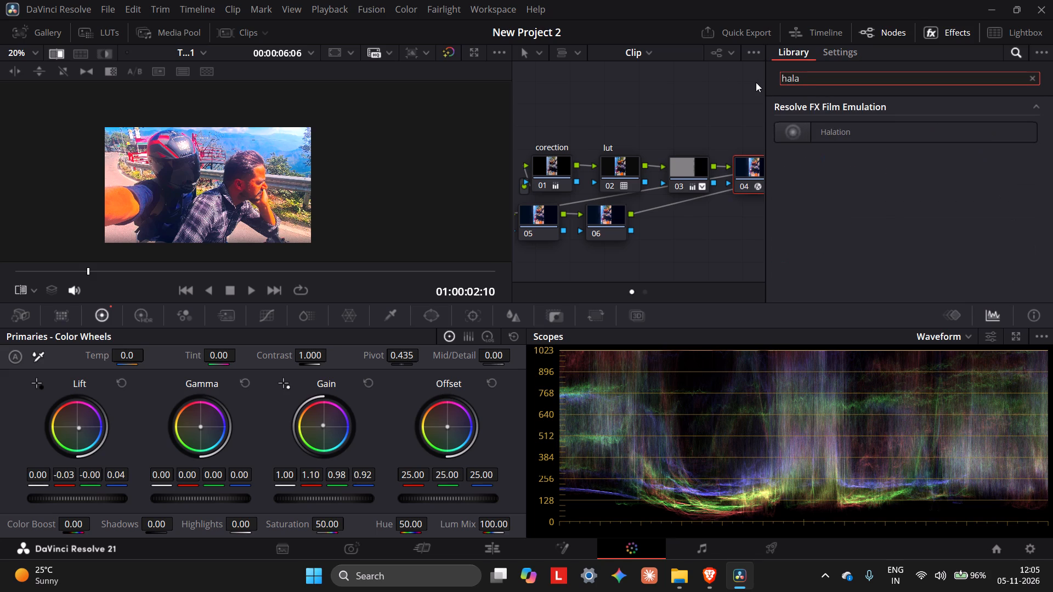
Apply the Halation effect to node 04 and decline the DaVinci Resolve Studio purchase offer.
drag(828, 130, 751, 166)
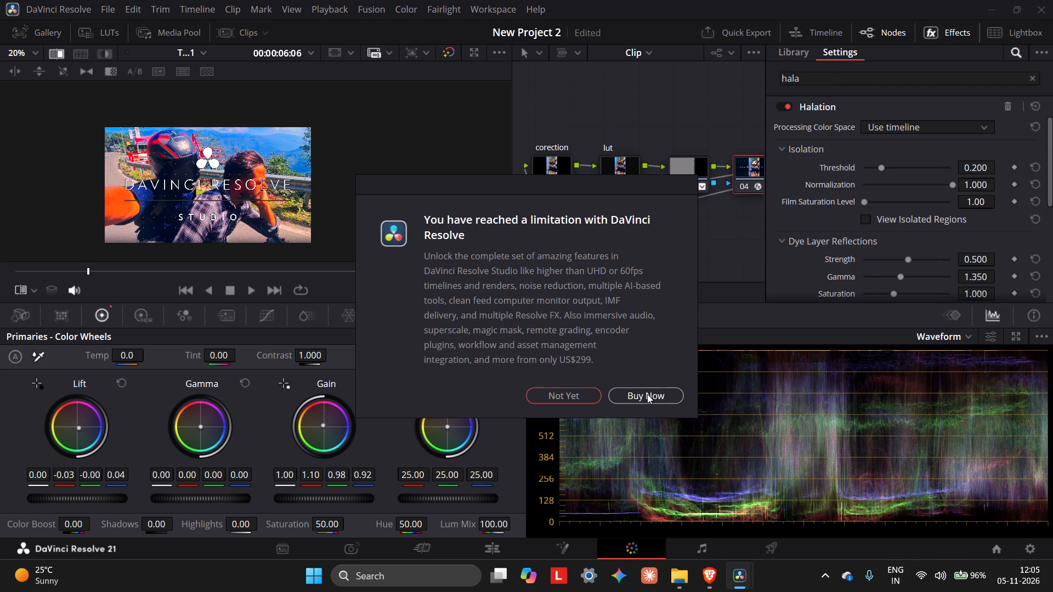
click(573, 394)
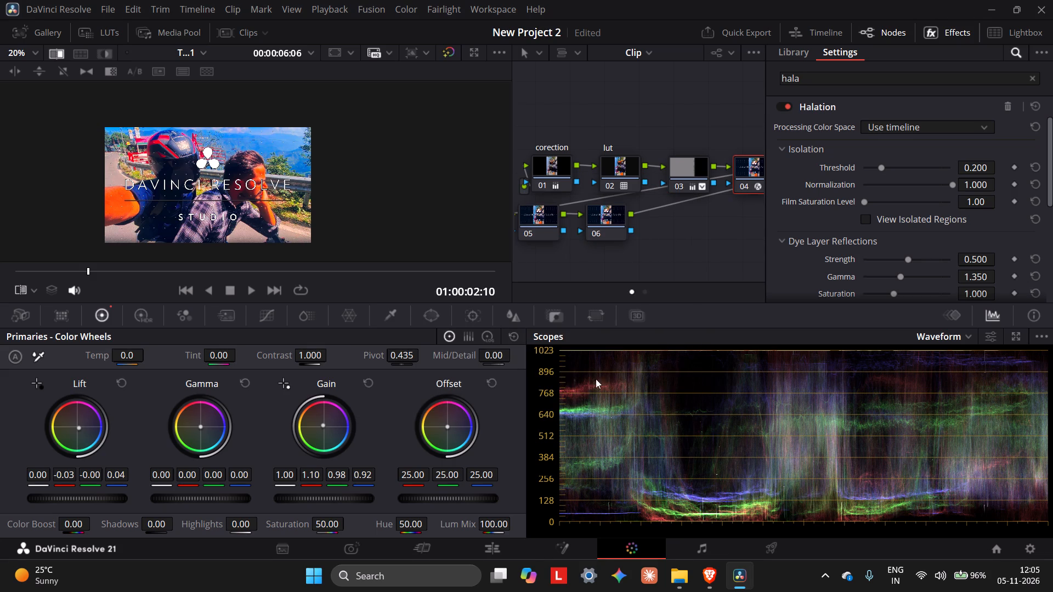
Switch to the browser tutorial and play the part about the Halation settings on to about 6:12.
click(709, 584)
click(506, 299)
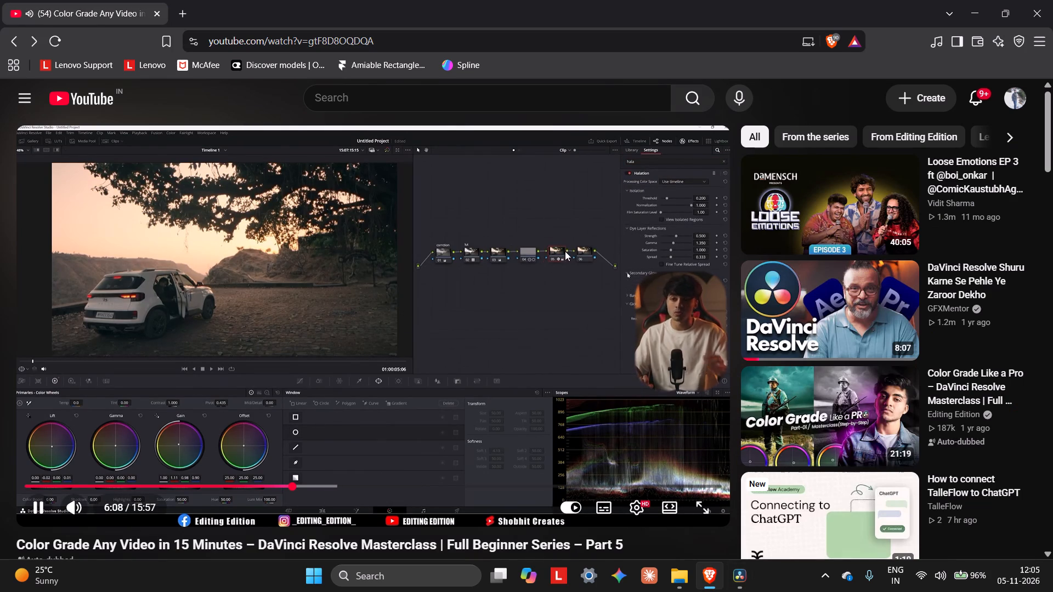
click(547, 277)
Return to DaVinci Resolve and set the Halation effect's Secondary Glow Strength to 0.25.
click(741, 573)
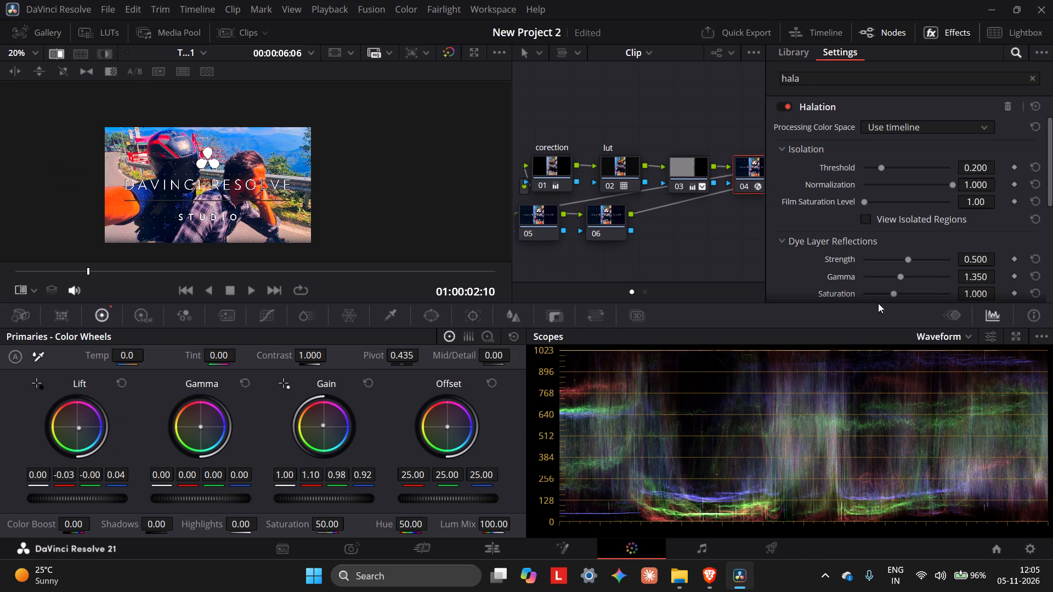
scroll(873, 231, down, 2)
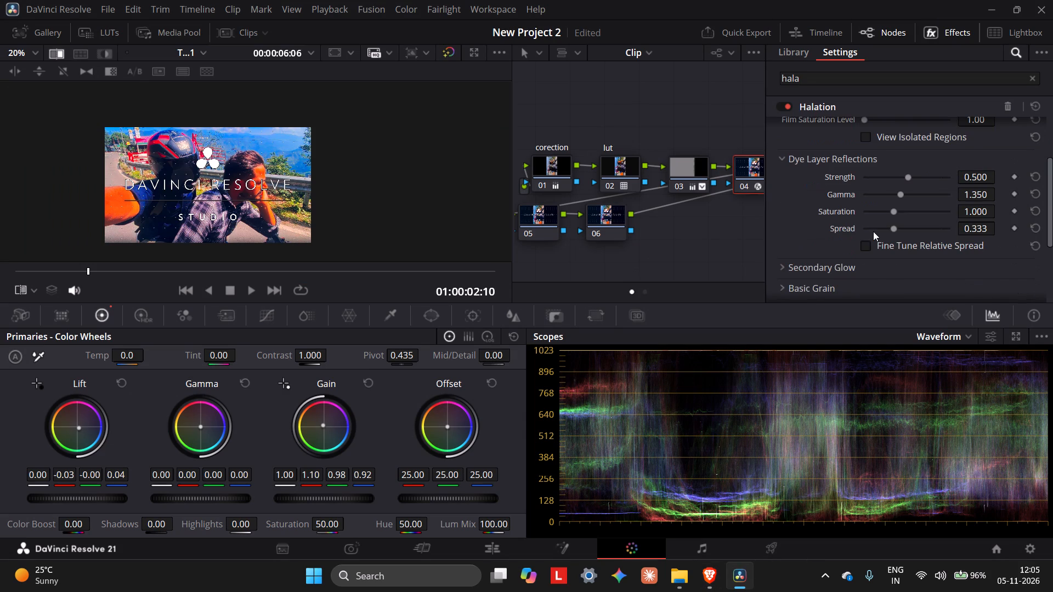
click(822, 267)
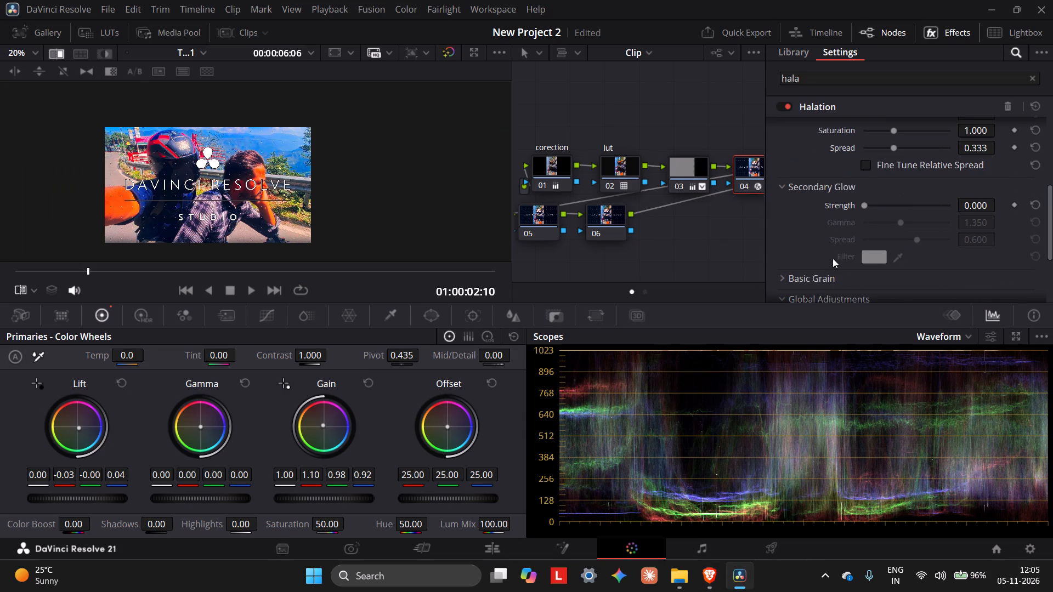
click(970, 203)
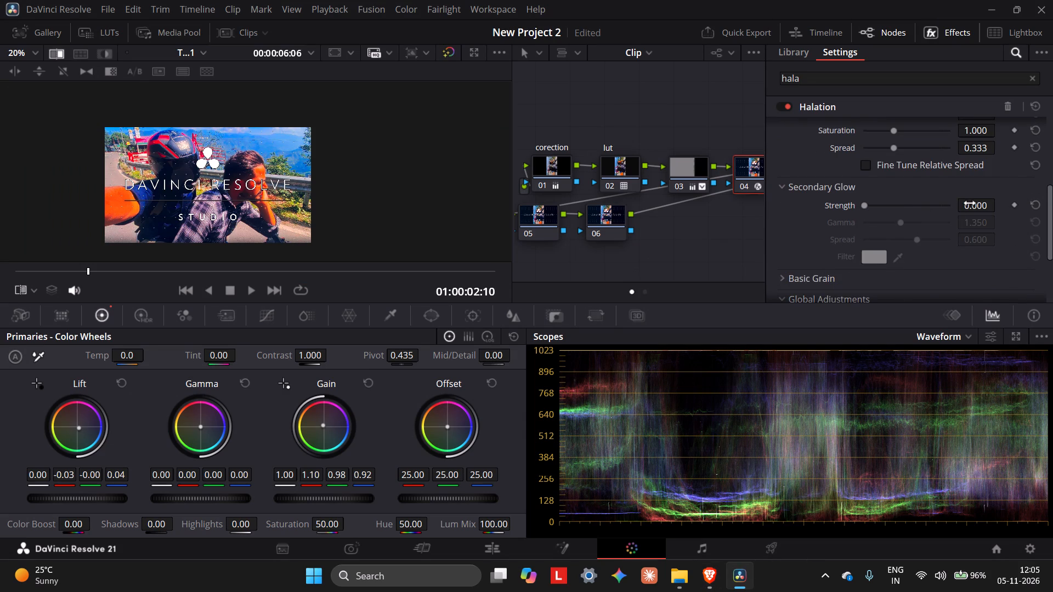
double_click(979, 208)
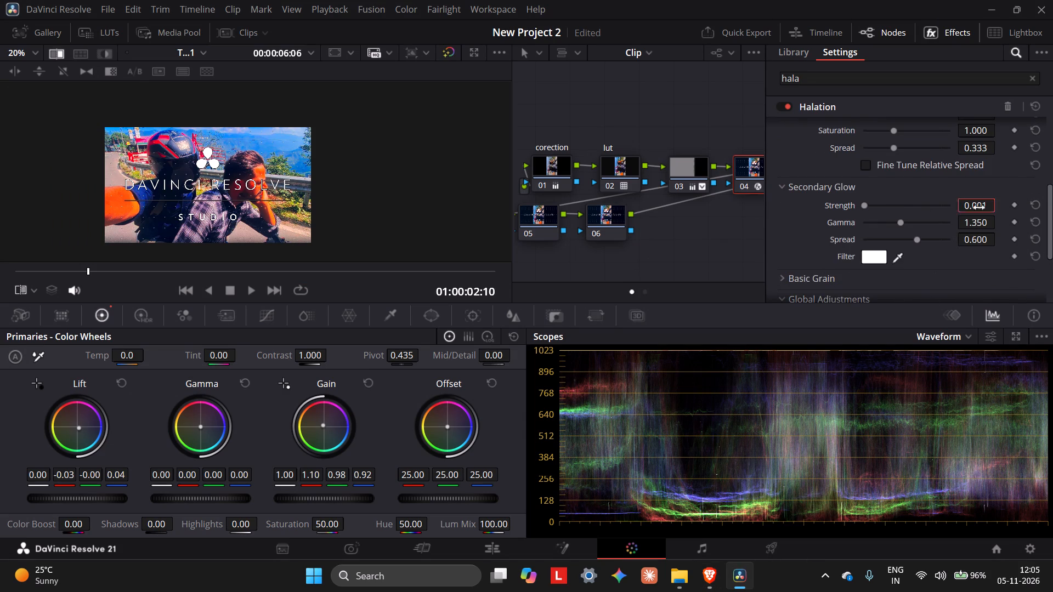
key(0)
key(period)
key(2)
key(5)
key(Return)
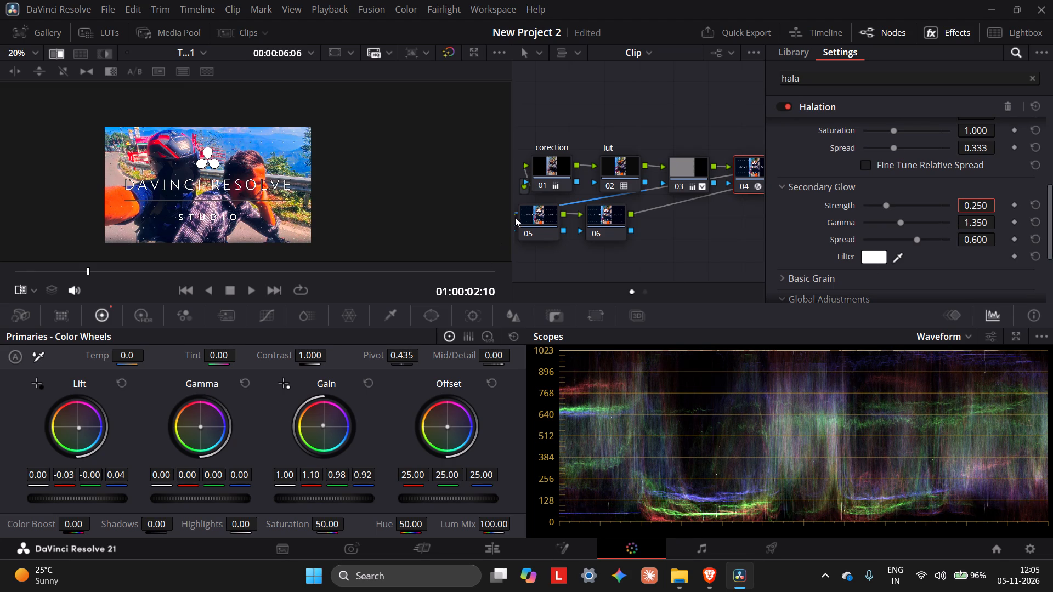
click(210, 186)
Delete the Halation effect from node 04 and clear the effects library search.
click(1005, 103)
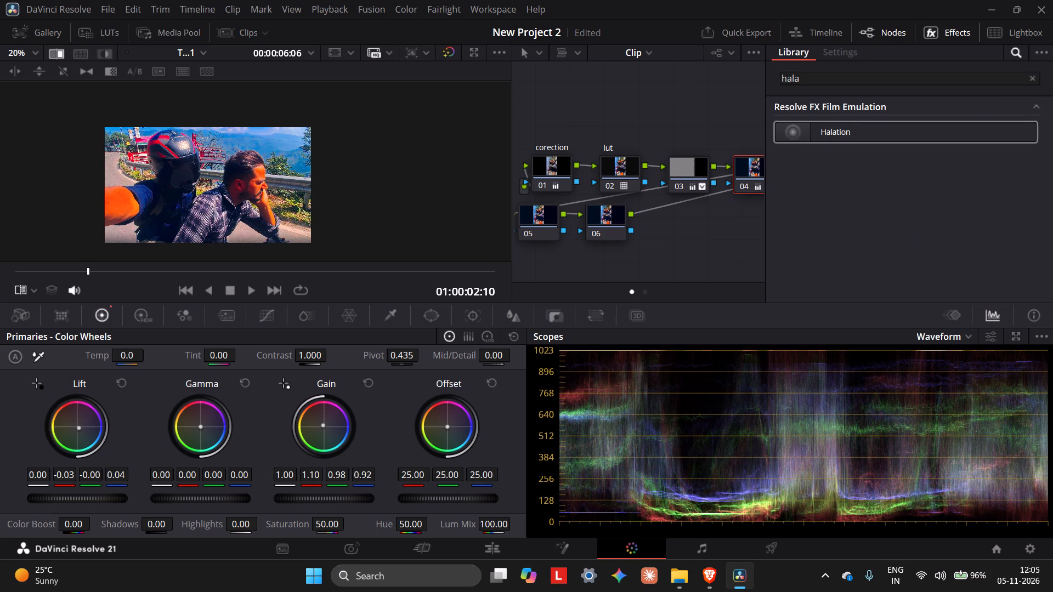
click(1034, 77)
click(410, 152)
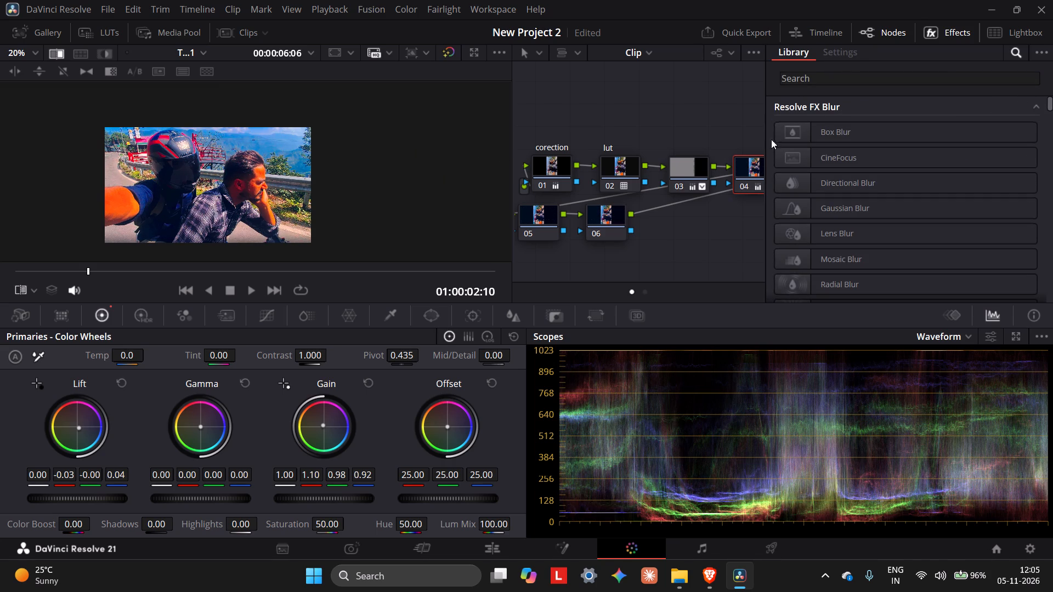
click(483, 226)
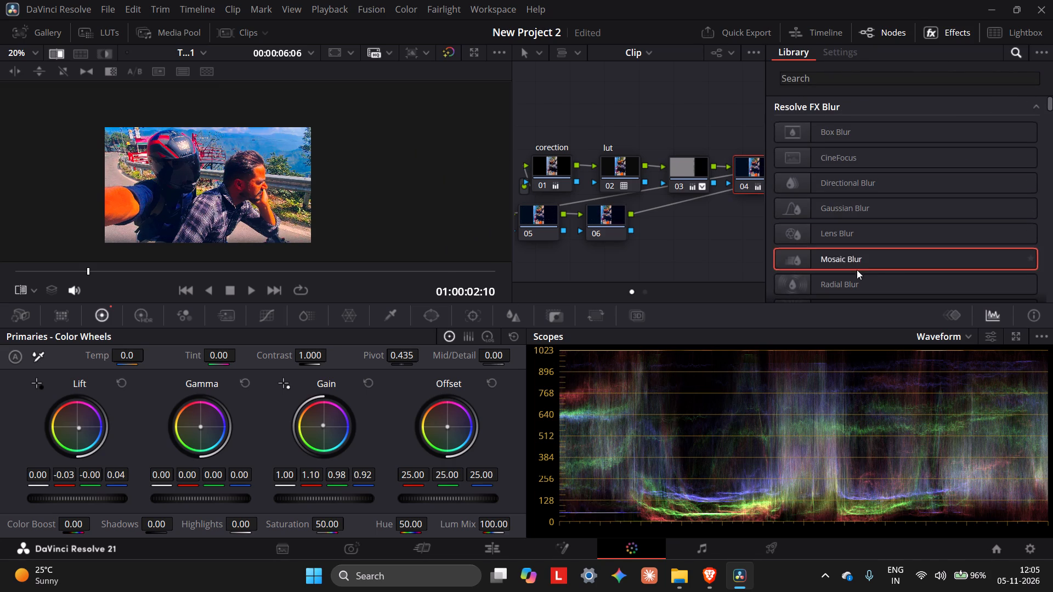
scroll(388, 239, down, 3)
scroll(388, 238, up, 2)
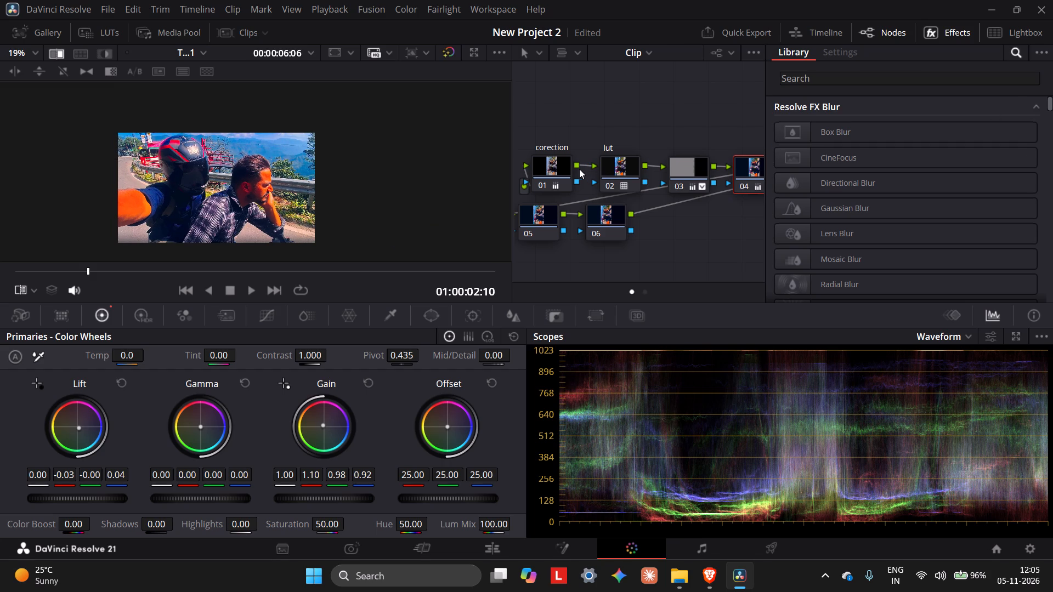
On the correction node 01, adjust the master Lift to -0.01 and the master Gamma to -0.02.
click(575, 168)
click(556, 169)
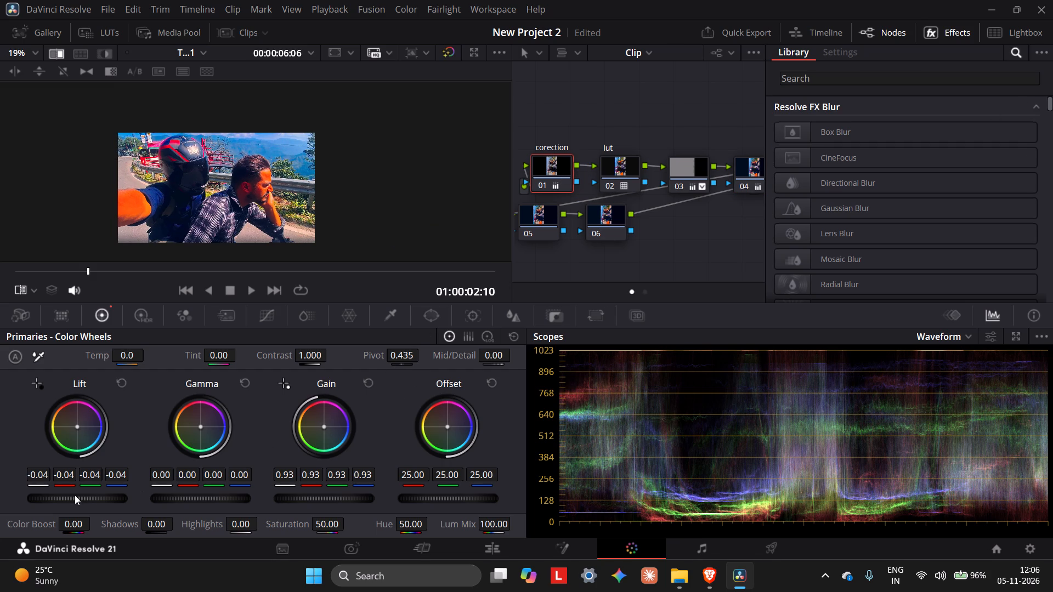
scroll(72, 496, down, 16)
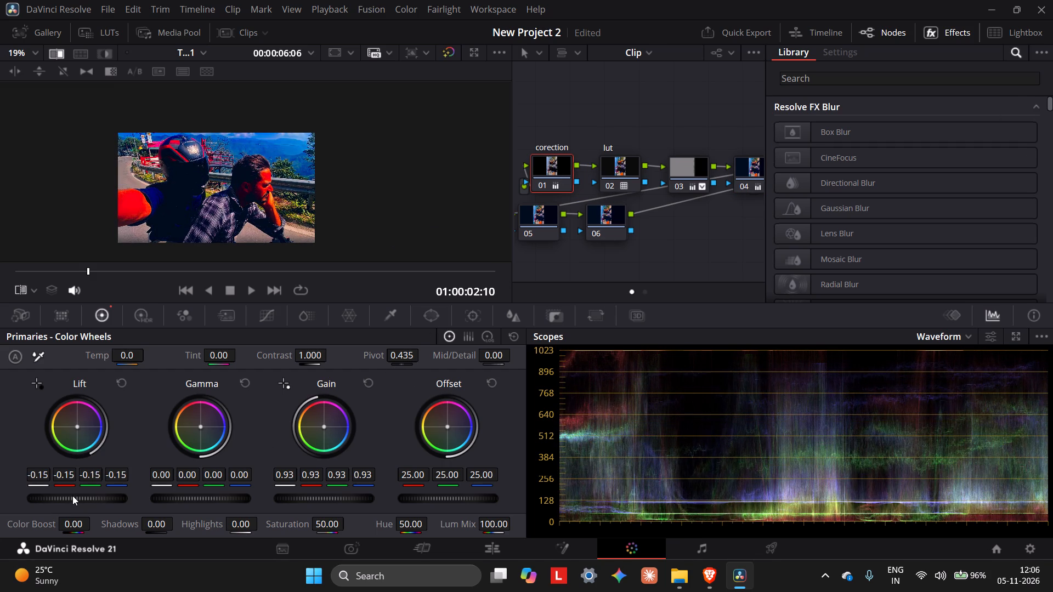
scroll(73, 494, up, 19)
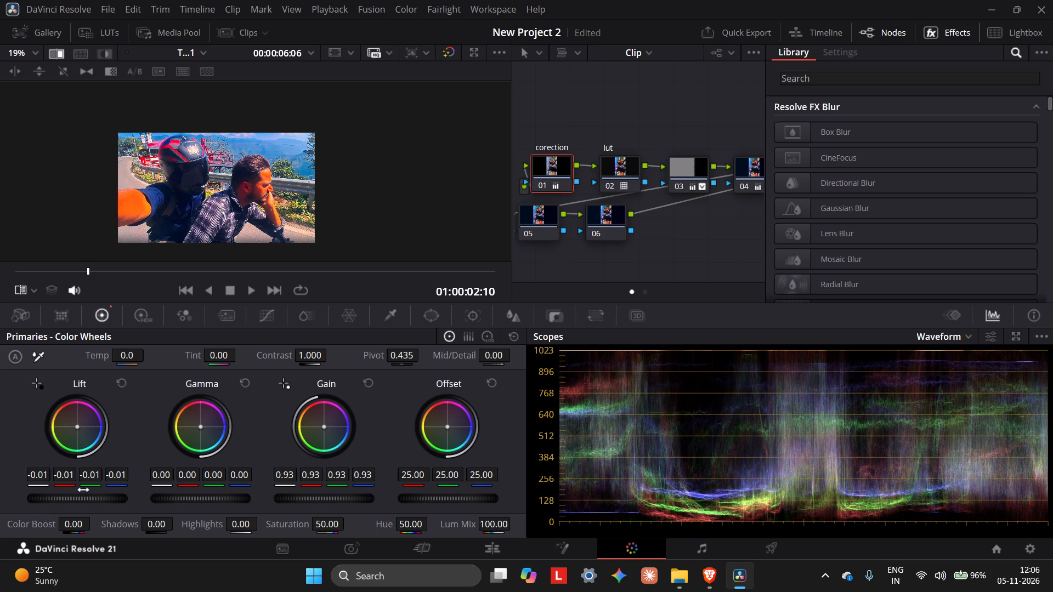
scroll(182, 498, down, 6)
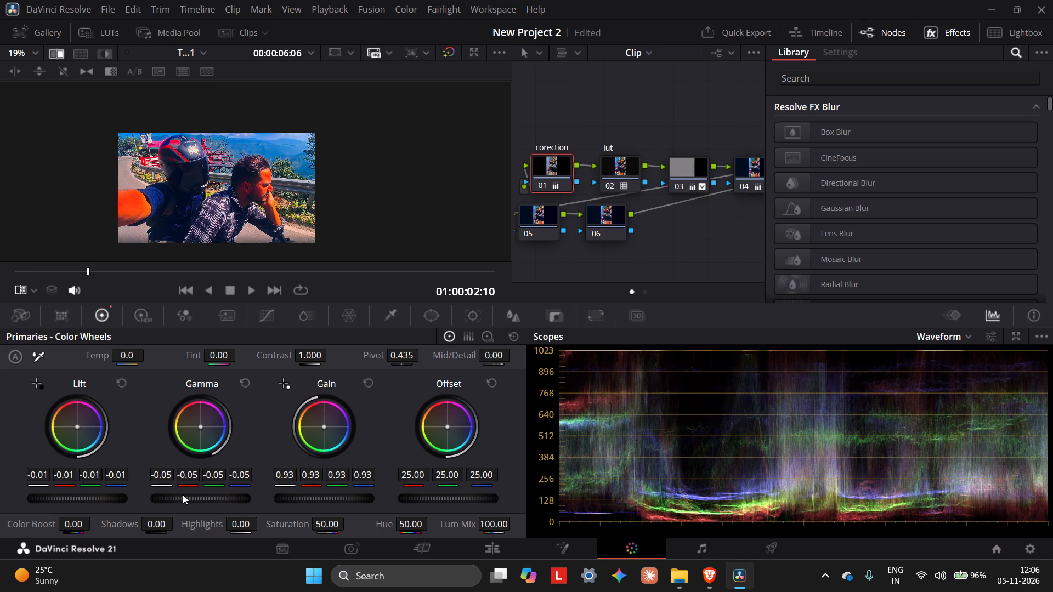
scroll(183, 494, down, 4)
scroll(183, 494, up, 8)
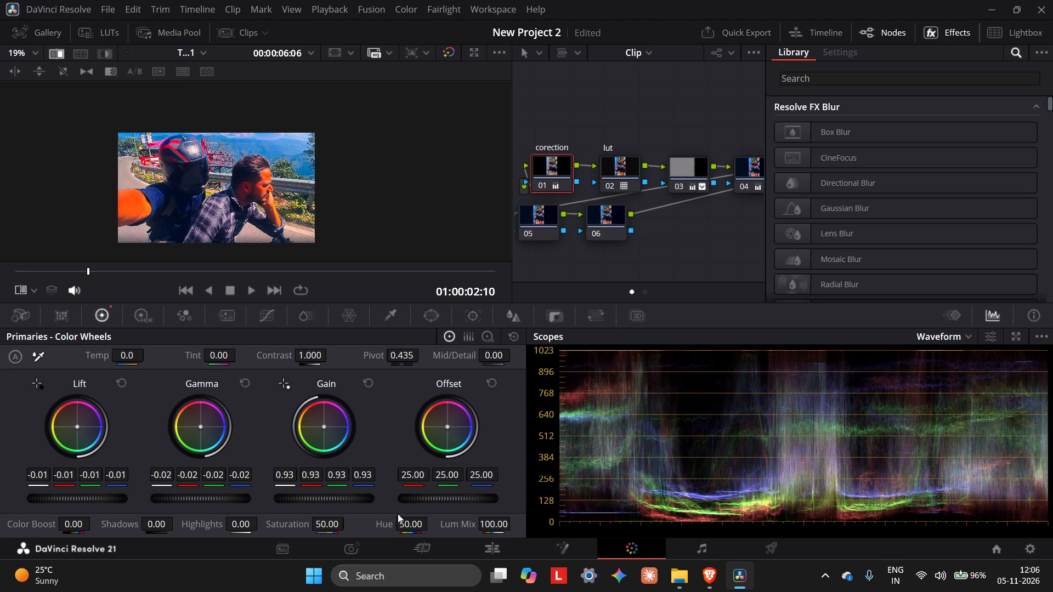
Lower the correction node's master Gain to 0.83 and its Offset to 24.00.
scroll(339, 501, down, 9)
scroll(338, 498, up, 2)
scroll(338, 498, down, 2)
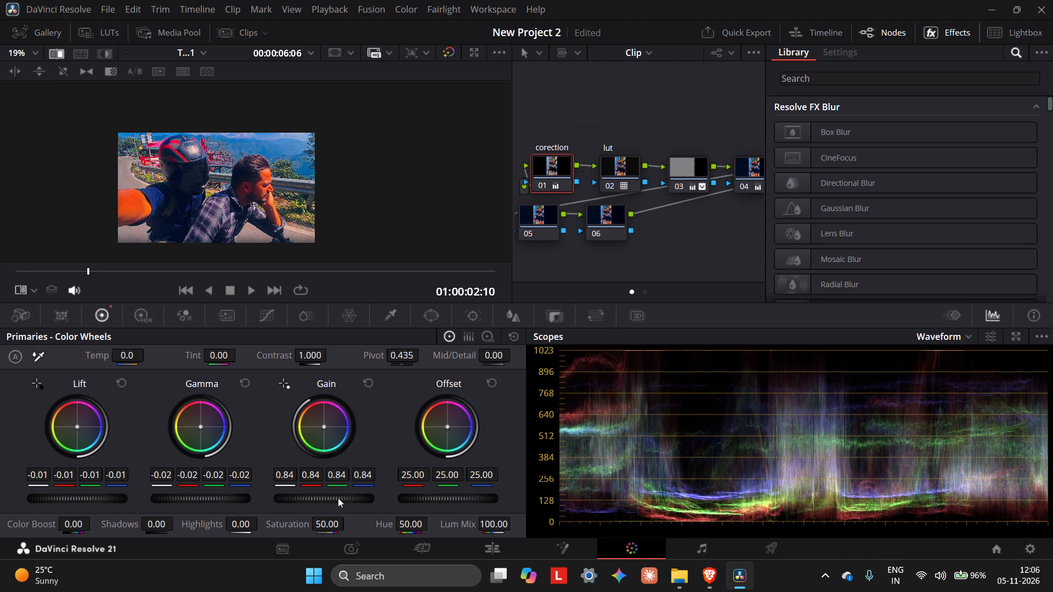
scroll(338, 498, up, 3)
scroll(338, 498, down, 4)
scroll(338, 497, up, 1)
scroll(338, 497, down, 11)
scroll(338, 496, up, 5)
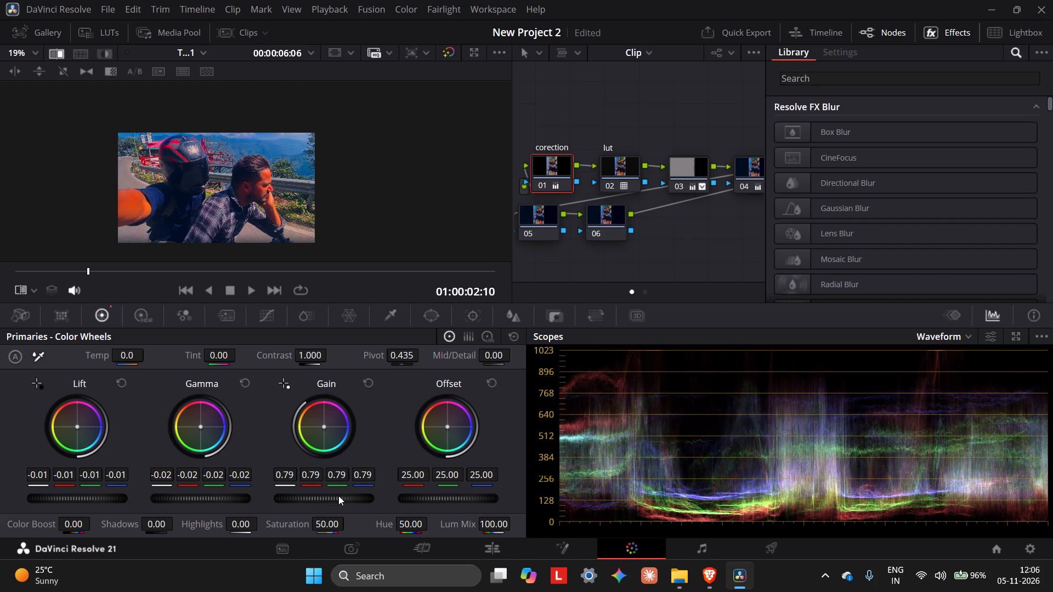
scroll(338, 496, up, 5)
scroll(460, 500, down, 4)
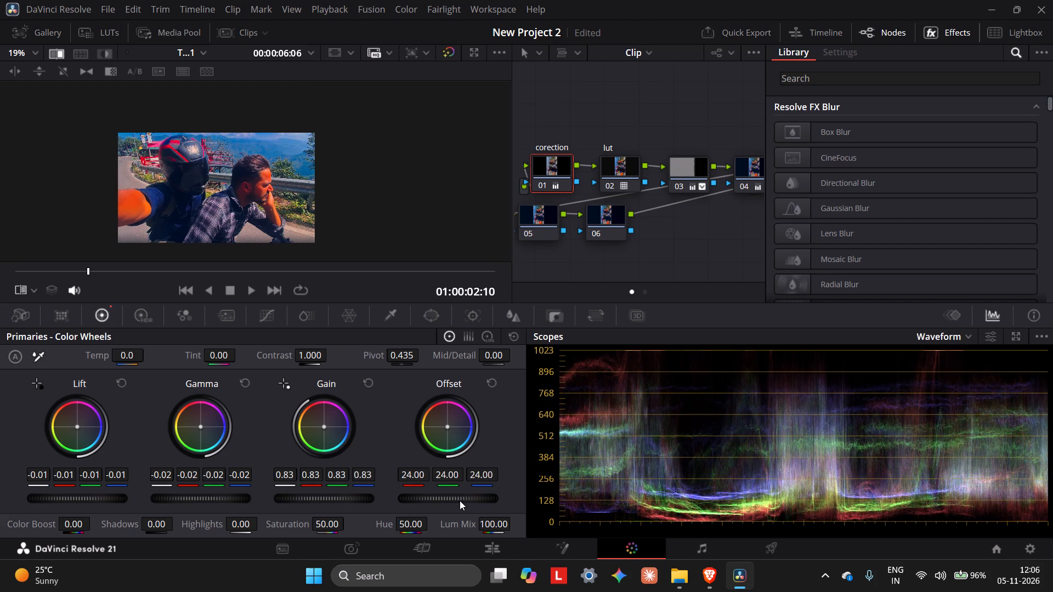
scroll(460, 500, down, 13)
scroll(460, 497, up, 13)
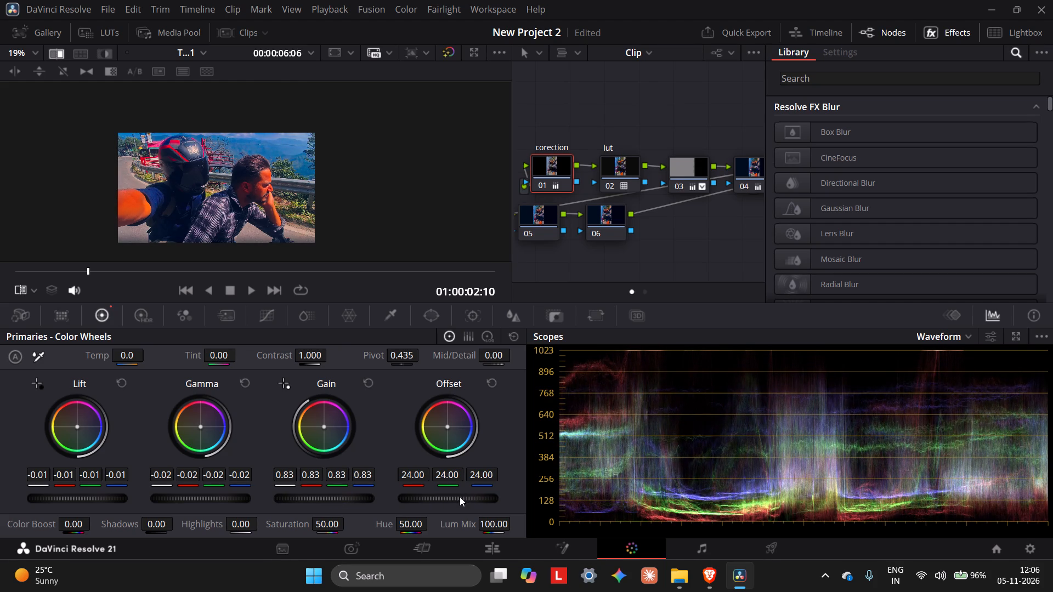
scroll(318, 423, down, 3)
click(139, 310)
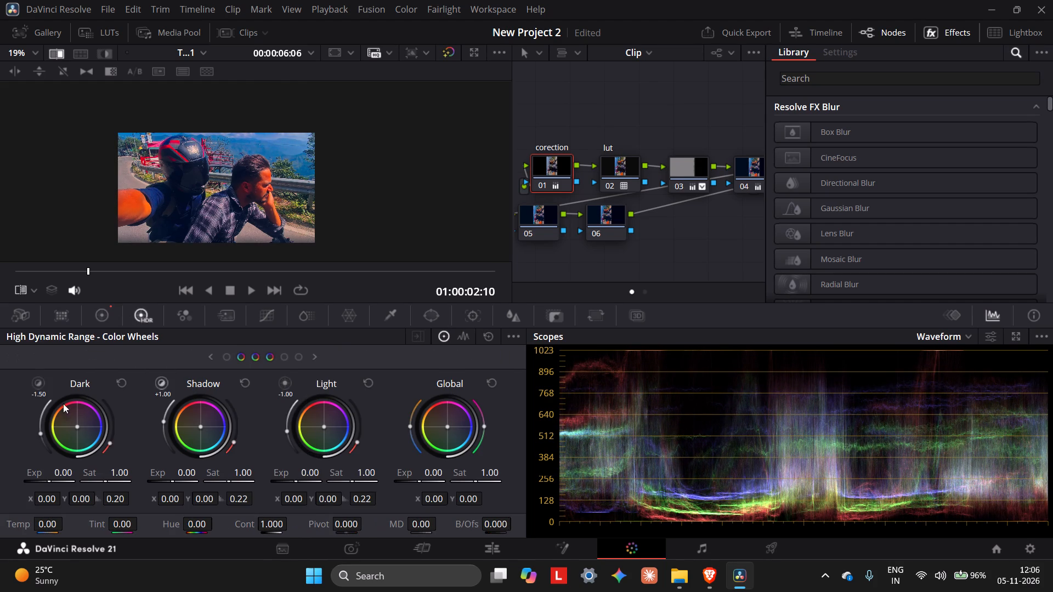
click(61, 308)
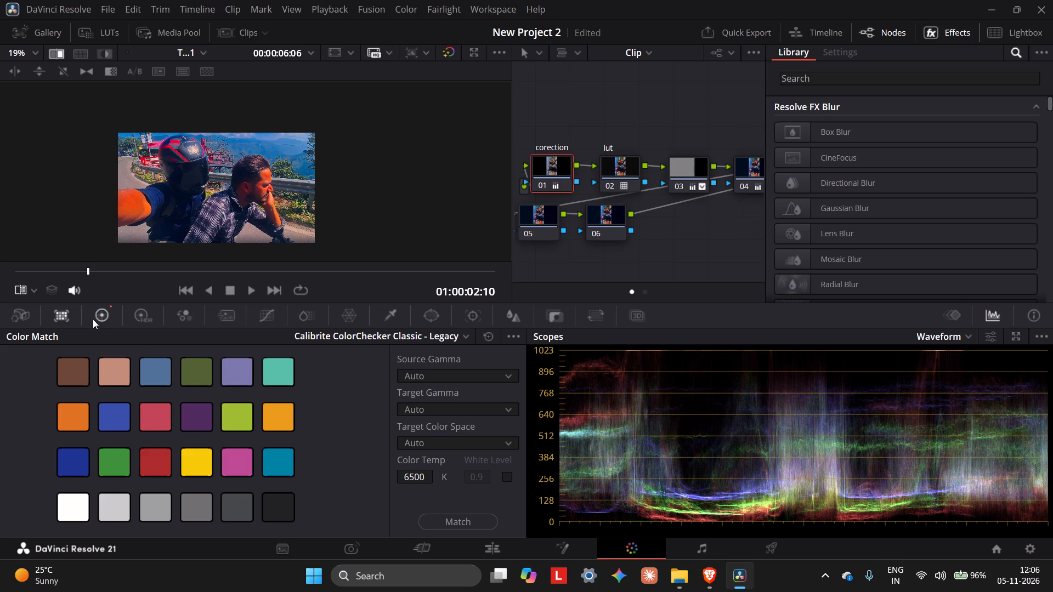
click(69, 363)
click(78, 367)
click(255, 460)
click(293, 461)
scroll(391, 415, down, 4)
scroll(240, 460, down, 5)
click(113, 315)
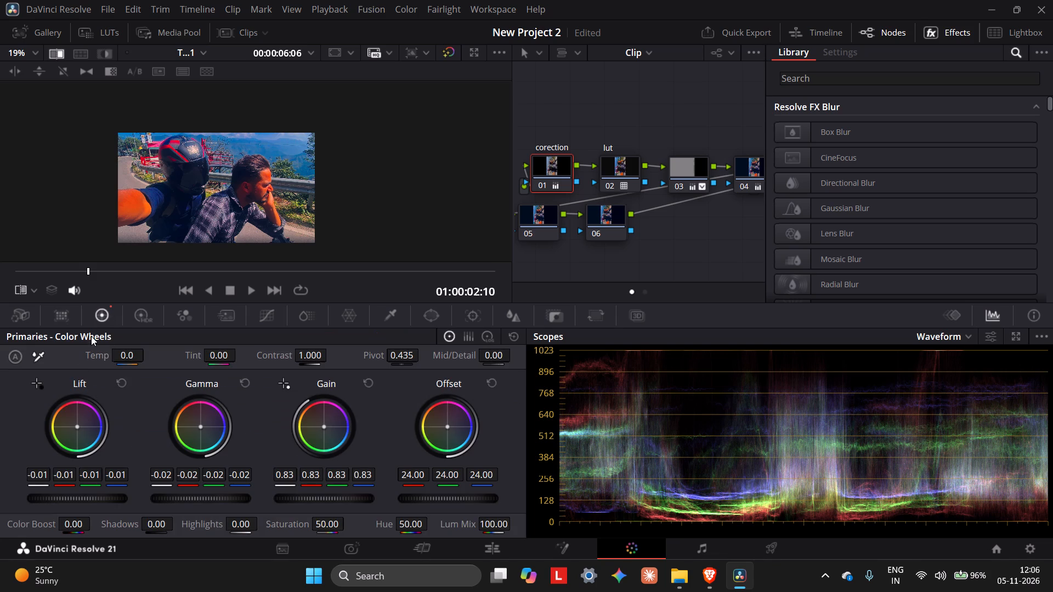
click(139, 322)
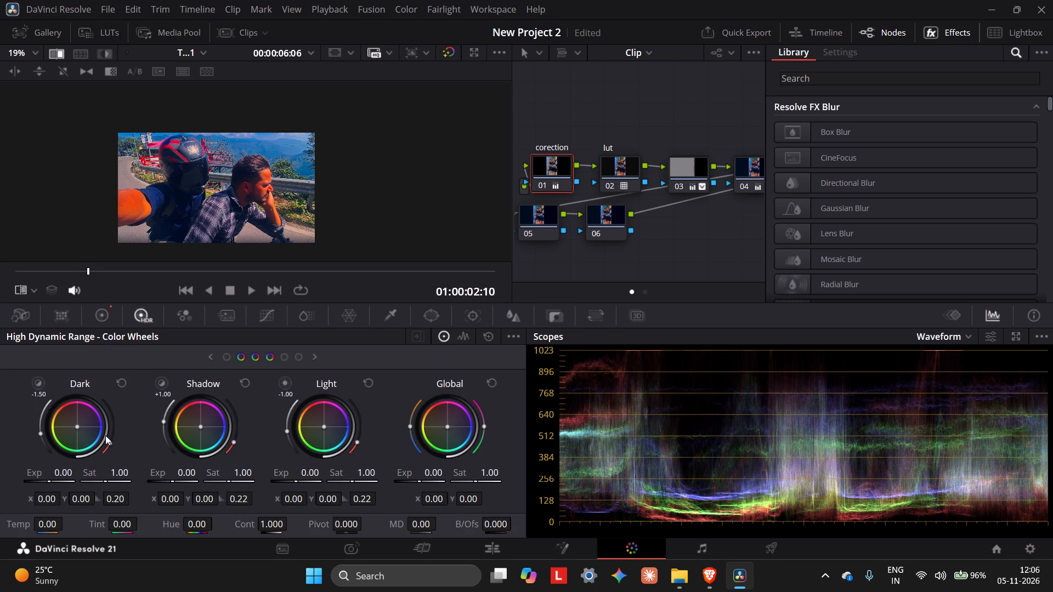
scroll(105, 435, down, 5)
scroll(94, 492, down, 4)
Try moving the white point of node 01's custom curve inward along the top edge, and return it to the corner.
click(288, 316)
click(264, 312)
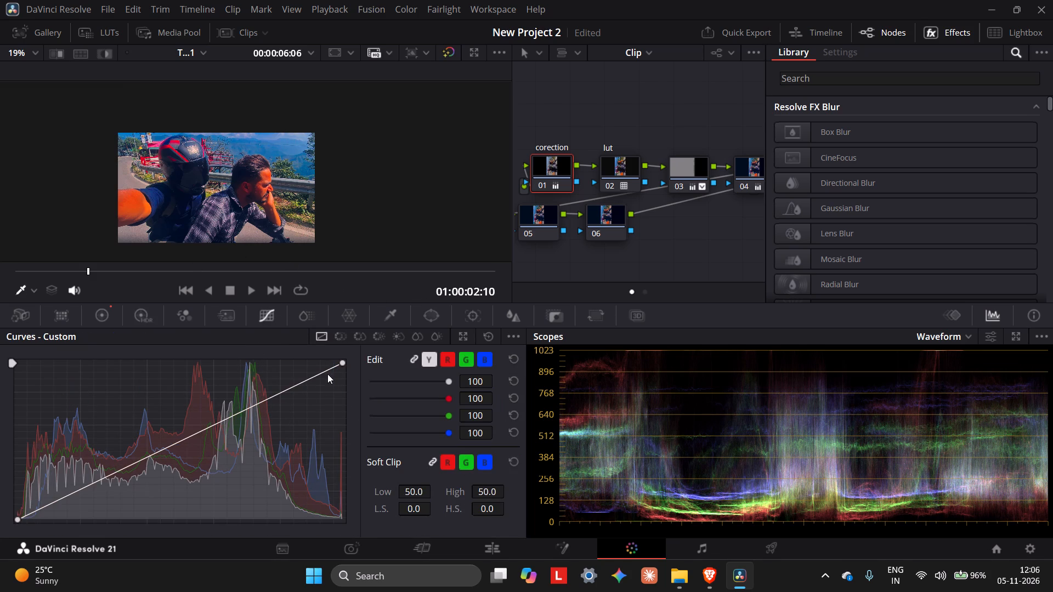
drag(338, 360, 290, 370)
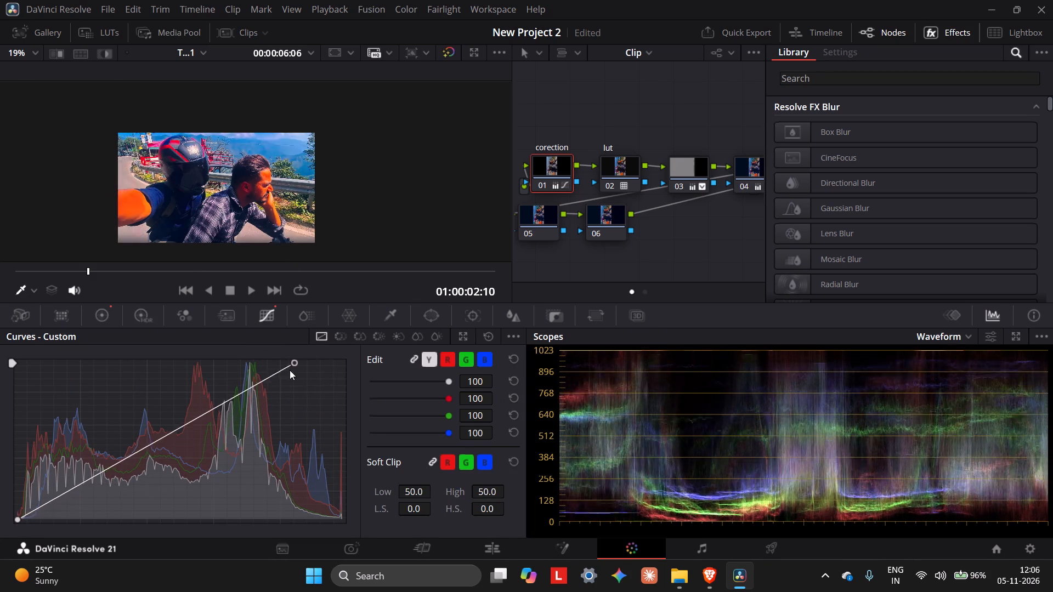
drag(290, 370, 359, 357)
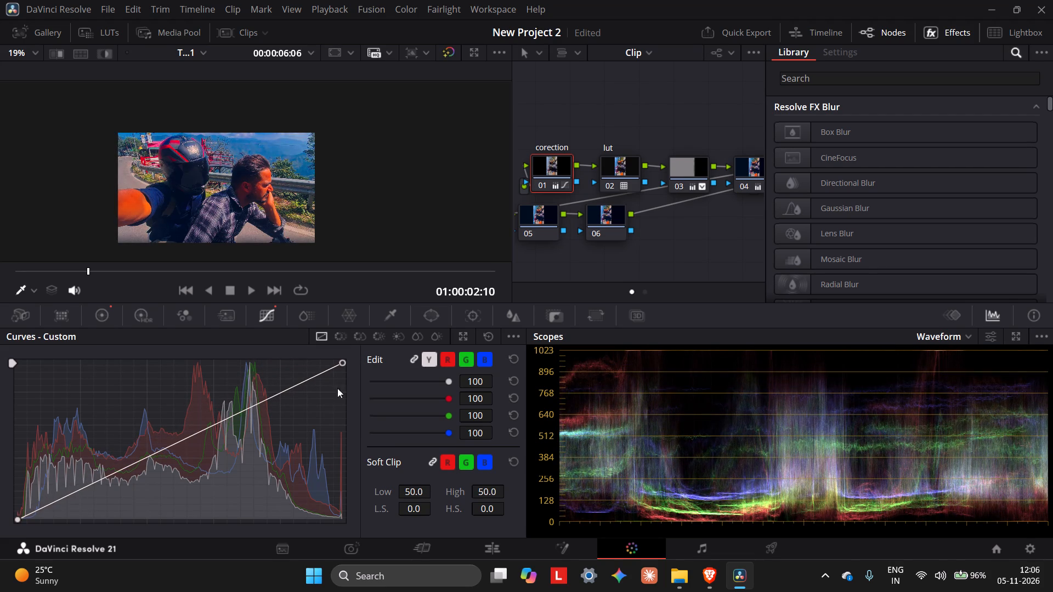
Add an upper-midtone point to node 01's custom curve, try it below the diagonal, and raise it slightly above.
click(218, 420)
drag(219, 420, 223, 431)
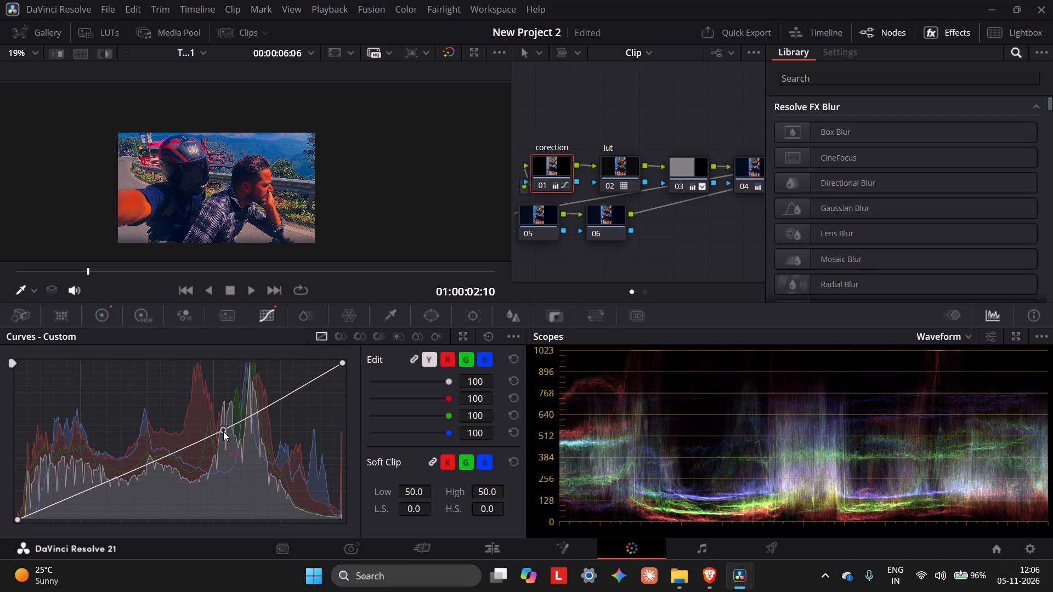
drag(223, 431, 220, 414)
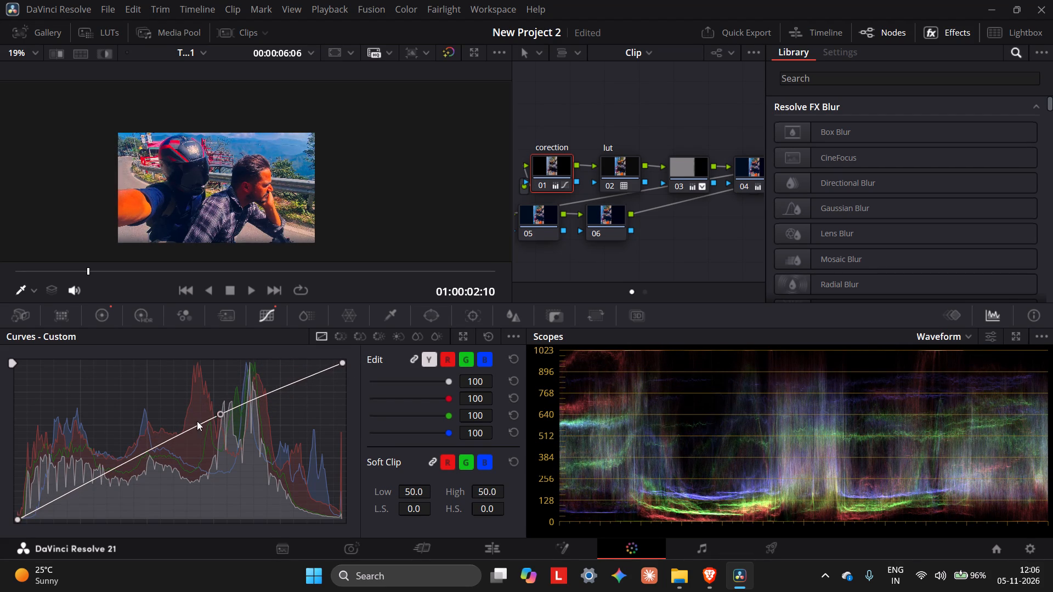
Add two midtone points to node 01's custom curve, try the lower one below the diagonal, and settle it slightly above.
click(193, 423)
click(193, 421)
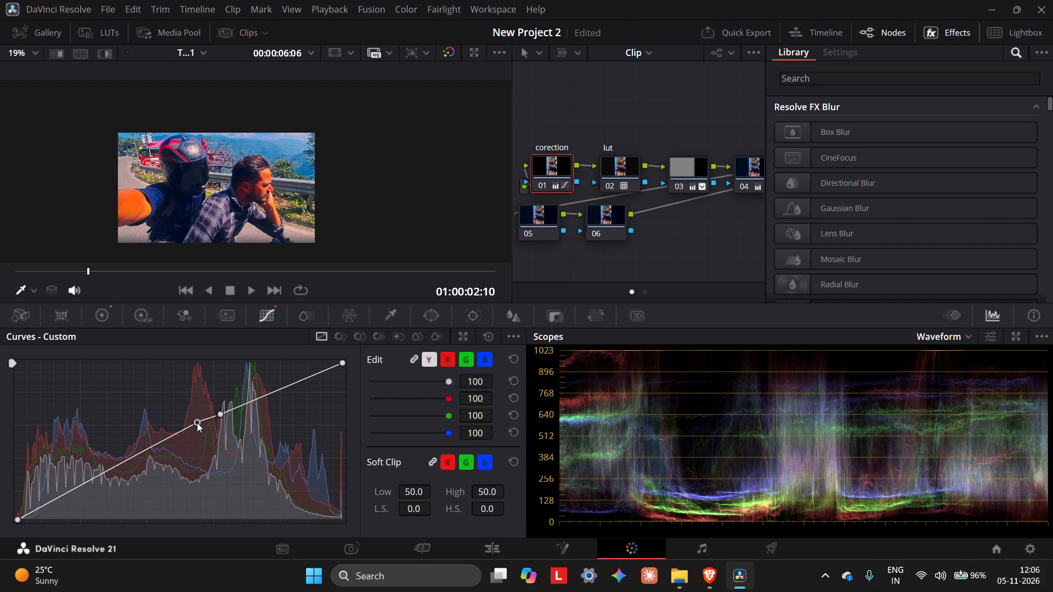
click(148, 442)
drag(148, 441, 159, 456)
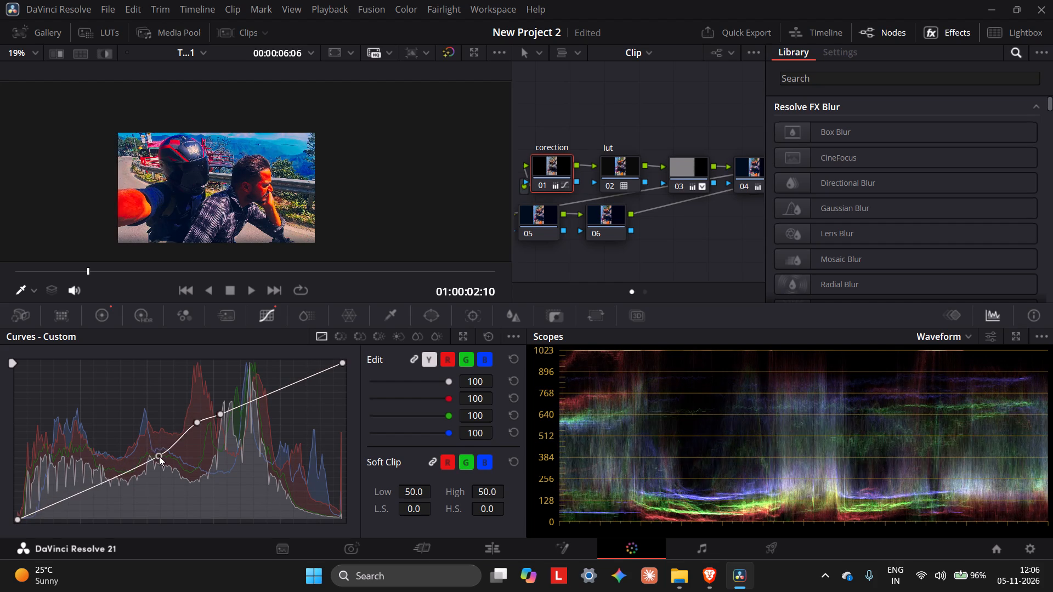
drag(159, 456, 155, 441)
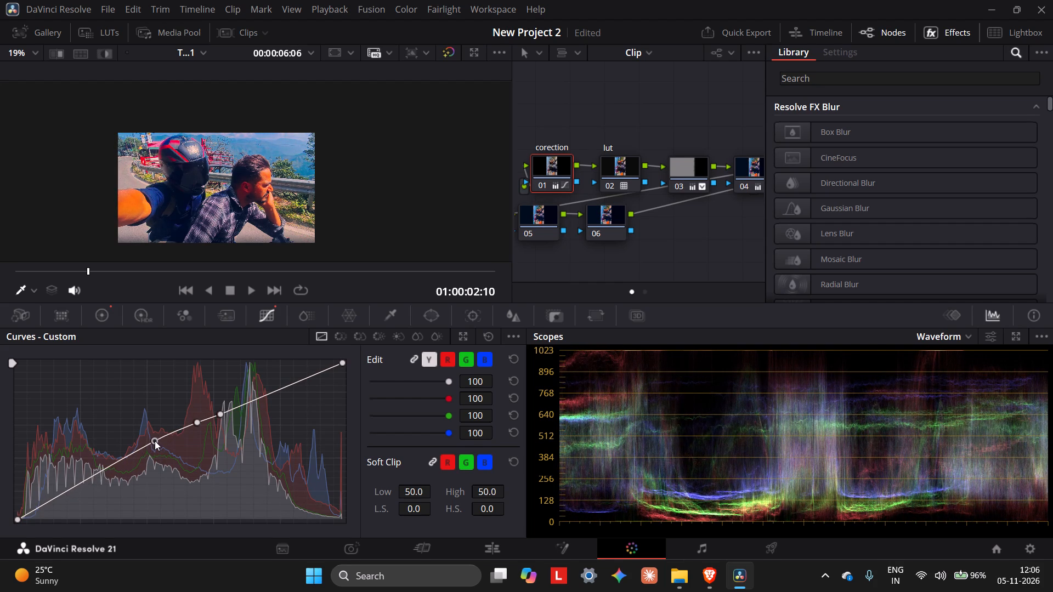
drag(155, 441, 156, 442)
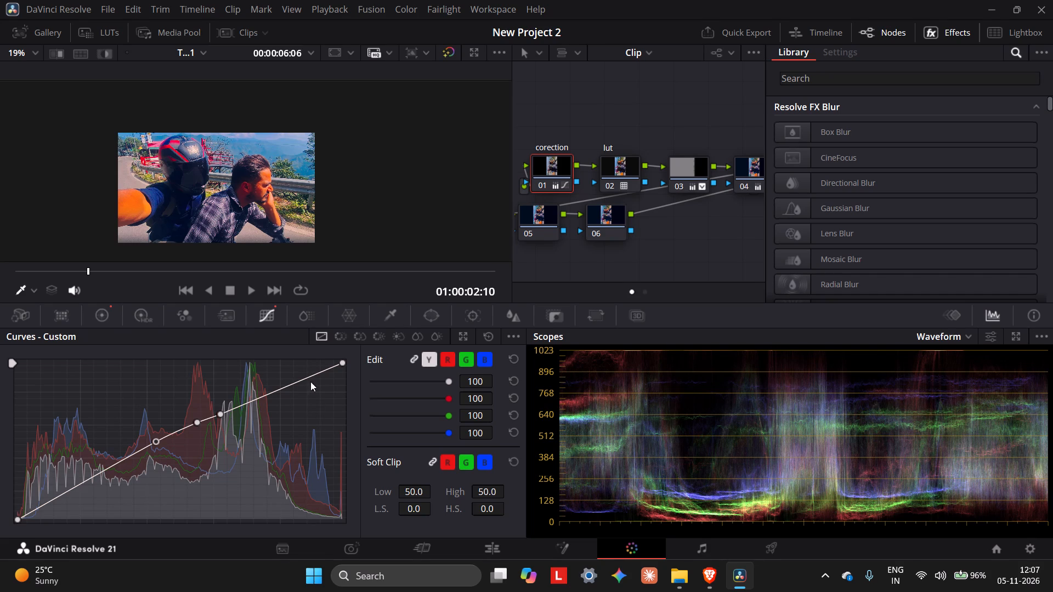
Add a shadow point near the lower quarter of node 01's custom curve and raise it above the diagonal.
click(95, 473)
drag(95, 474, 86, 475)
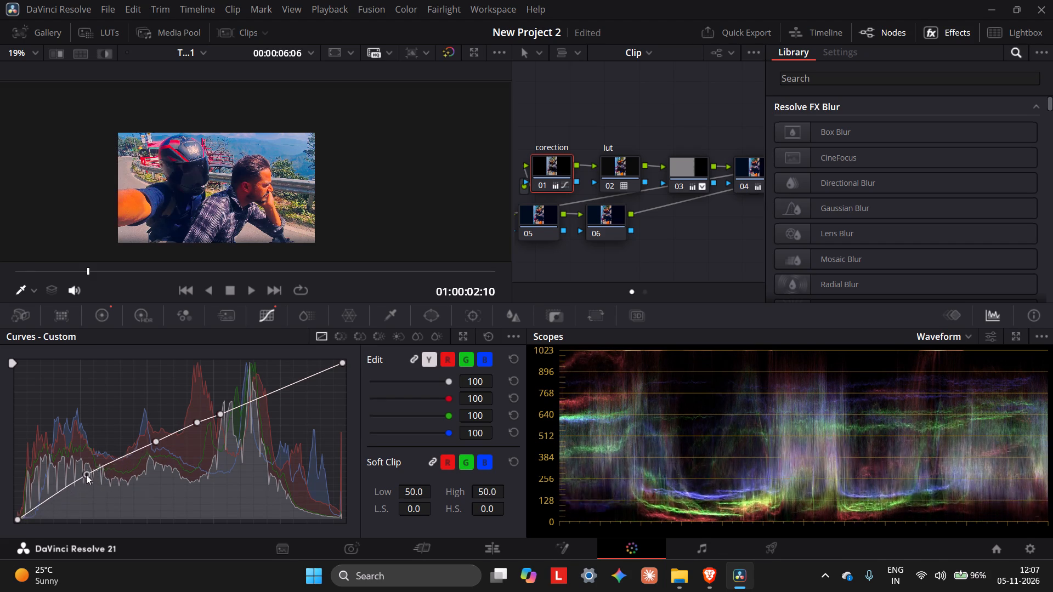
drag(86, 475, 85, 468)
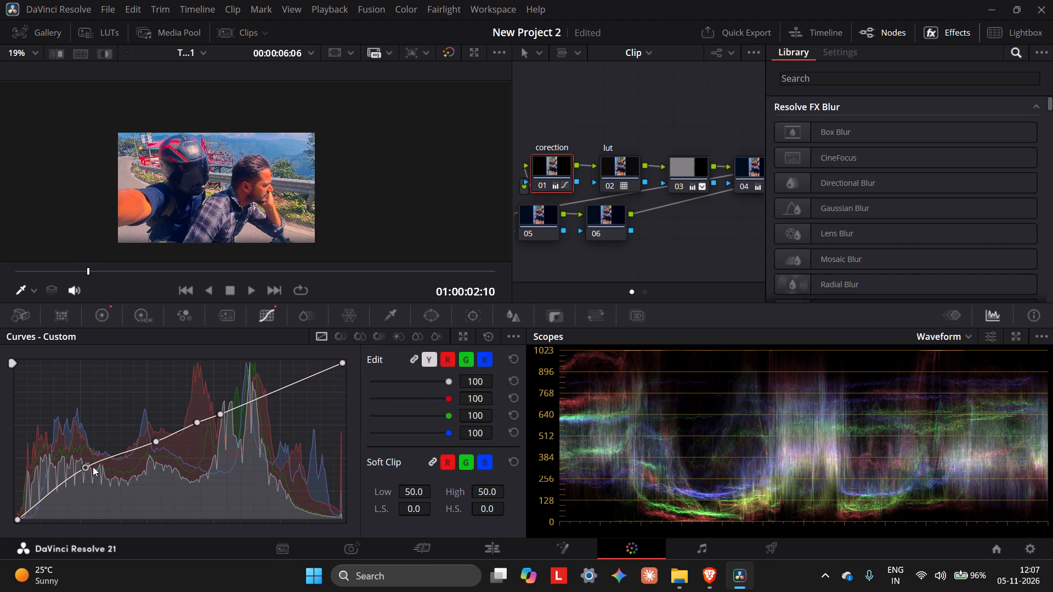
Add a highlight point to node 01's custom curve, try it high, and pull it down until the upper section flattens.
click(288, 383)
drag(288, 383, 274, 372)
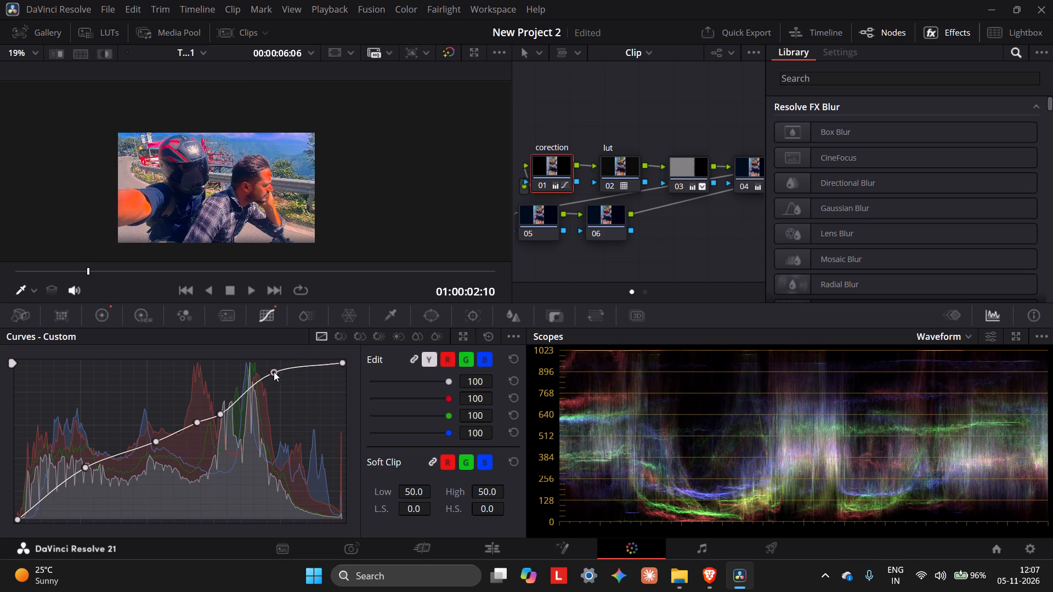
drag(274, 372, 282, 385)
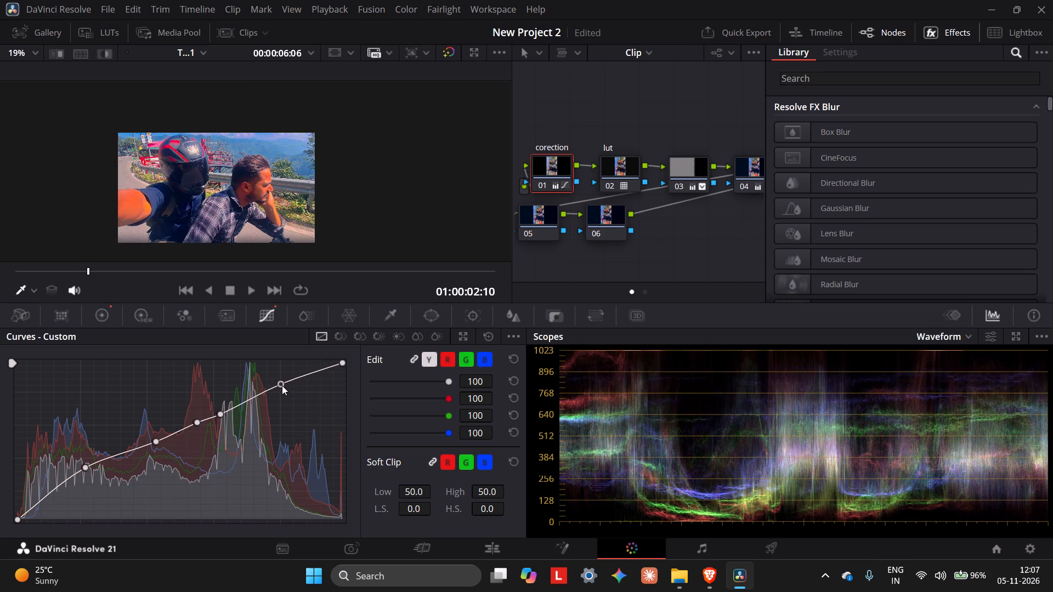
drag(282, 385, 302, 428)
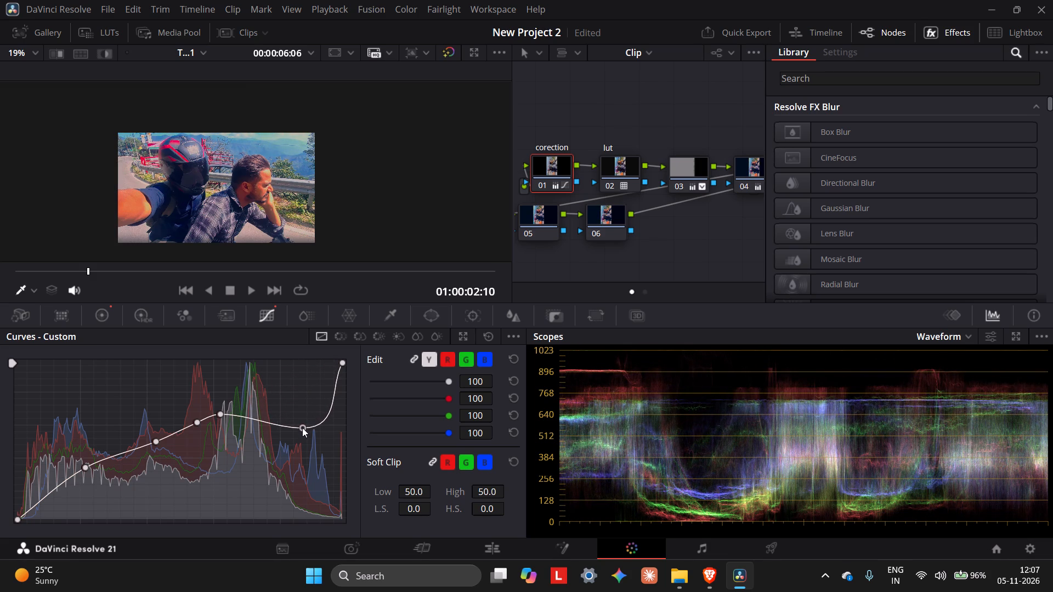
drag(302, 428, 288, 410)
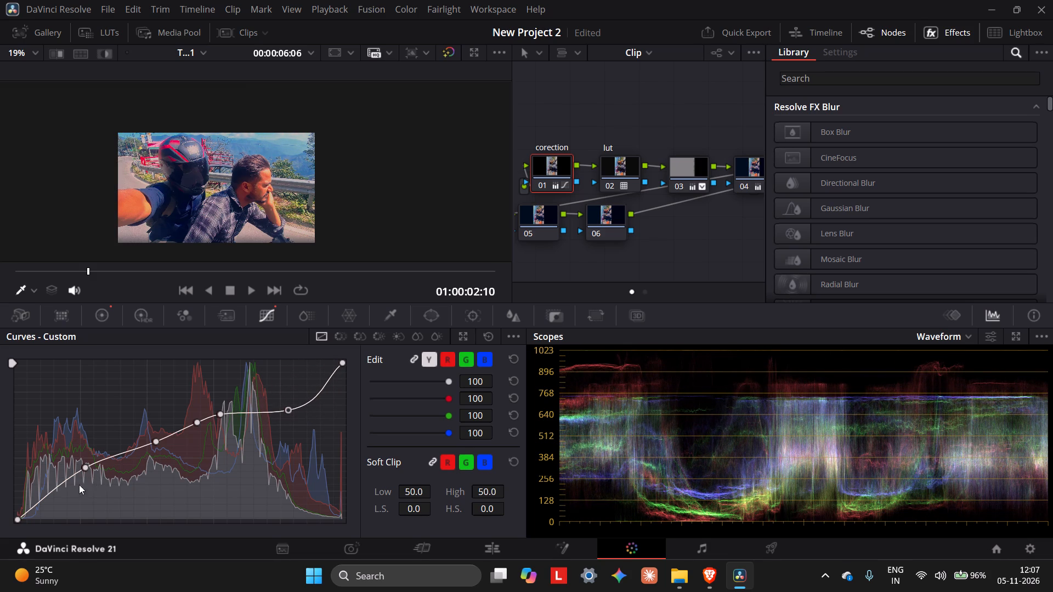
Add a deeper shadow point to node 01's custom curve, try it above and below, and settle it just before the existing shadow point.
click(56, 486)
drag(56, 486, 64, 500)
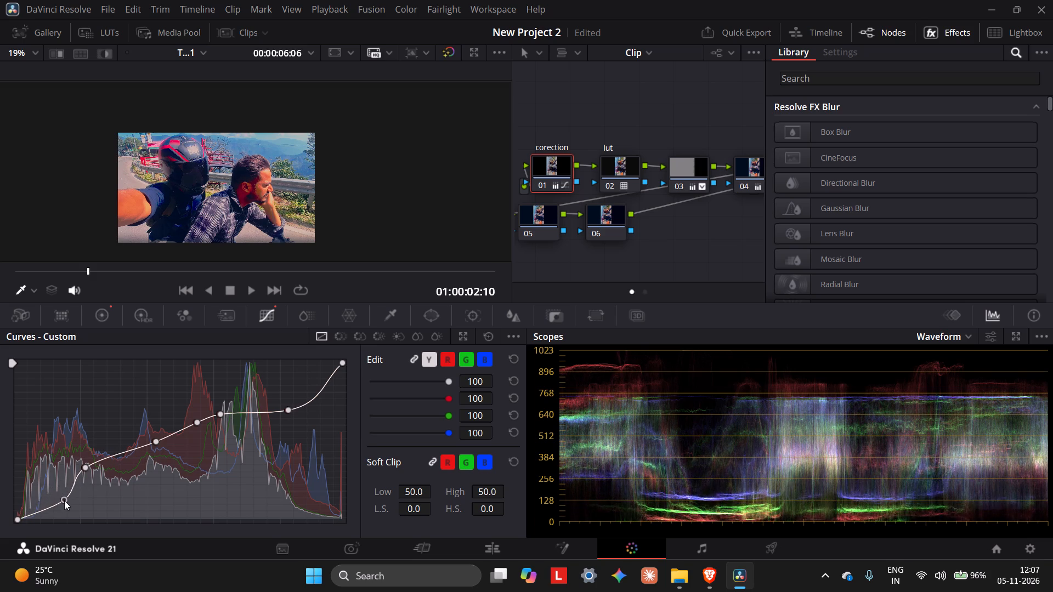
drag(64, 500, 59, 476)
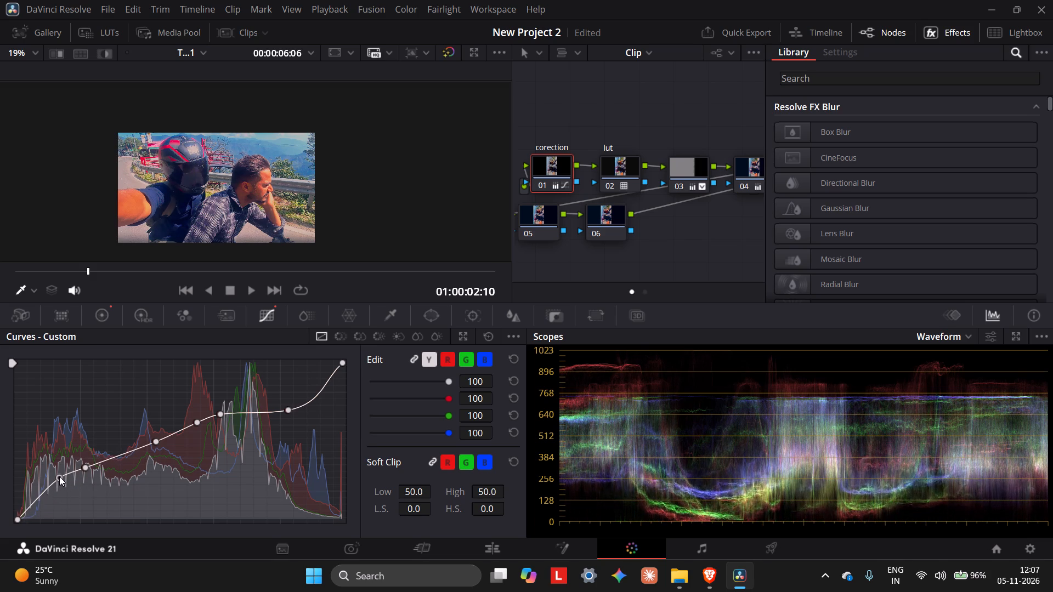
drag(59, 476, 65, 472)
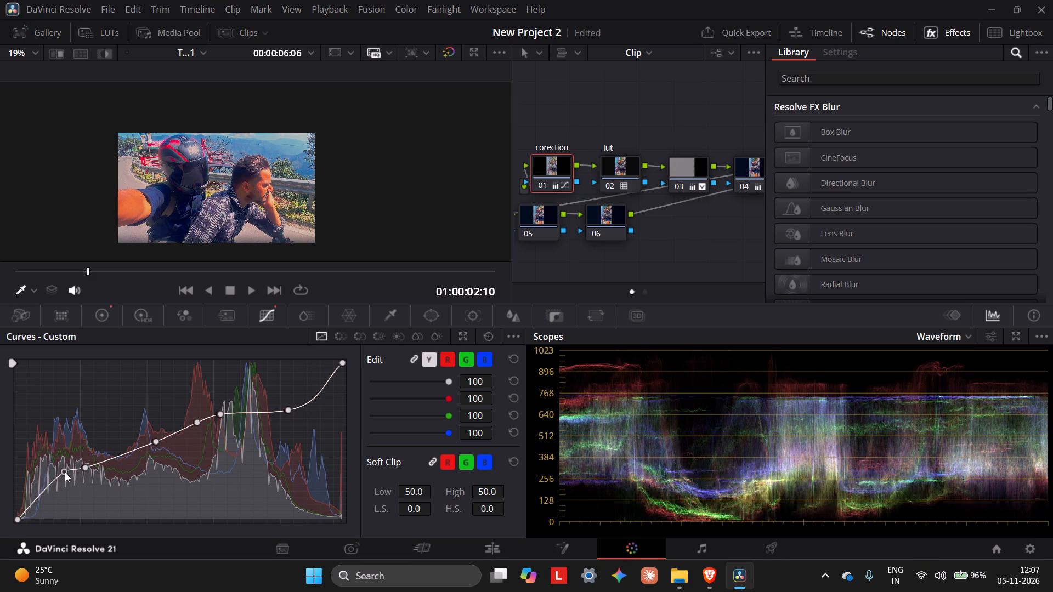
drag(65, 472, 71, 479)
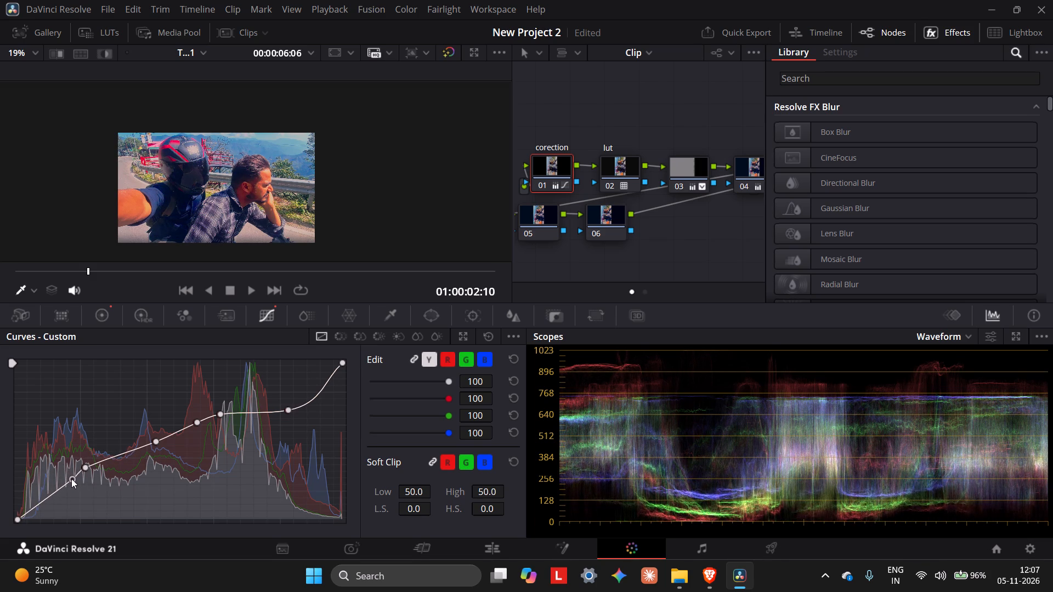
drag(71, 479, 71, 473)
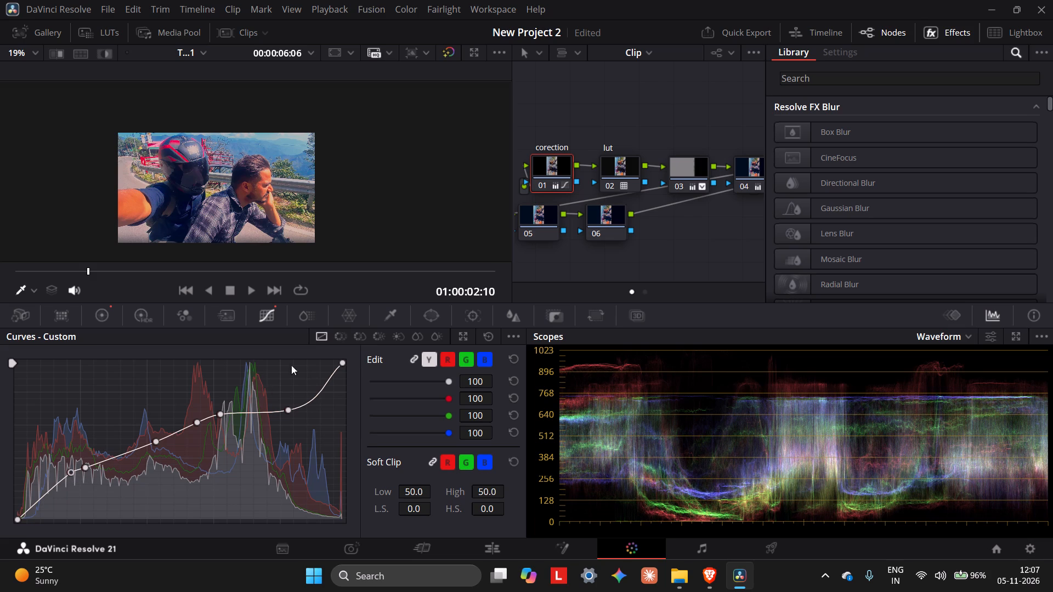
Sample sky, background and helmet tones in the image, and raise the sampled green upper-midtone point slightly above the flattened section of the curve.
click(277, 216)
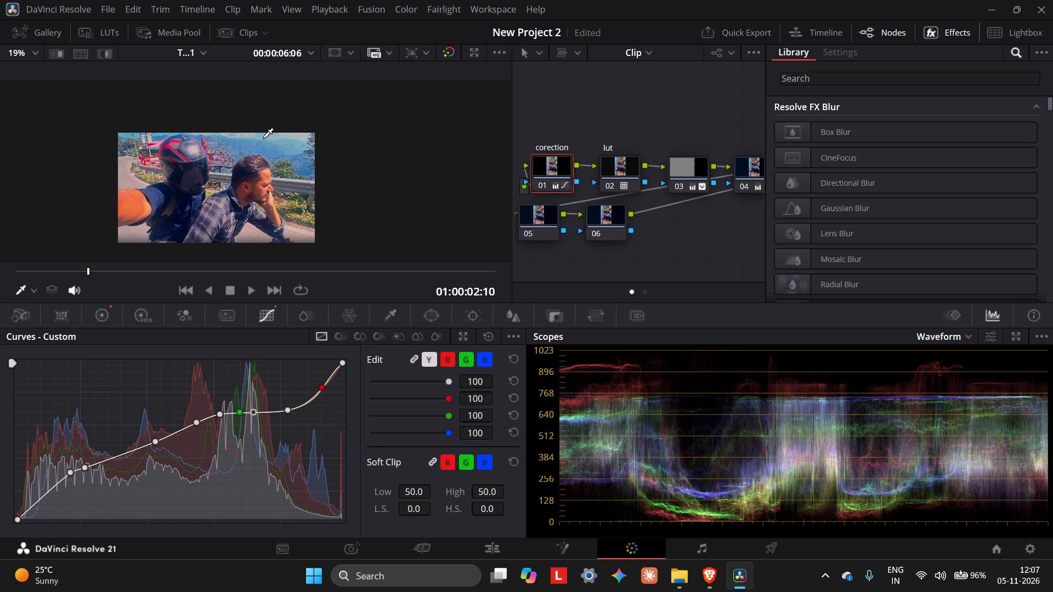
drag(264, 139, 285, 184)
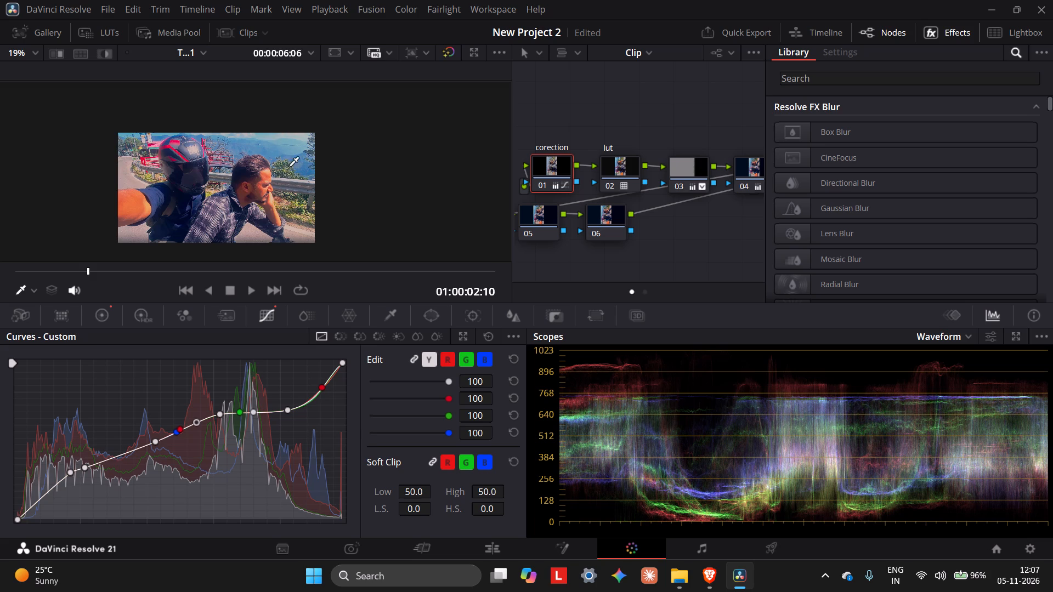
click(291, 158)
click(184, 153)
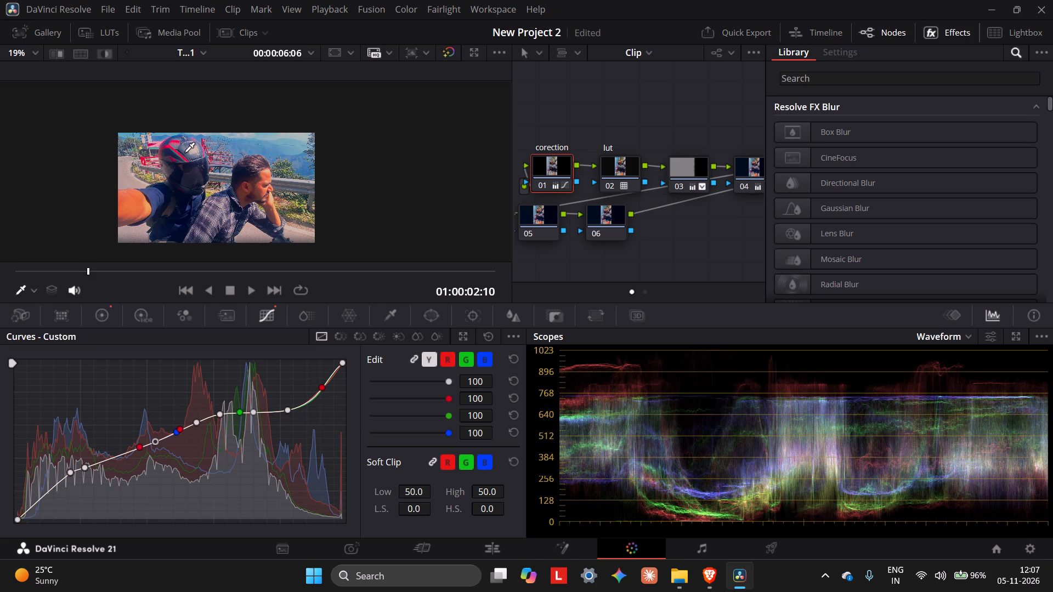
drag(238, 408, 240, 422)
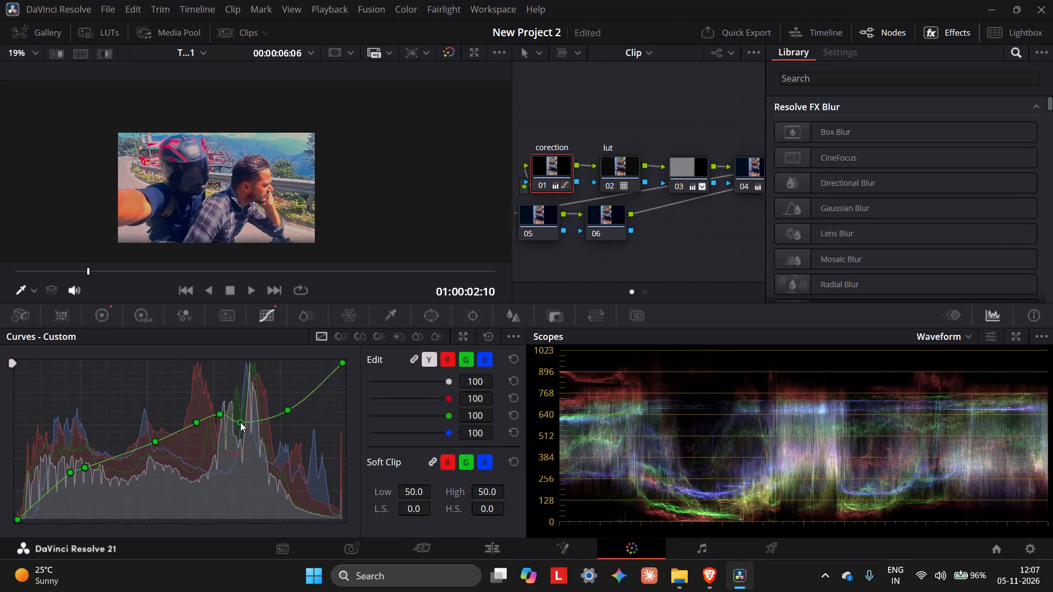
drag(240, 422, 237, 414)
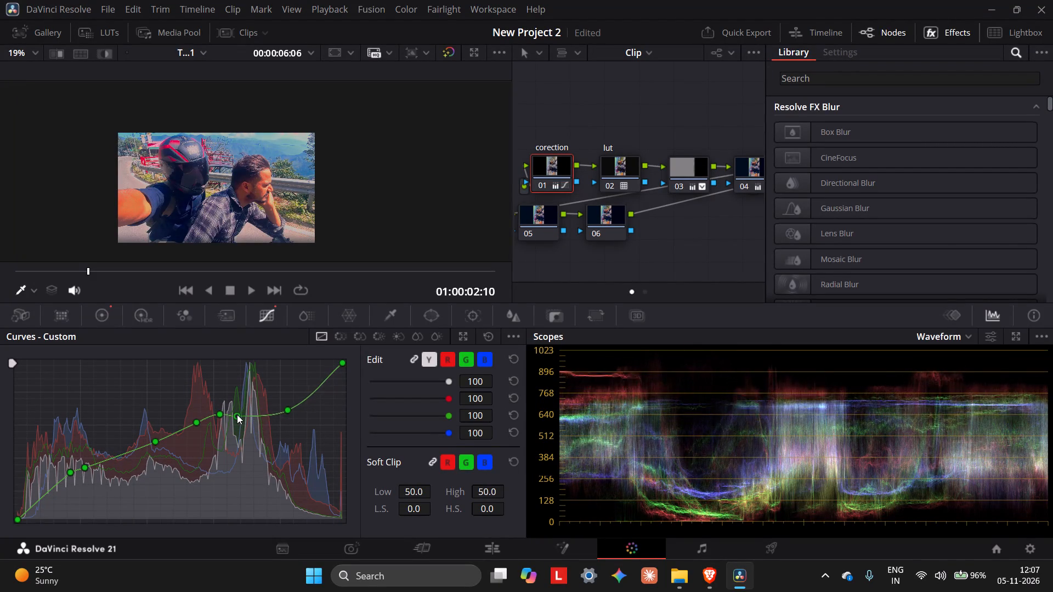
drag(237, 414, 245, 404)
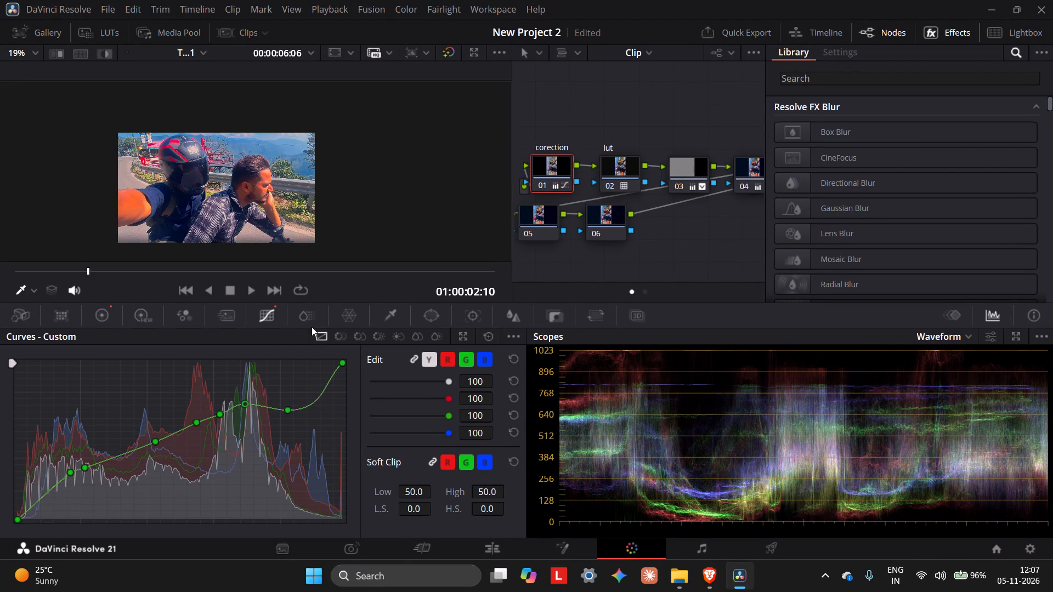
click(330, 431)
click(284, 145)
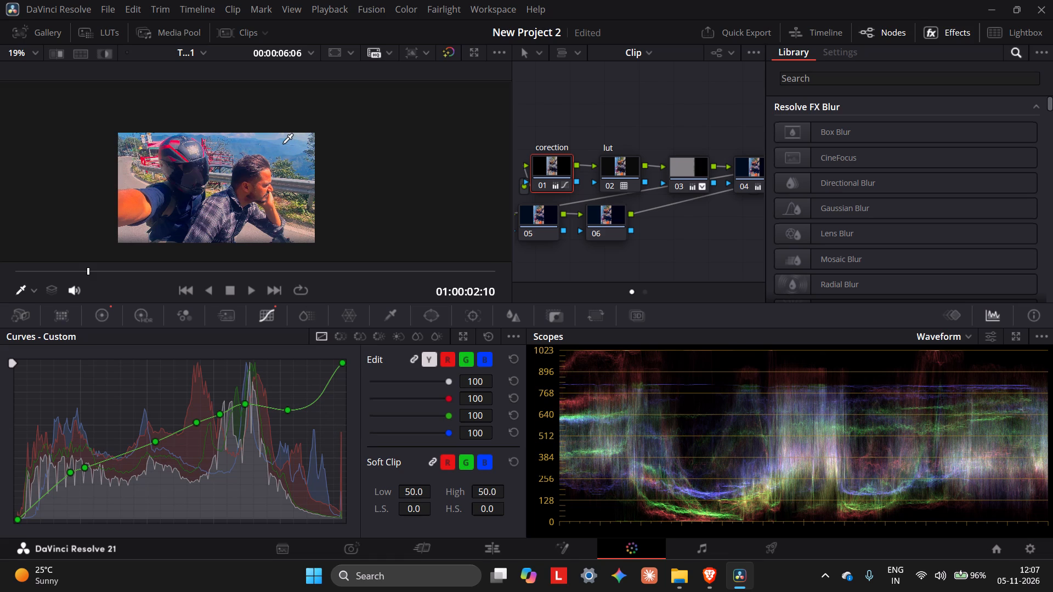
click(284, 145)
click(244, 405)
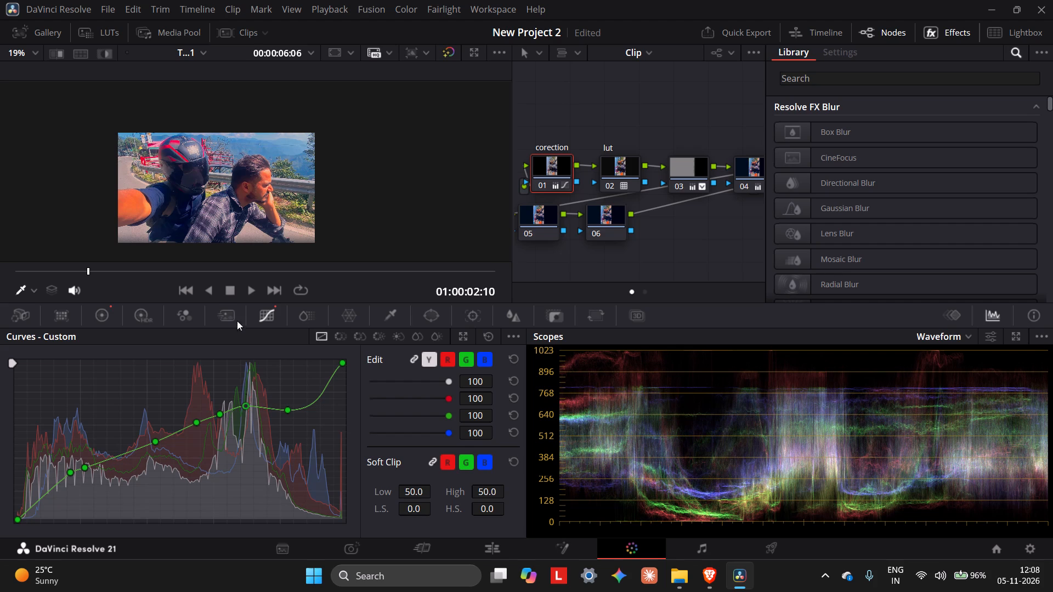
Sample the seated man in the image, try the sampled lower-midtone point higher, and return it close to the curve line.
click(256, 189)
drag(123, 450, 125, 456)
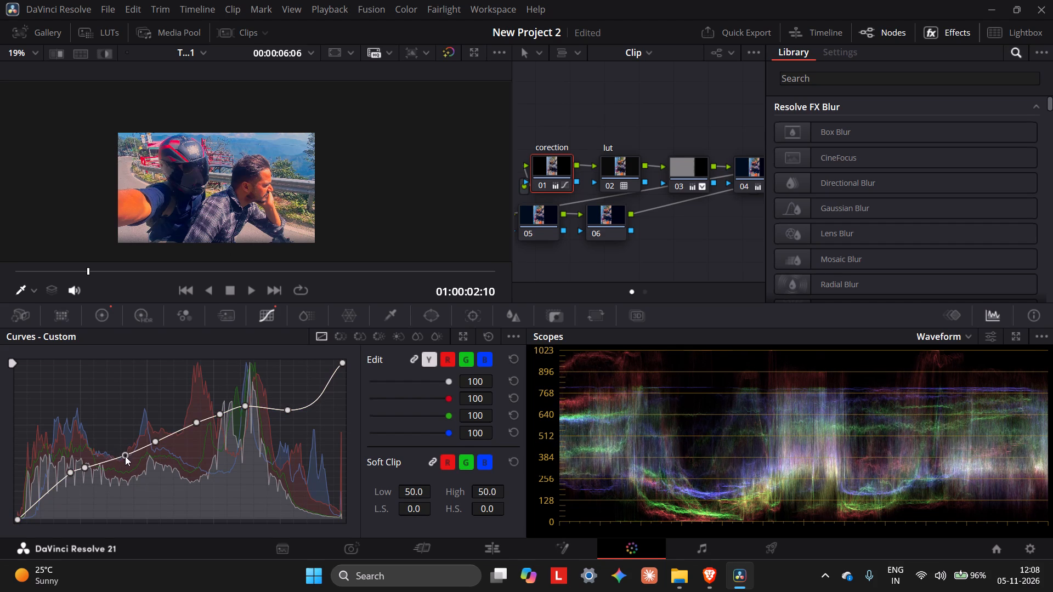
drag(125, 456, 120, 441)
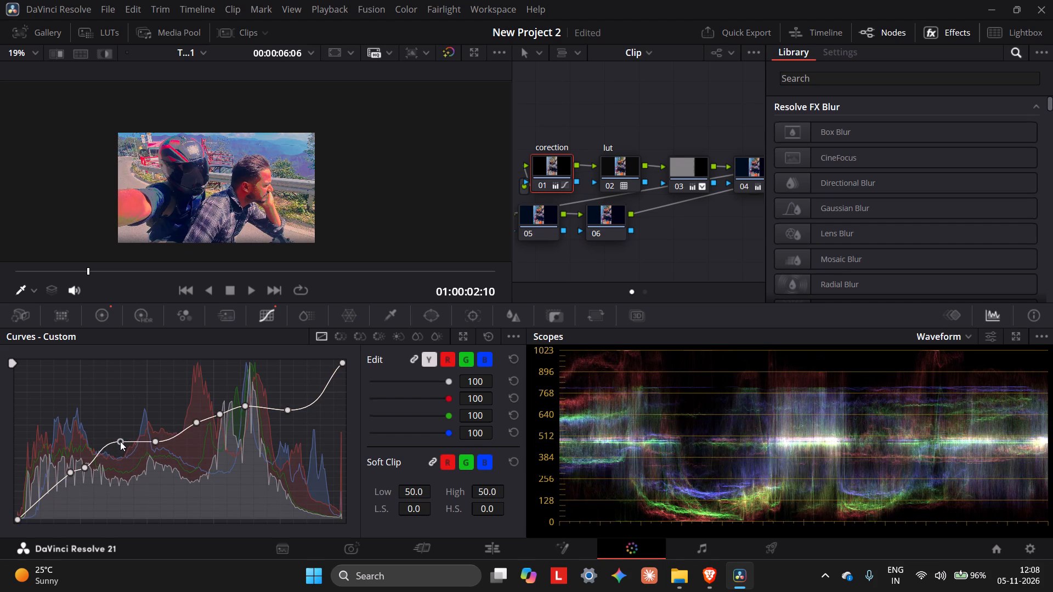
drag(120, 441, 123, 454)
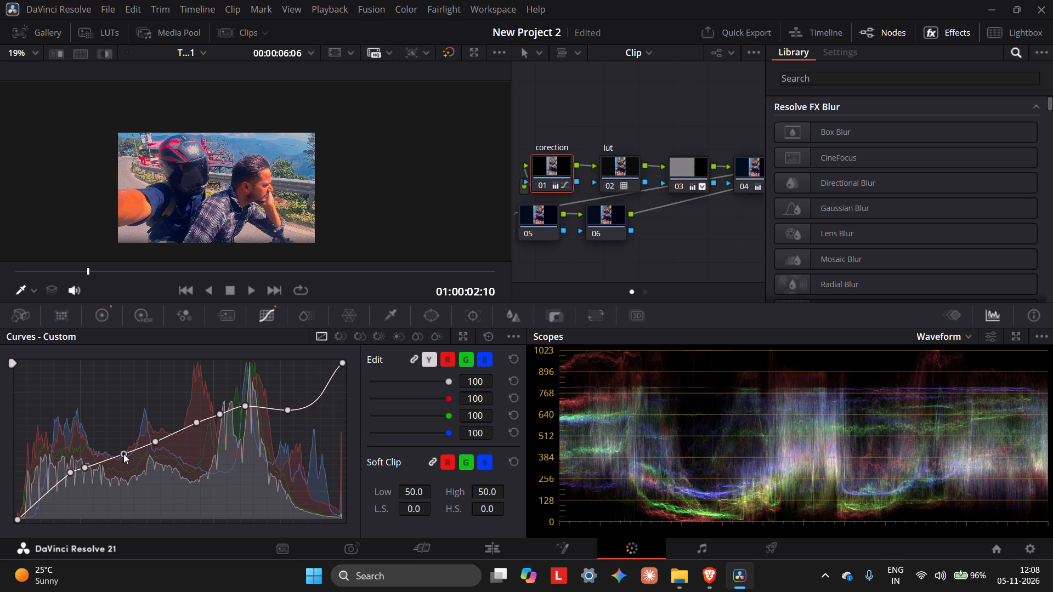
drag(123, 454, 124, 455)
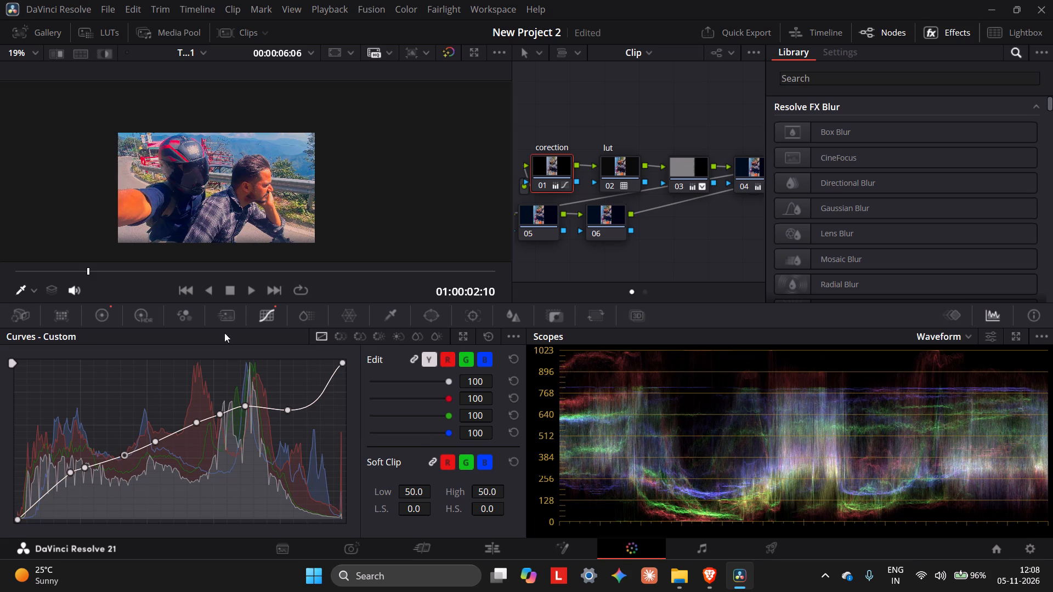
Play the clip from the current frame to review the grade, and stop playback.
click(250, 289)
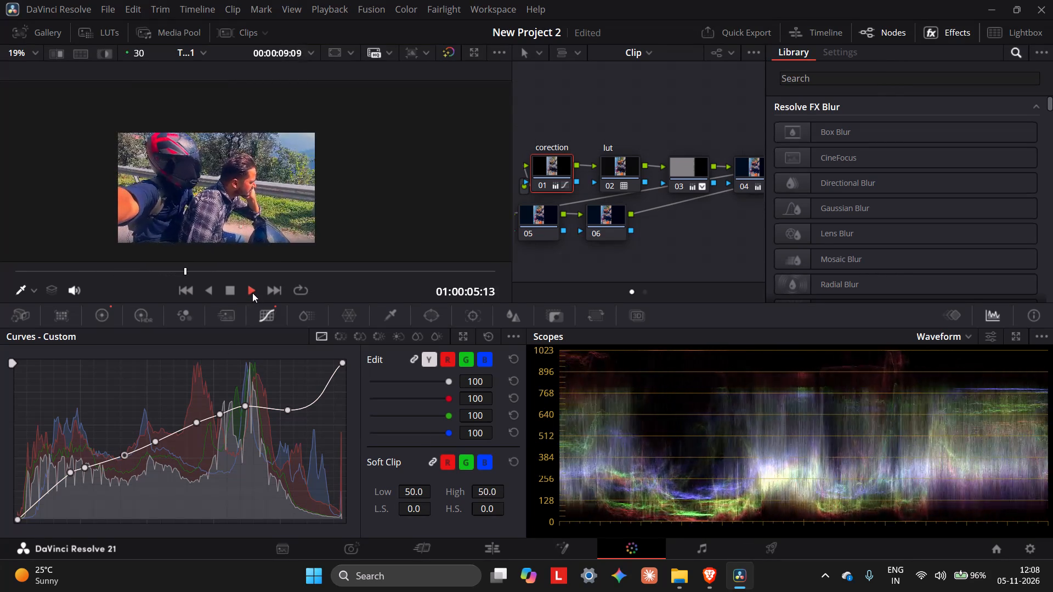
click(252, 293)
click(231, 292)
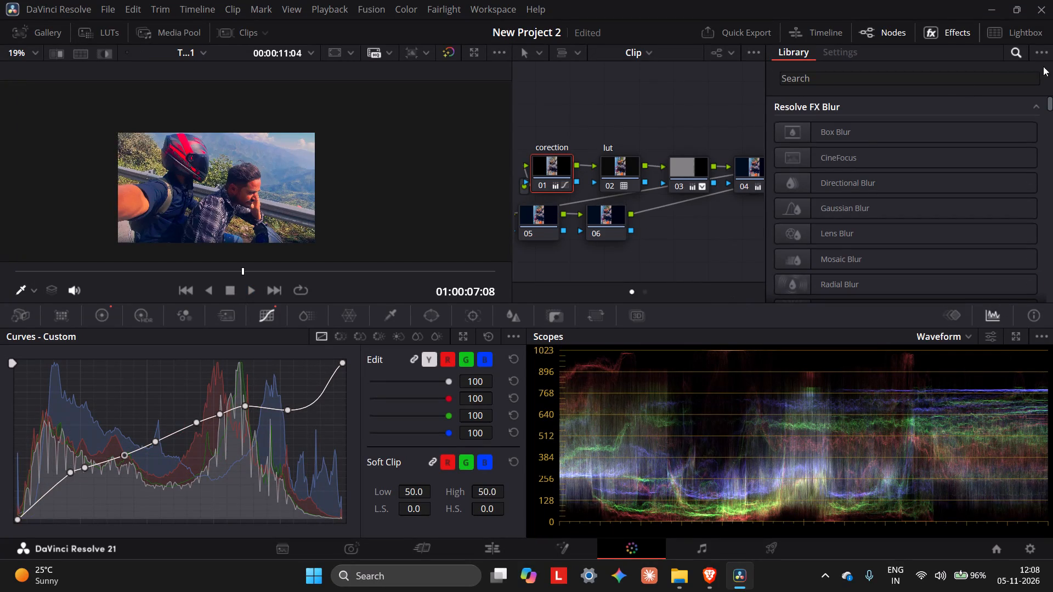
Apply the Box Blur effect to node 06 and select that node.
scroll(877, 219, down, 1)
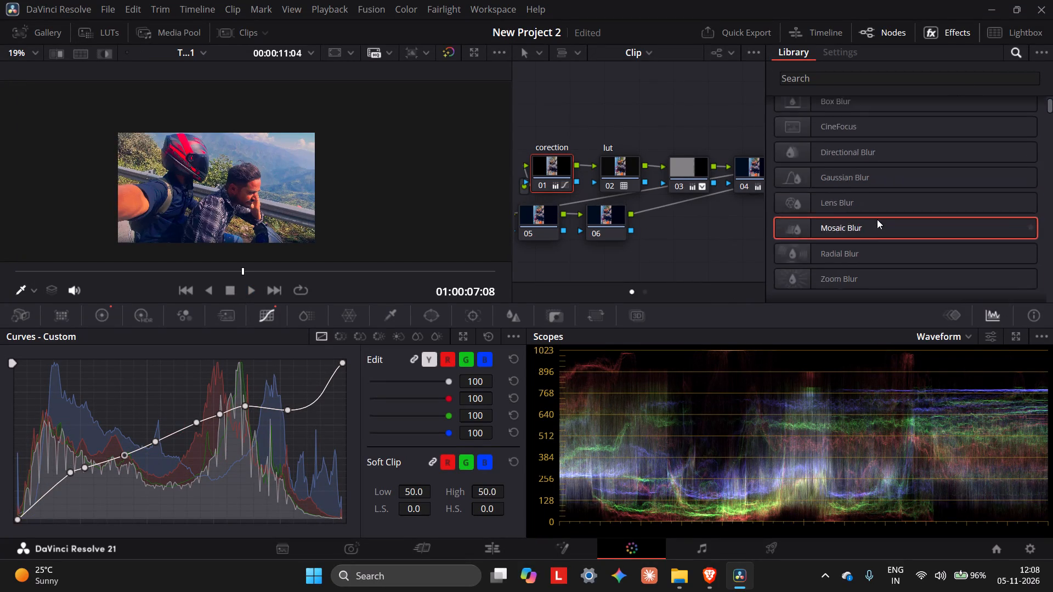
scroll(877, 219, down, 4)
scroll(892, 198, up, 5)
drag(912, 135, 433, 217)
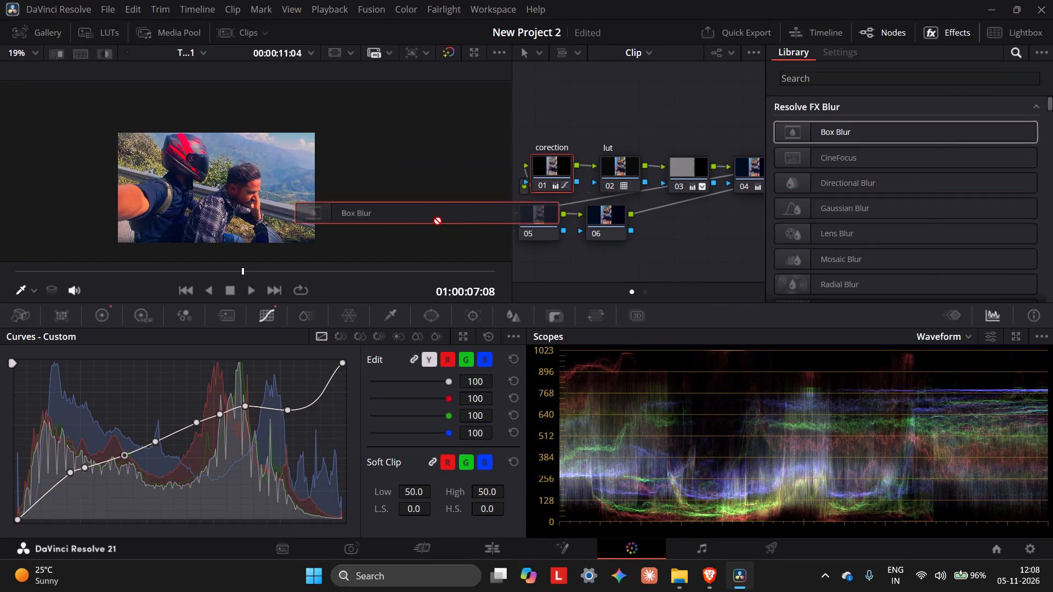
drag(433, 217, 636, 176)
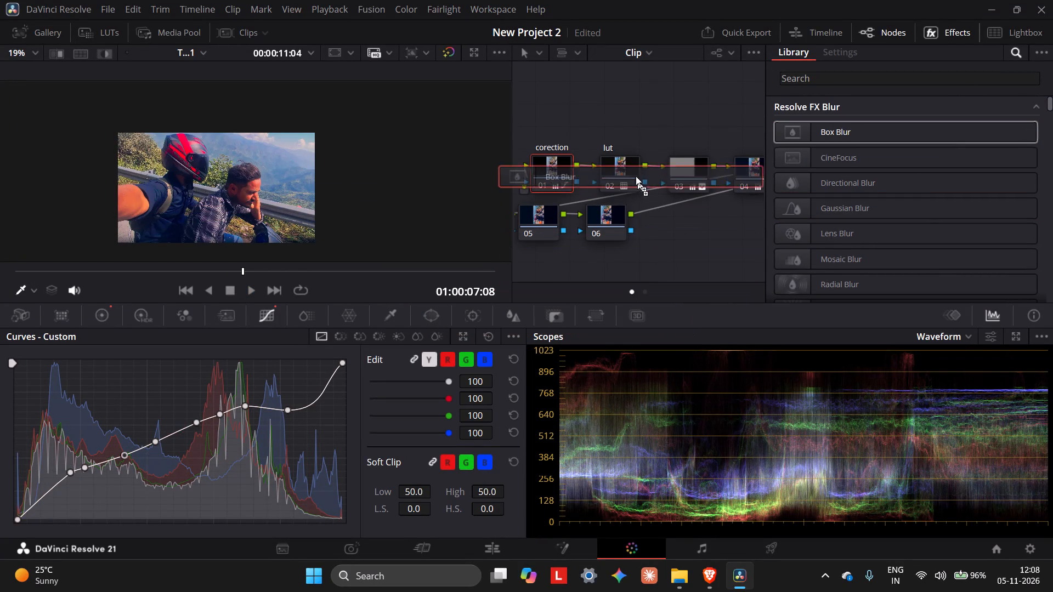
drag(636, 176, 598, 221)
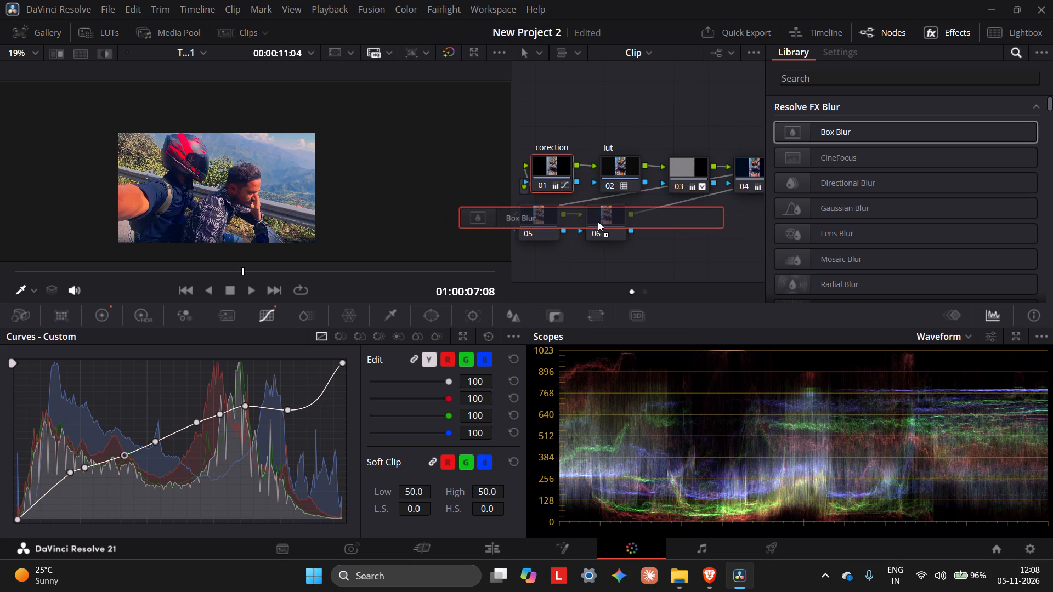
drag(598, 221, 599, 221)
click(603, 217)
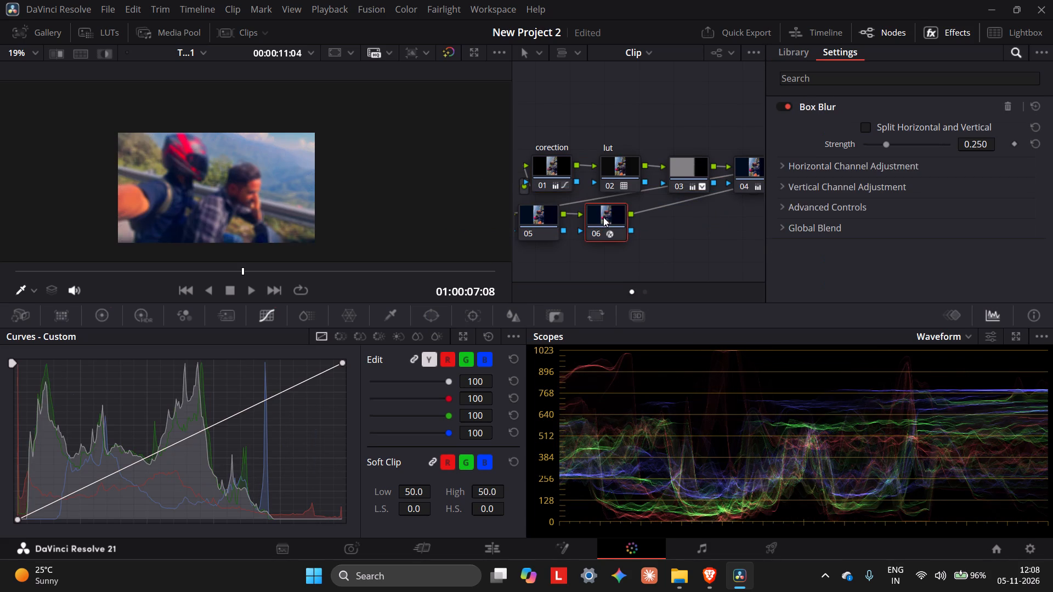
Lower the Box Blur strength on node 06 to 0.140, trying weaker and stronger amounts.
drag(888, 147, 880, 147)
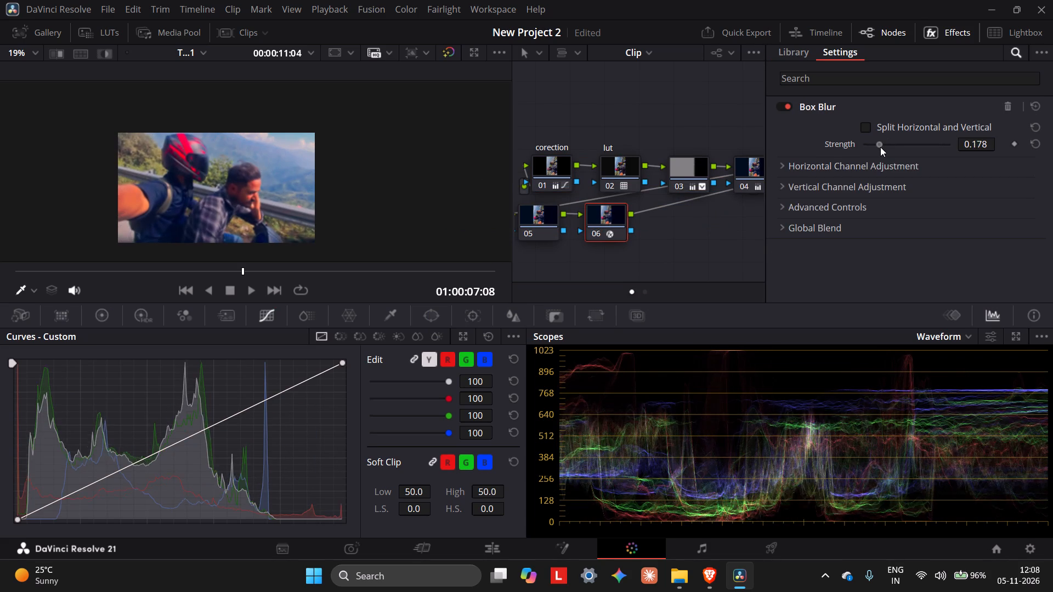
drag(880, 147, 877, 149)
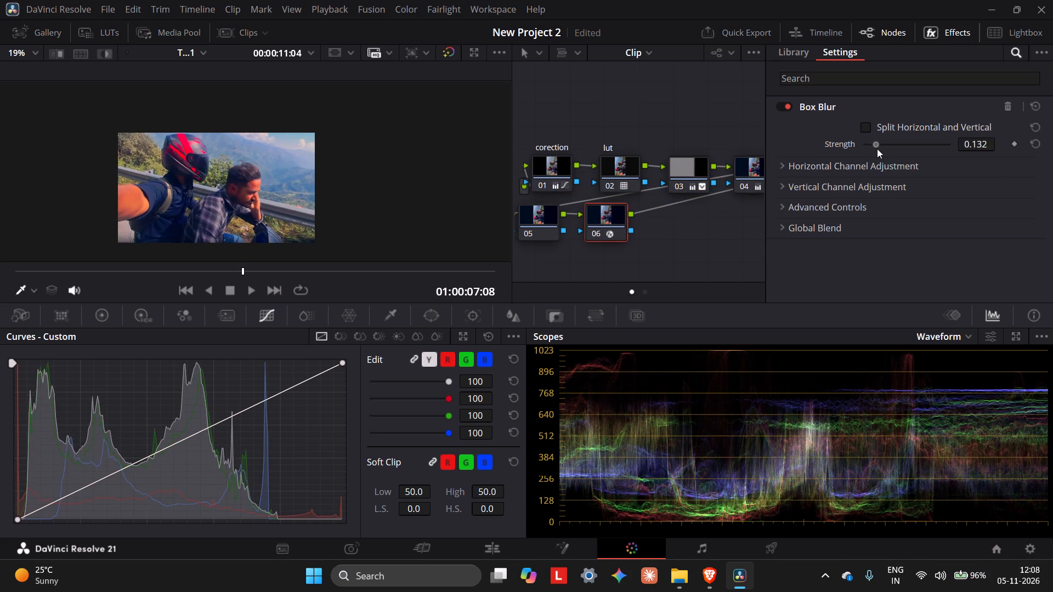
drag(877, 149, 873, 150)
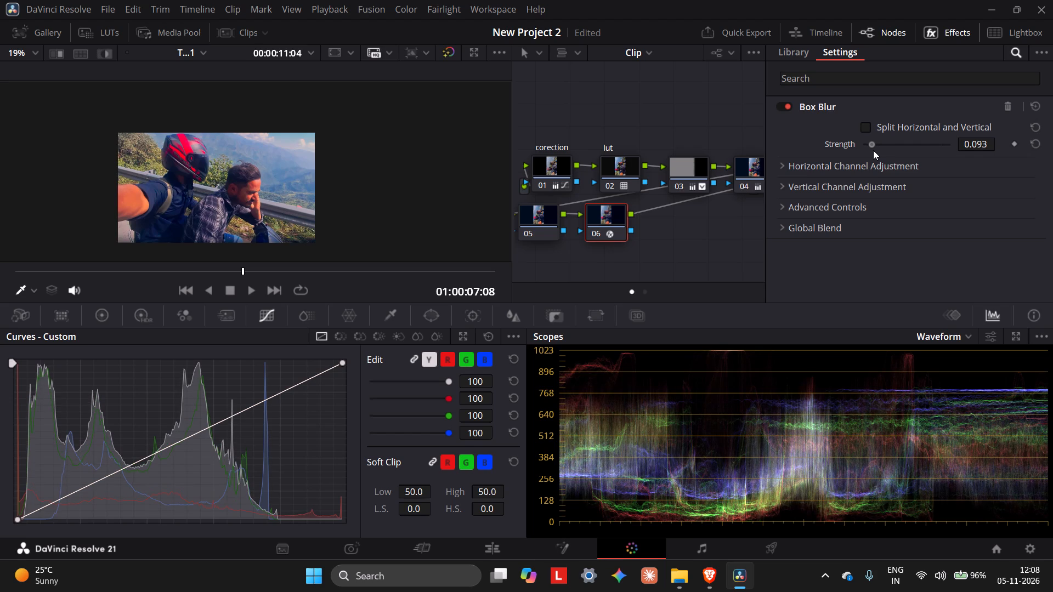
drag(873, 150, 877, 150)
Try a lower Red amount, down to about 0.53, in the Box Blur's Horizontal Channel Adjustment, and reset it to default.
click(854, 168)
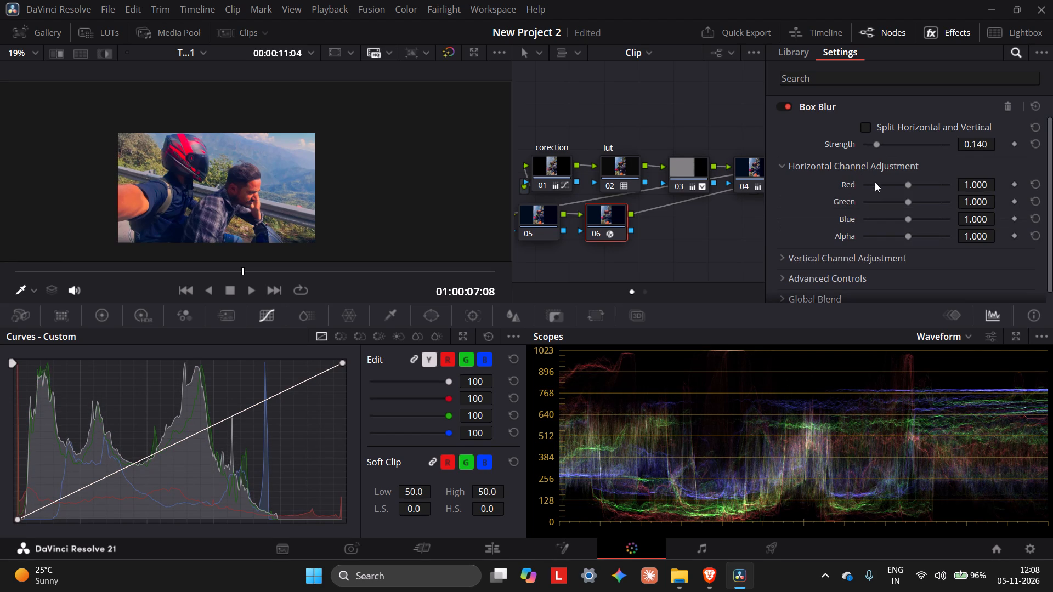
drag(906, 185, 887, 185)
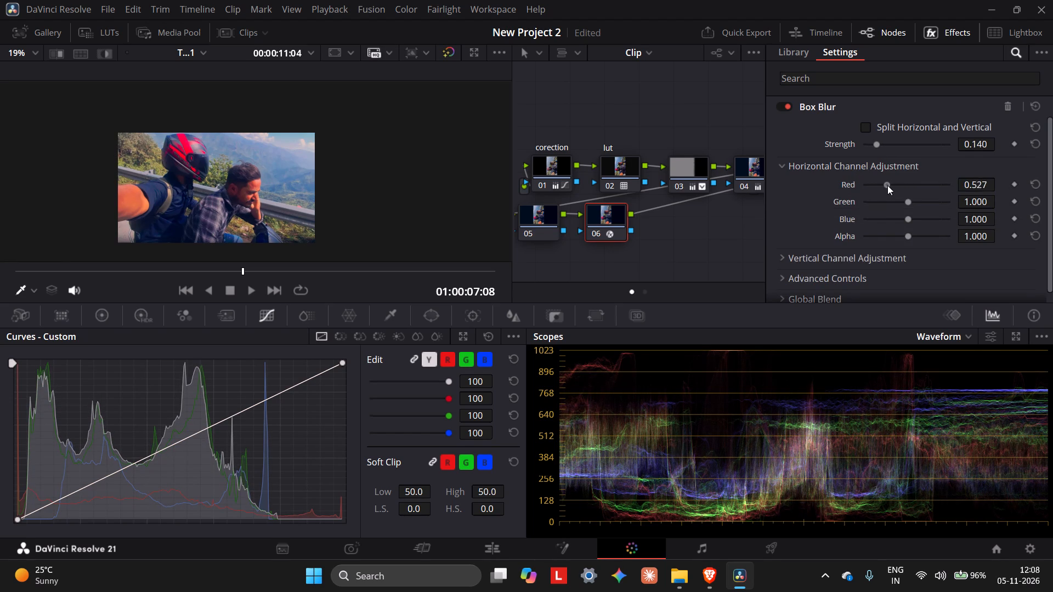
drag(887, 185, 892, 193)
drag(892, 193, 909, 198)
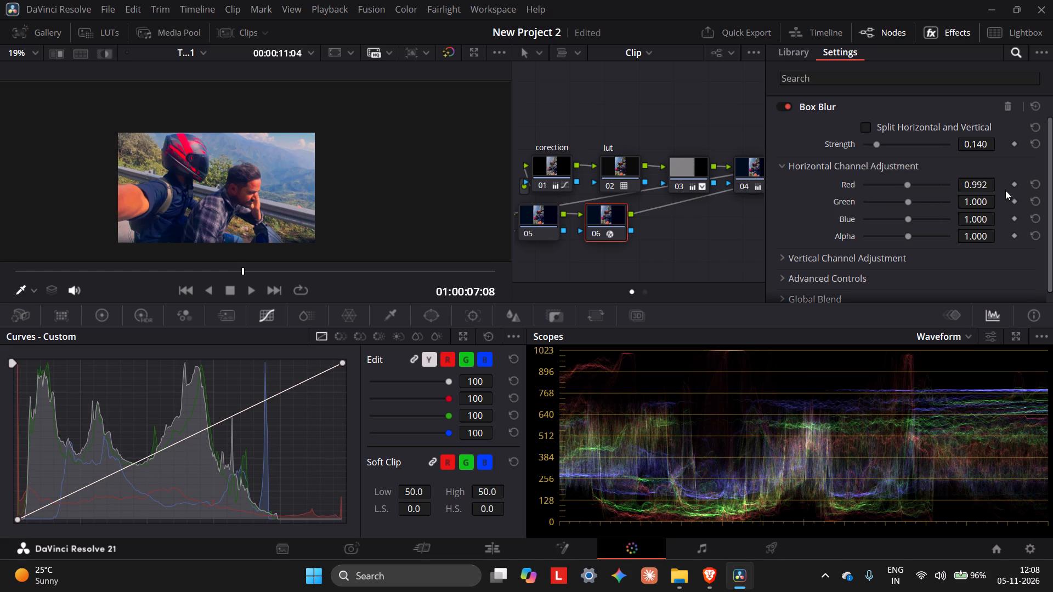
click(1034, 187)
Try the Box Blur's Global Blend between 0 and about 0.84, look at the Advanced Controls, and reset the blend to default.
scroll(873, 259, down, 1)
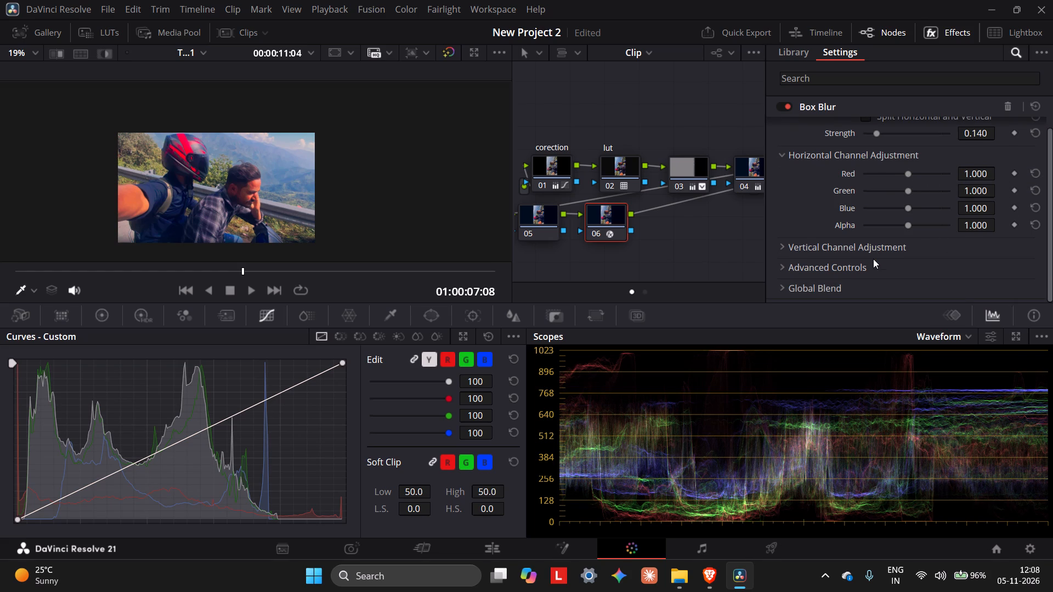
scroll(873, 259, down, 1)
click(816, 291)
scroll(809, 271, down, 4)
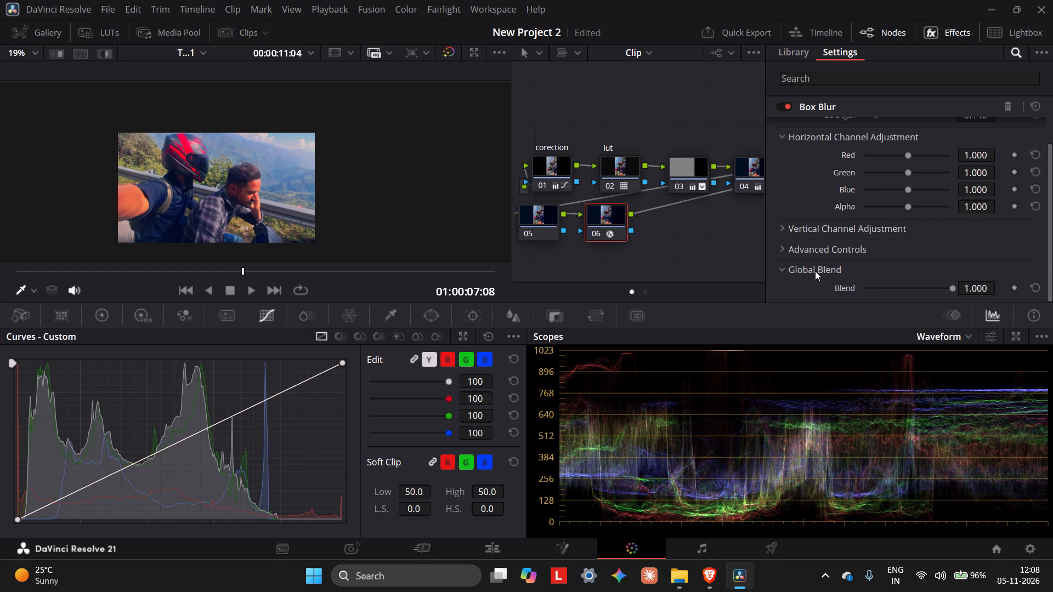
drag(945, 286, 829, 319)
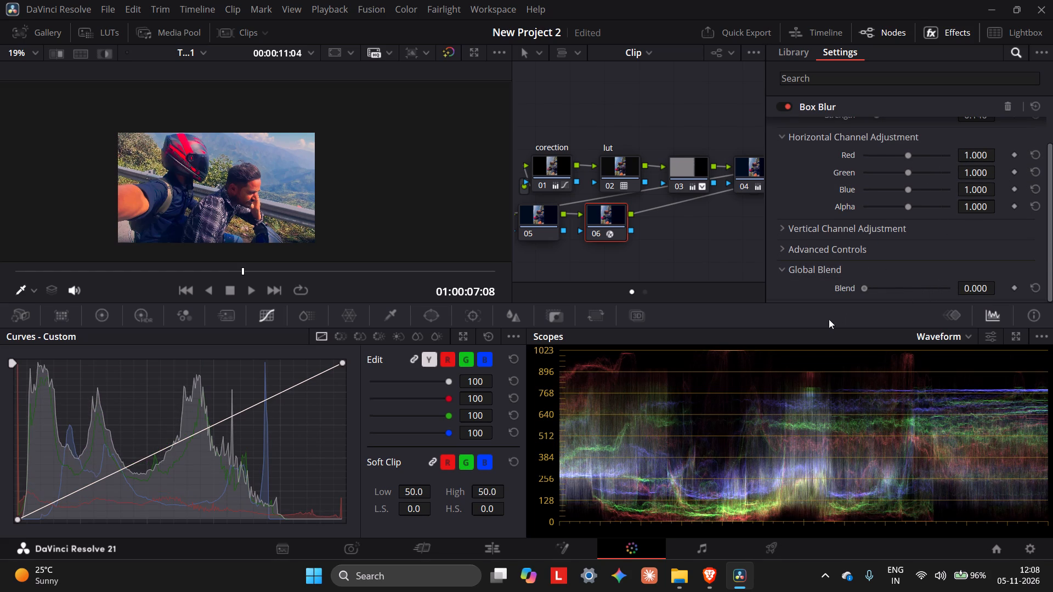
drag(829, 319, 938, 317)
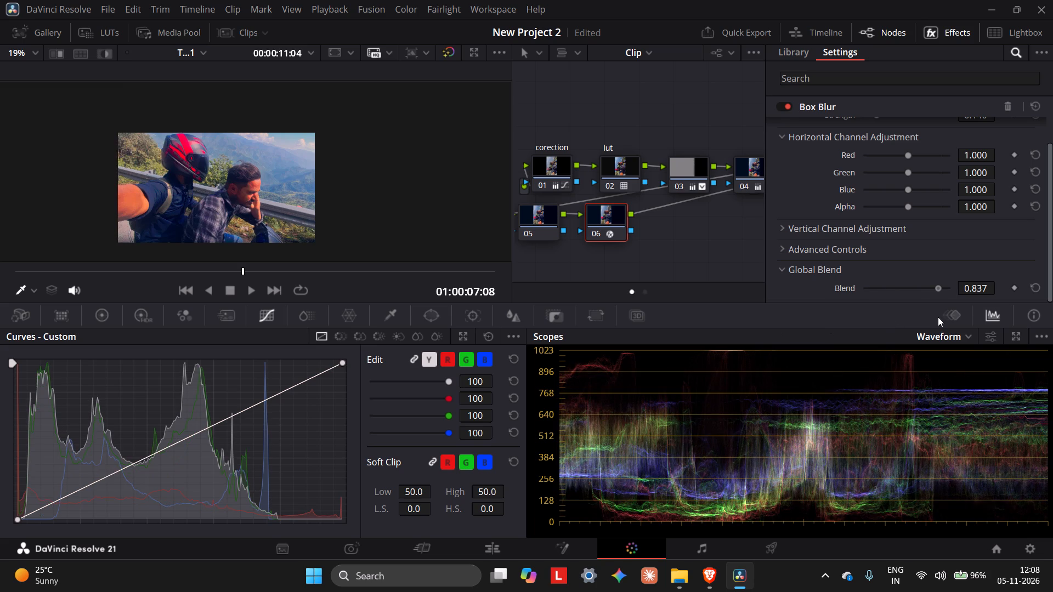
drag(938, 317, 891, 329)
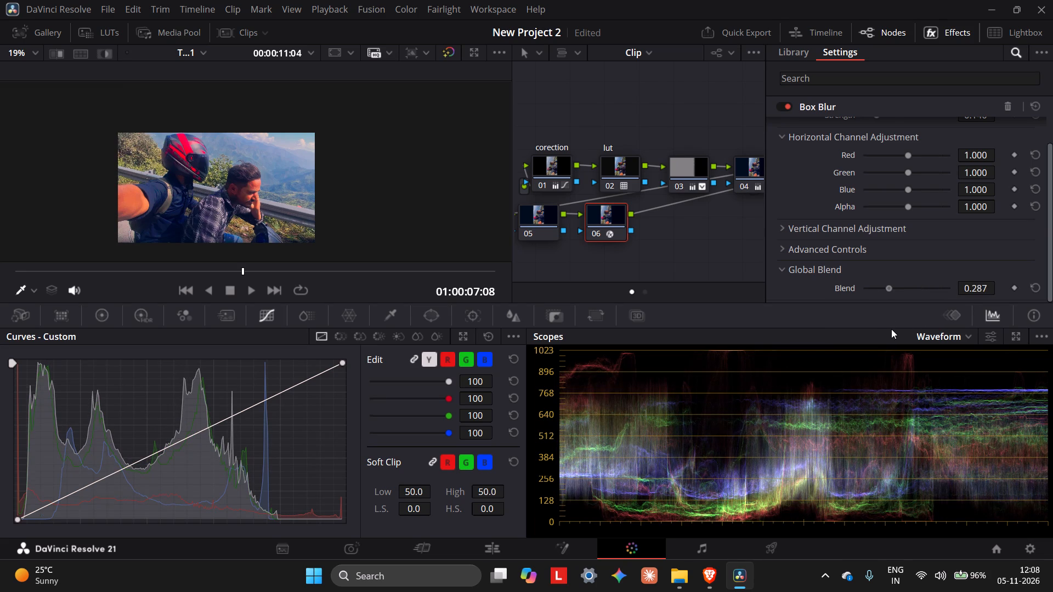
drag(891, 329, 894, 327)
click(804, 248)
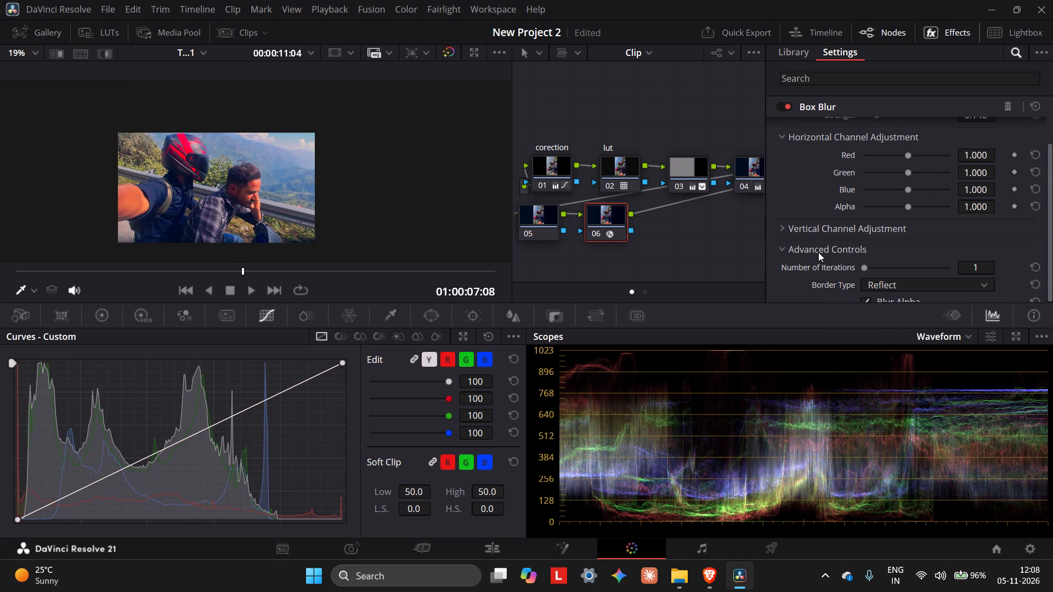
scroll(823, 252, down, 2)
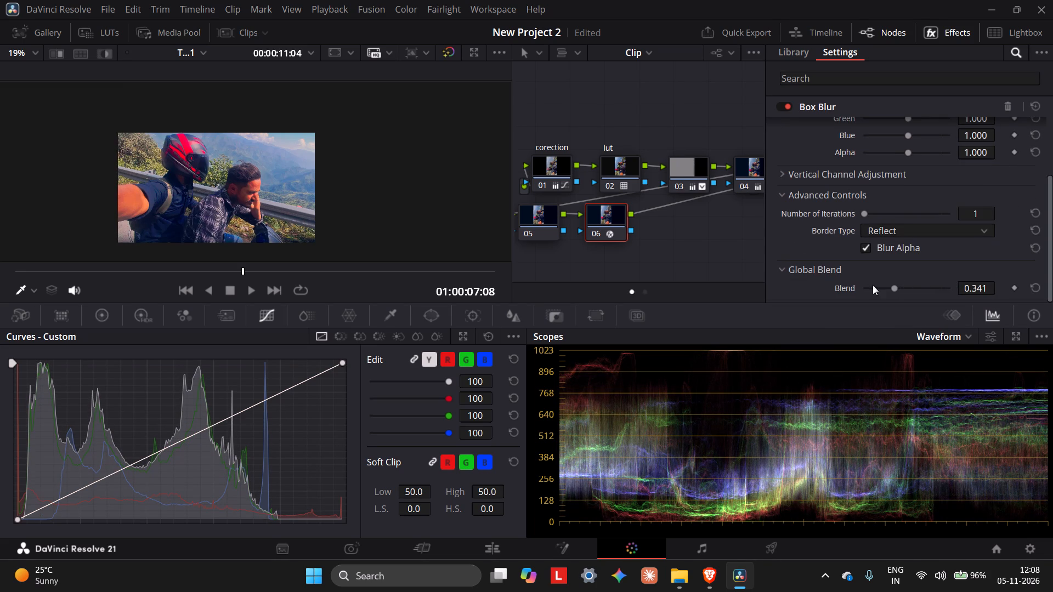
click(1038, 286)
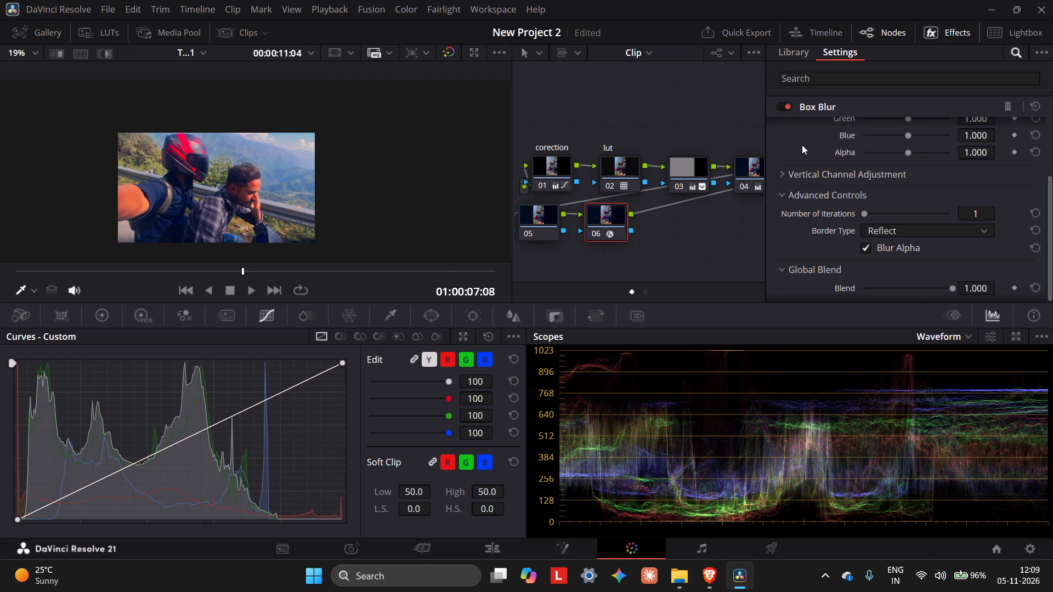
Toggle the Box Blur on node 06 to compare the image with and without it, and leave the effect disabled.
click(788, 110)
click(788, 110)
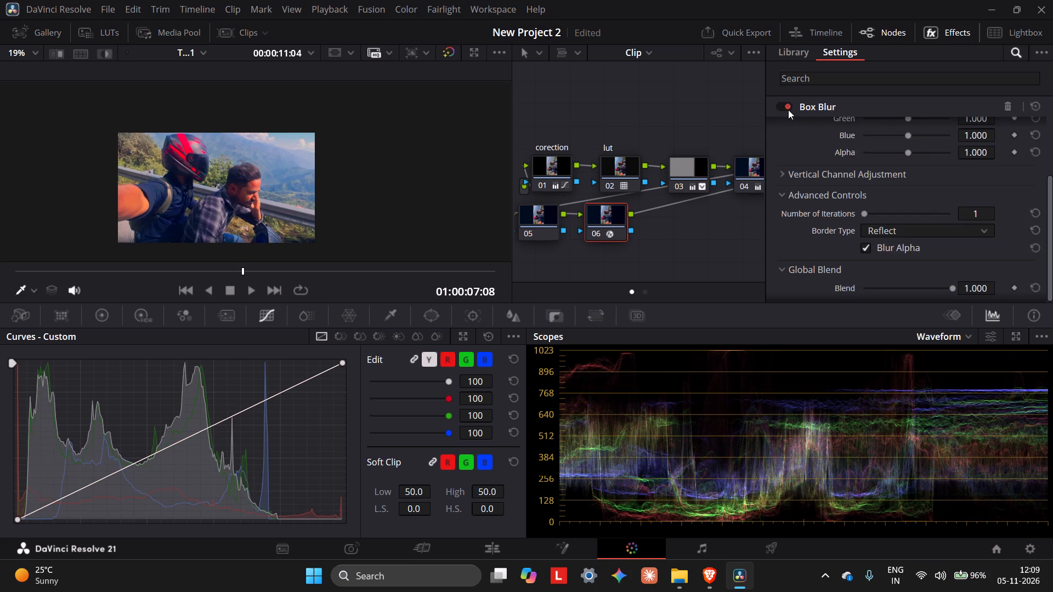
click(788, 110)
click(788, 110)
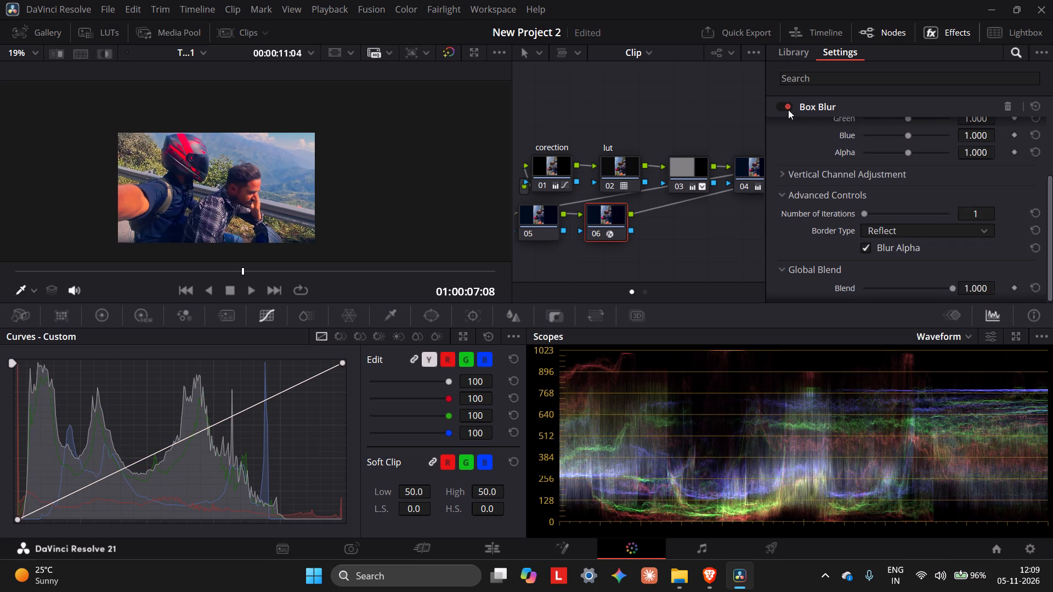
click(788, 110)
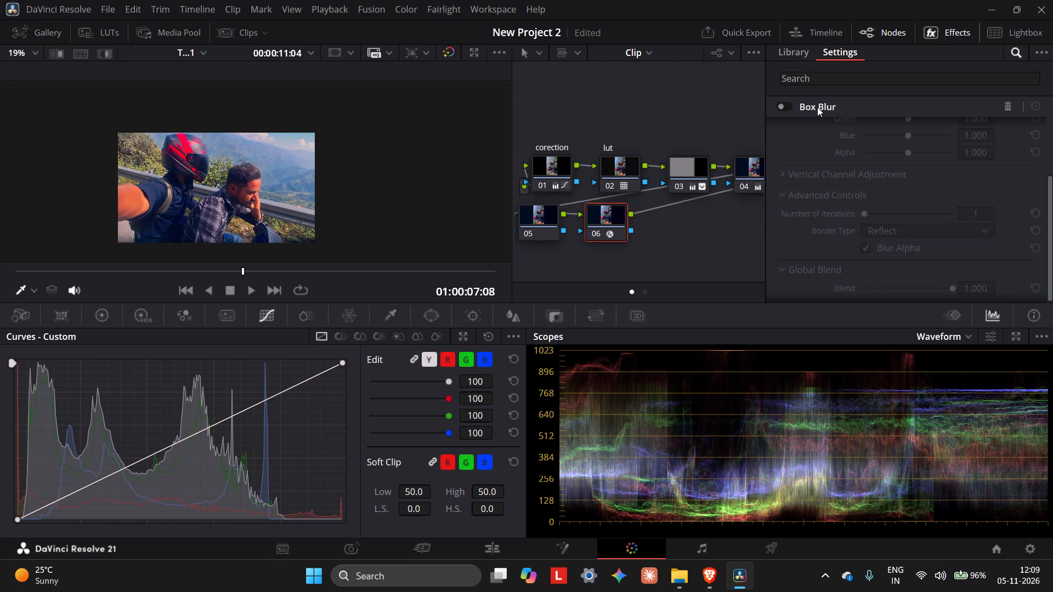
Apply the Directional Blur effect from the effects library to node 05.
click(800, 55)
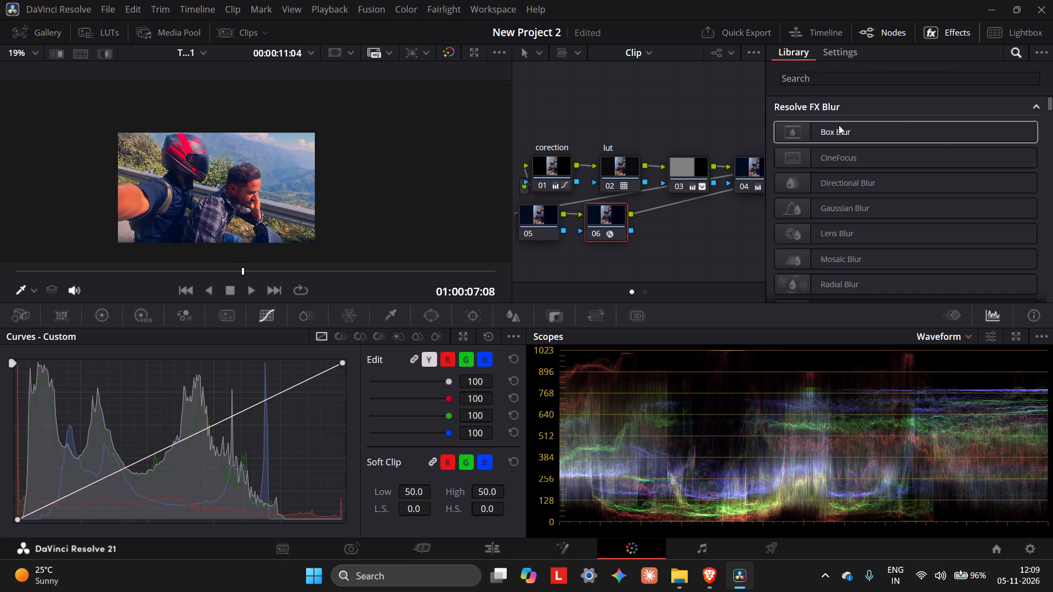
scroll(850, 172, down, 2)
scroll(867, 178, up, 1)
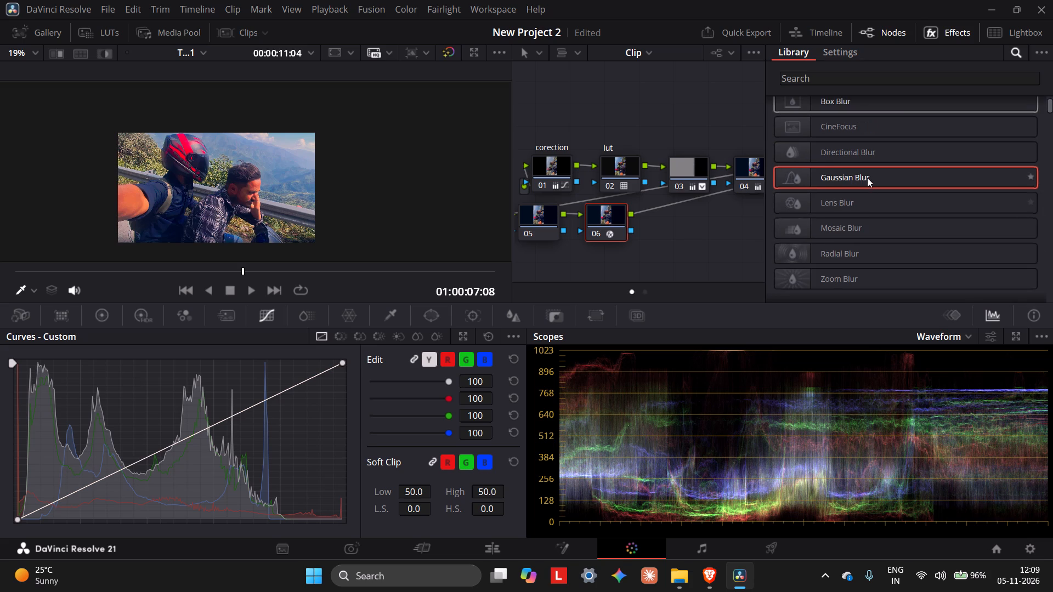
drag(878, 155, 268, 202)
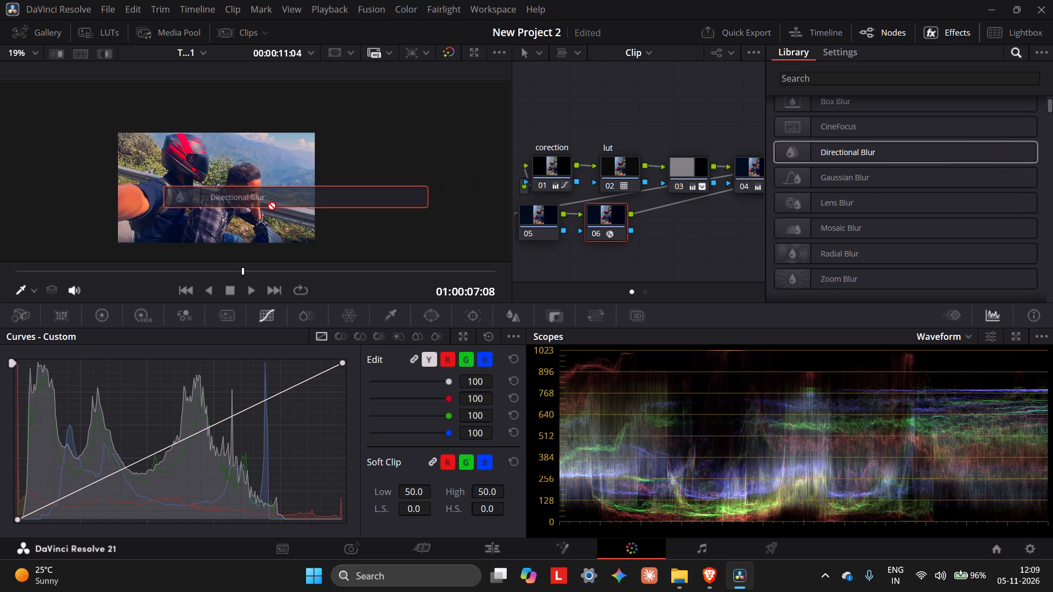
drag(268, 202, 608, 218)
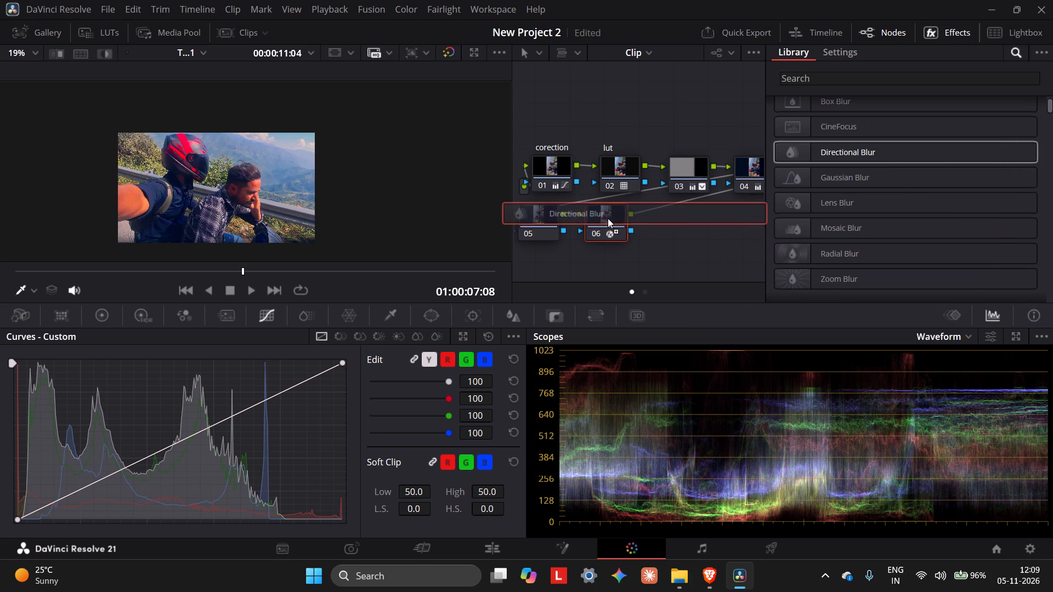
drag(608, 218, 534, 221)
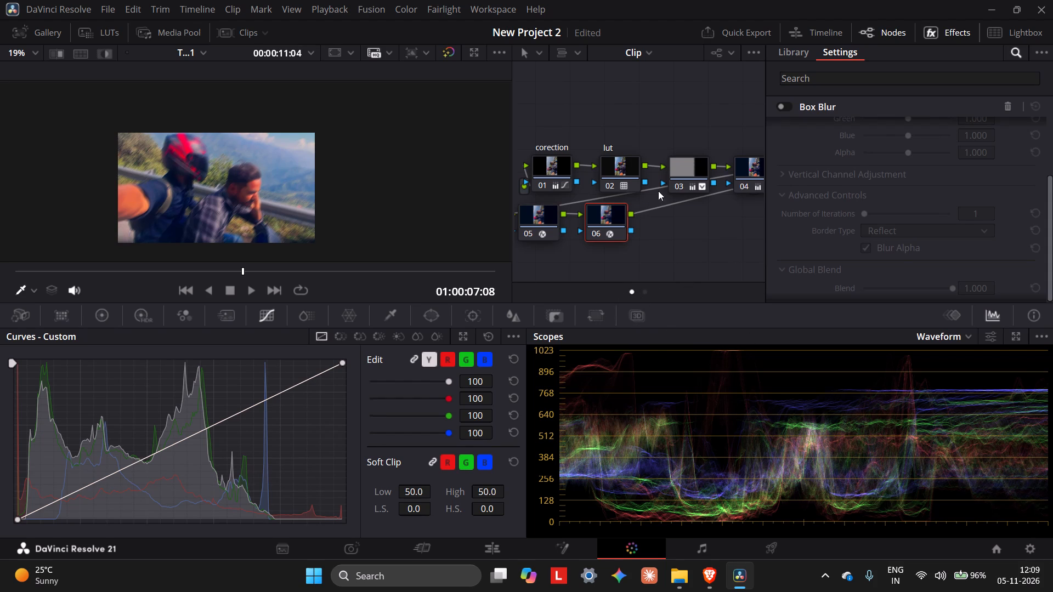
Save the project.
key(ctrl+s)
Add a serial node after node 06, find Halation with the search "hal", apply it to the new node, and clear the search.
key(alt+s)
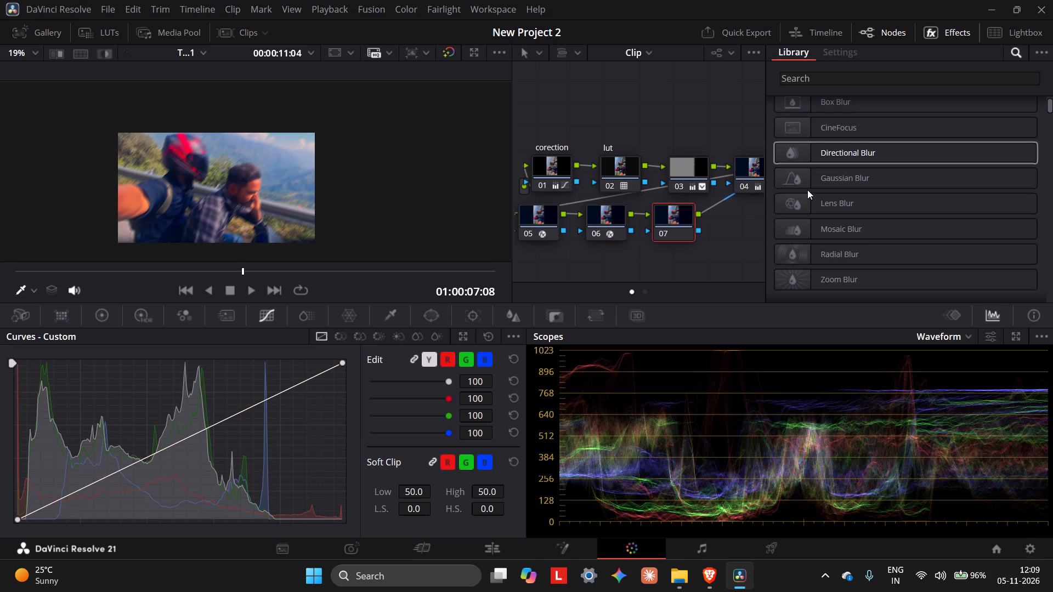
scroll(895, 173, up, 5)
click(948, 73)
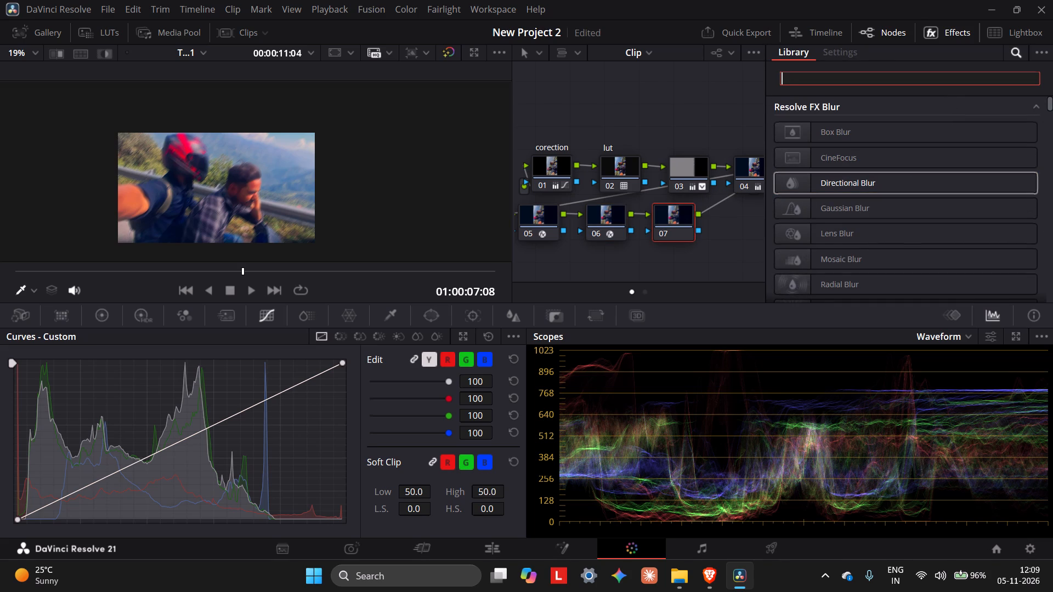
key(h)
key(a)
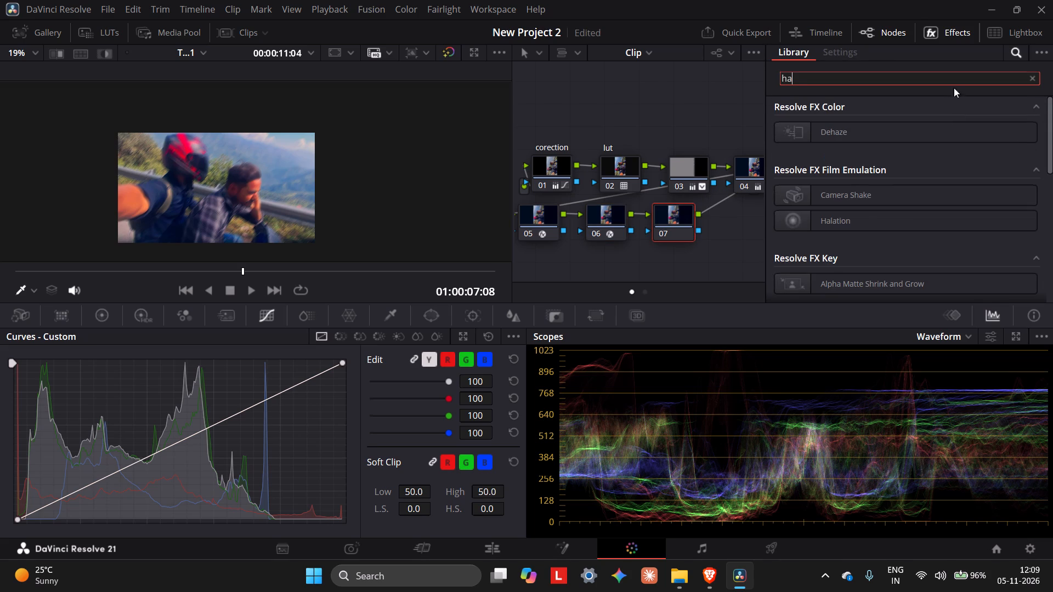
key(l)
drag(935, 133, 669, 217)
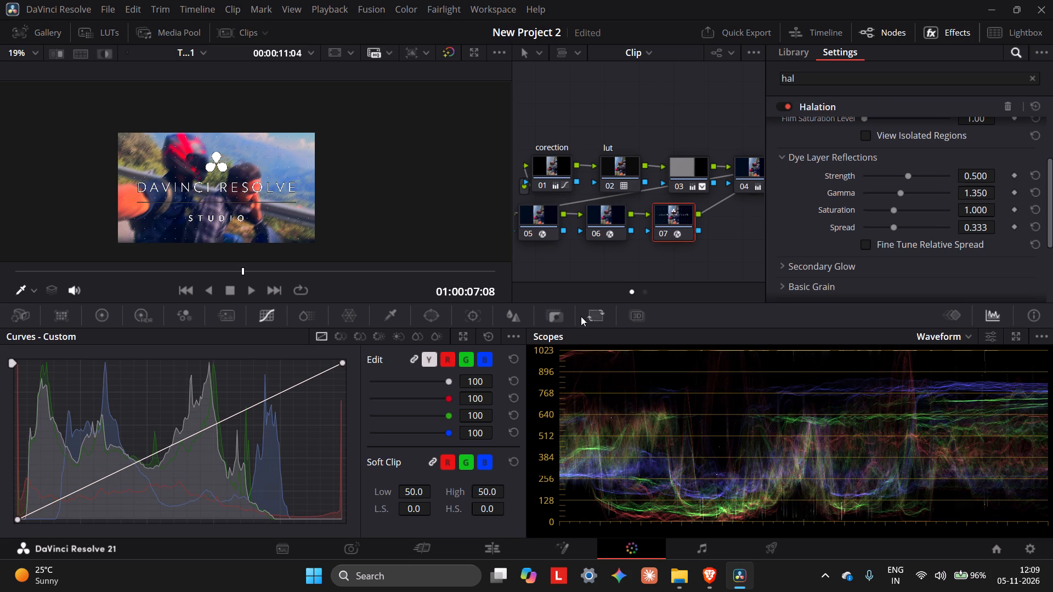
click(1040, 75)
click(1030, 76)
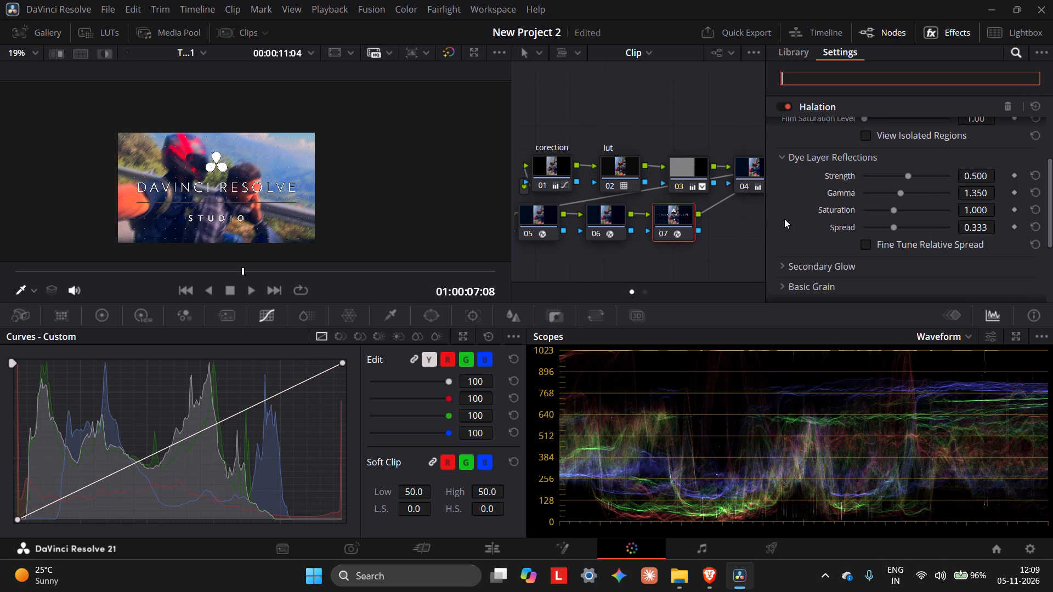
Disable node 07, which holds the Halation effect.
key(Delete)
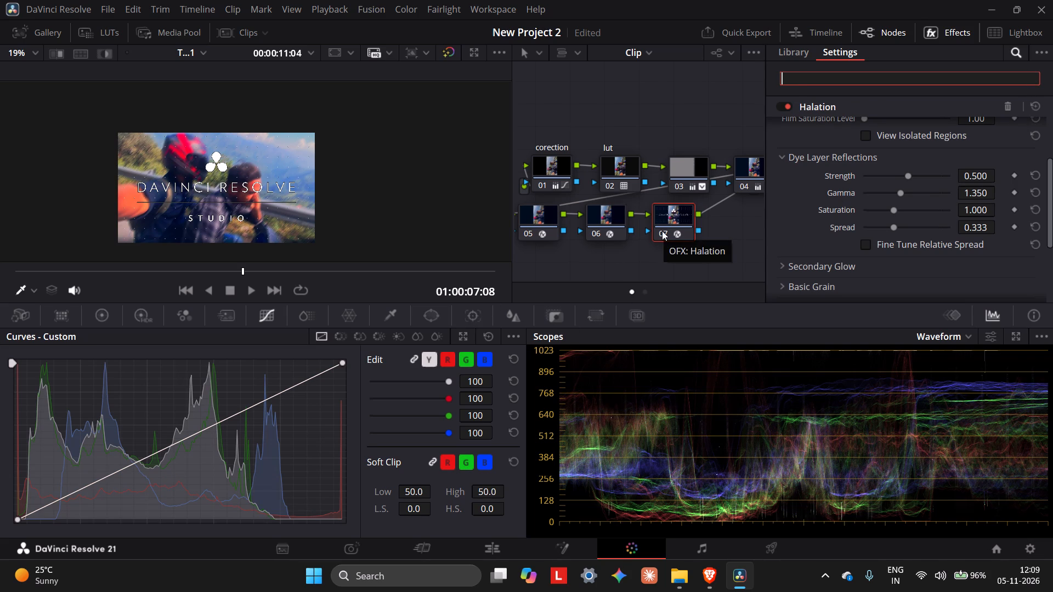
click(665, 230)
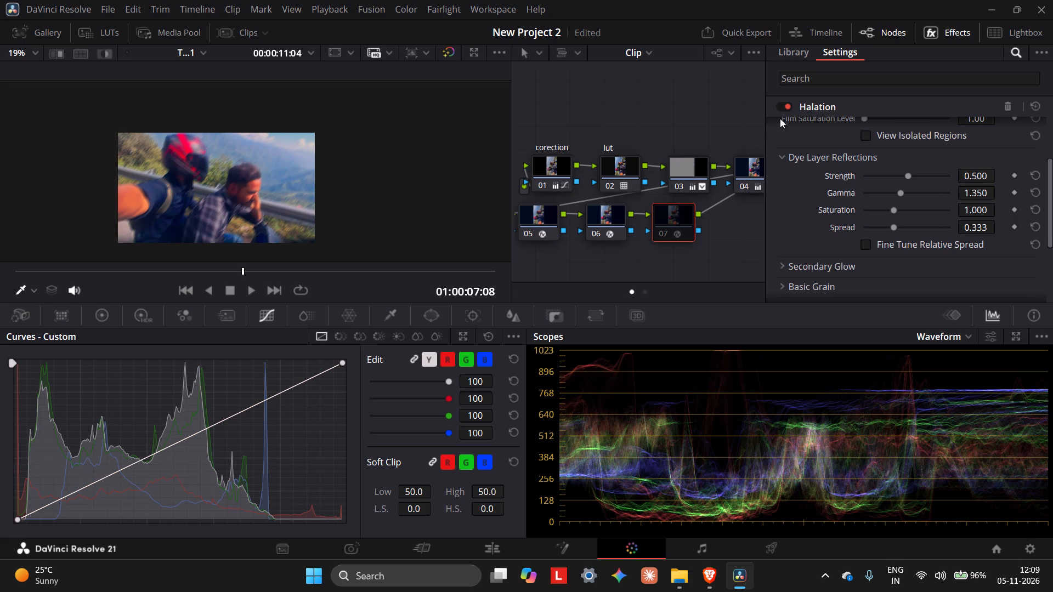
Switch the Halation effect on node 07 off and back on, checking node 06 in between.
click(785, 106)
click(614, 228)
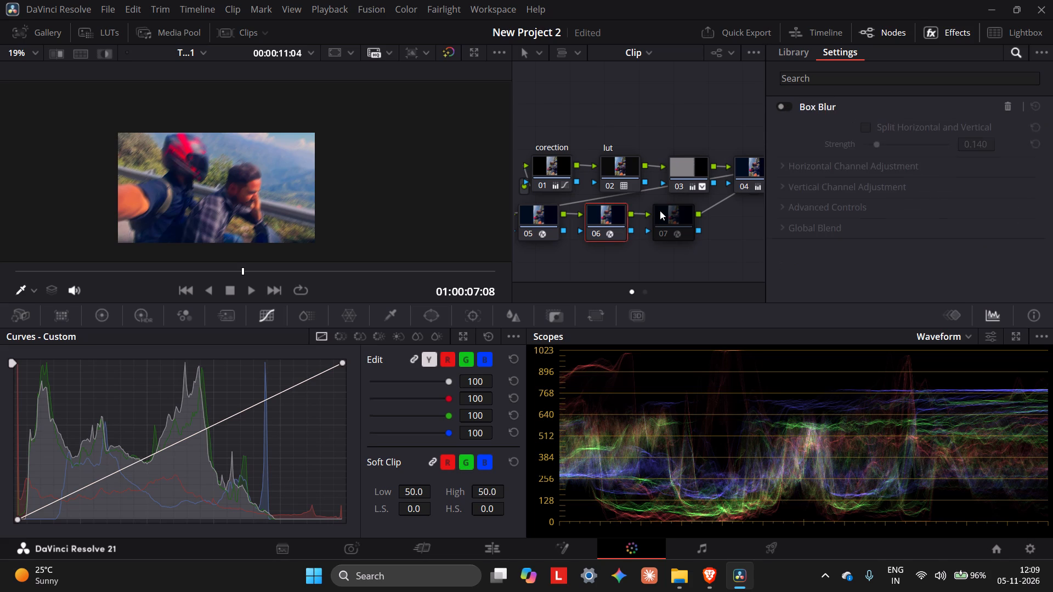
click(660, 210)
click(790, 104)
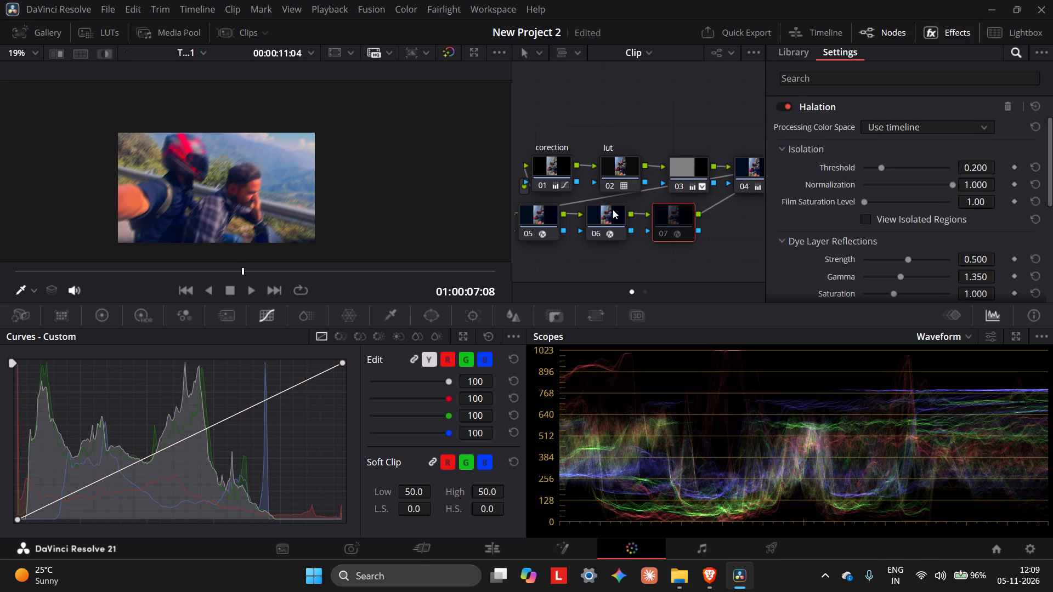
click(612, 215)
click(653, 216)
click(677, 209)
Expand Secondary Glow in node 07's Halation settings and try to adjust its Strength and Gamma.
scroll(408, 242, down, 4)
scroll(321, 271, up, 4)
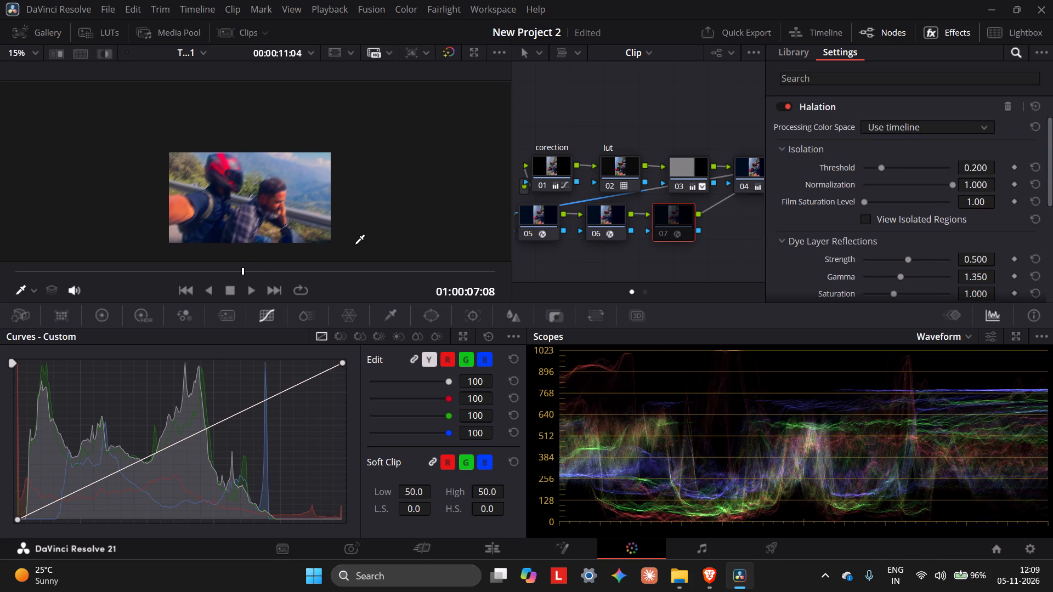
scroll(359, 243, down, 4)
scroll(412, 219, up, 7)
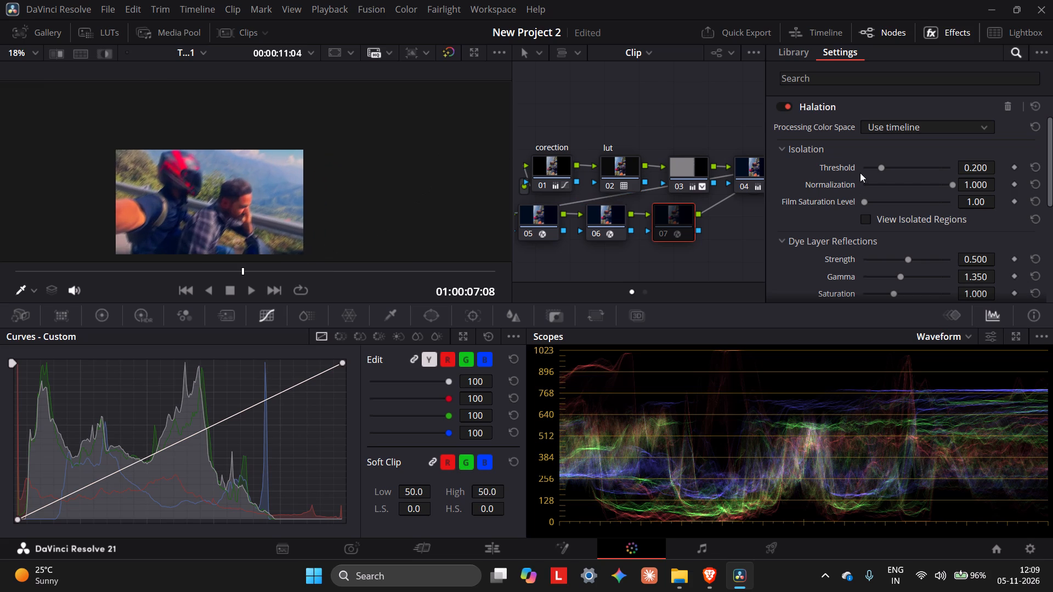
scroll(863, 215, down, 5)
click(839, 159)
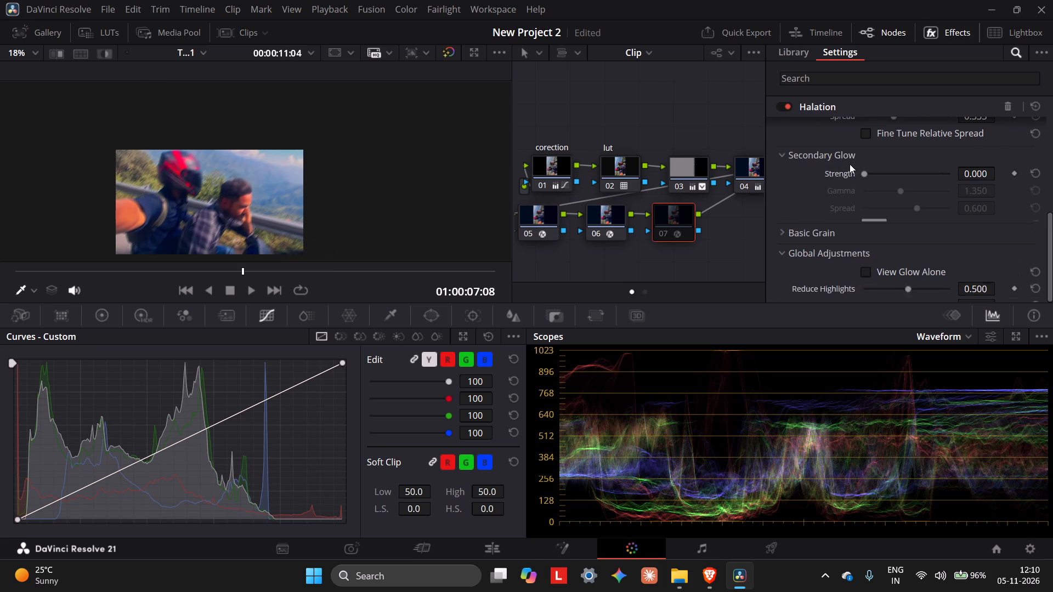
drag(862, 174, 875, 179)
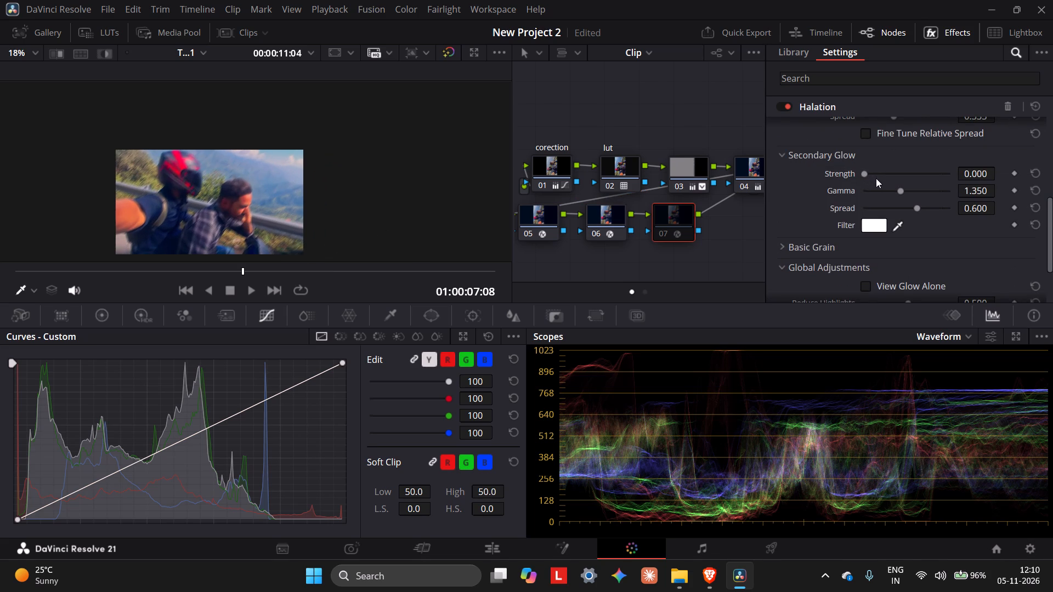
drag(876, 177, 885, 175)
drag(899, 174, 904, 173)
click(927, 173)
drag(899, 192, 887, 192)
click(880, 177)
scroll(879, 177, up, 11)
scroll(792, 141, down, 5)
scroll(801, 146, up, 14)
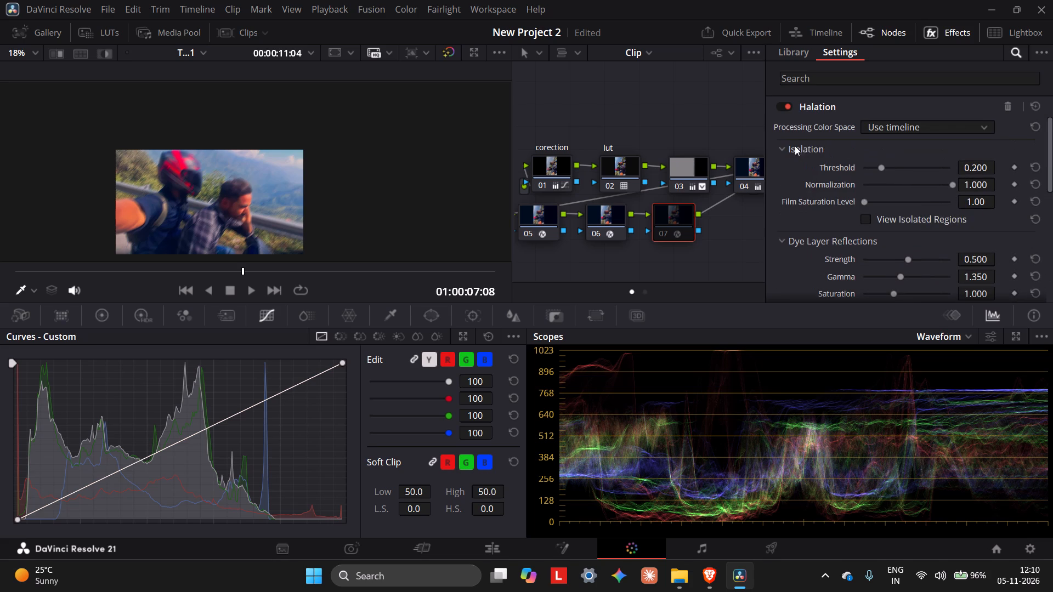
Check the effects on nodes 06 and 07, toggling the Box Blur on node 06 on and back off.
click(611, 225)
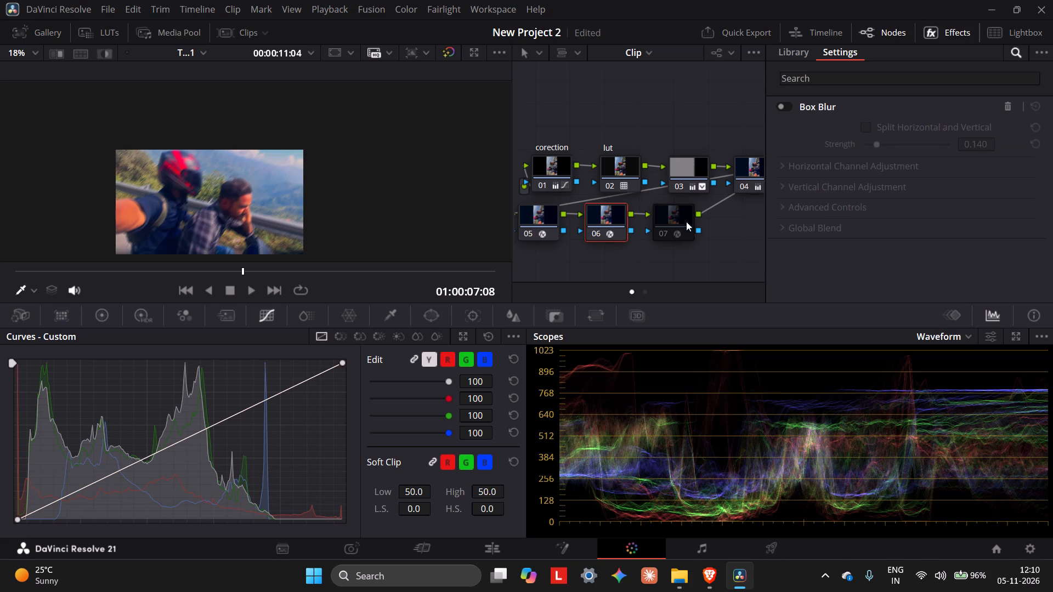
double_click(680, 221)
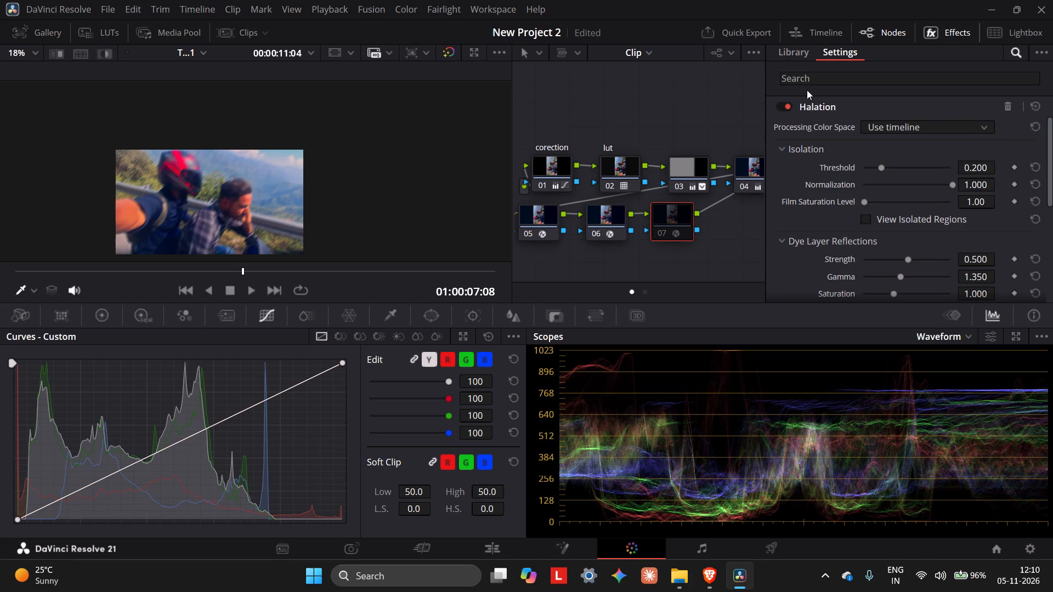
click(608, 215)
scroll(432, 209, down, 4)
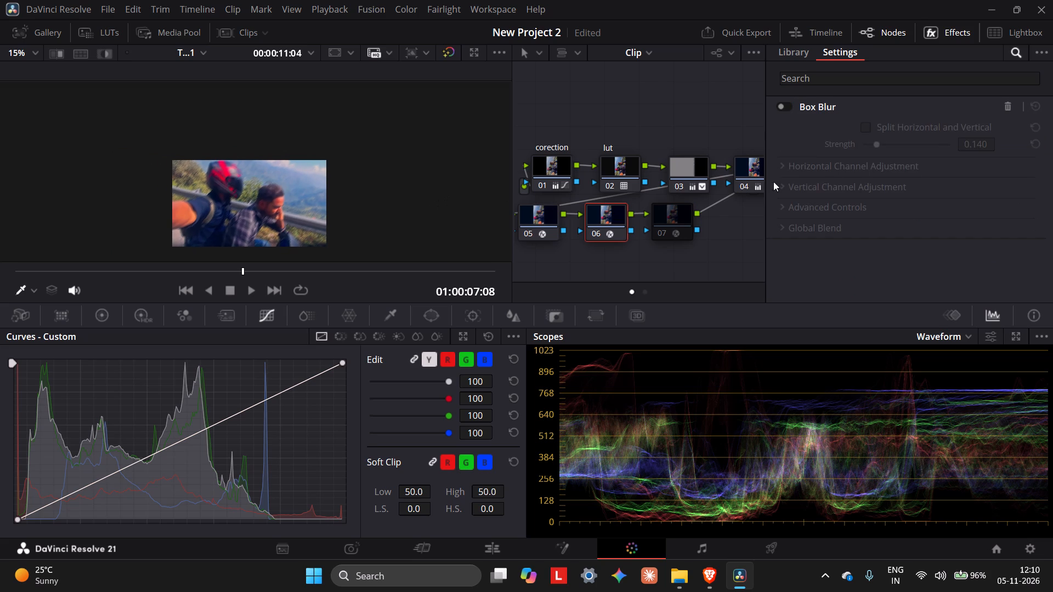
click(792, 109)
click(790, 107)
Toggle the Directional Blur on node 05 to compare the image with and without it, and leave the effect enabled.
click(552, 228)
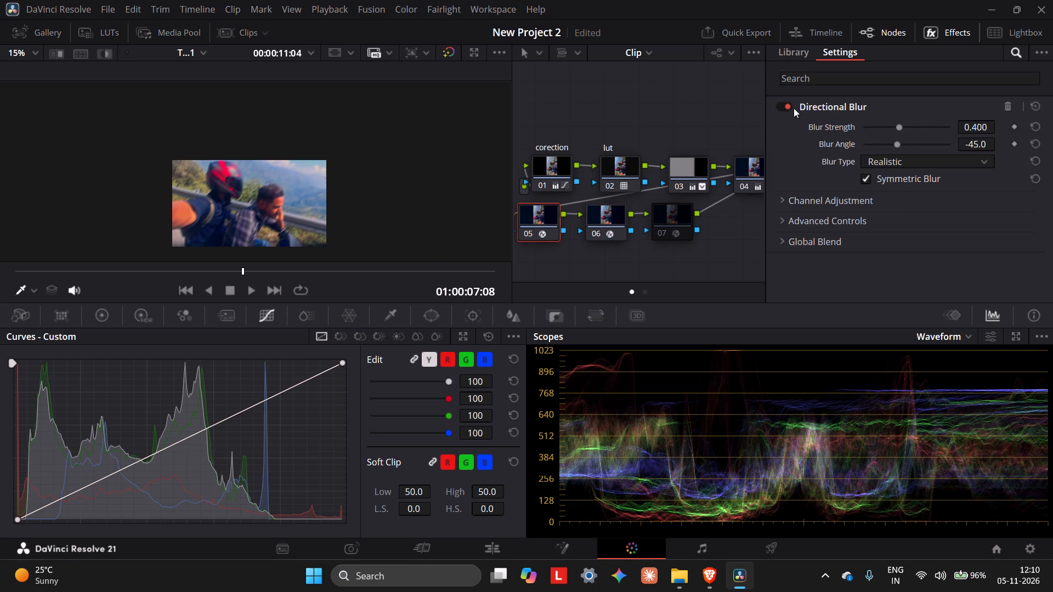
click(794, 108)
click(788, 108)
click(788, 108)
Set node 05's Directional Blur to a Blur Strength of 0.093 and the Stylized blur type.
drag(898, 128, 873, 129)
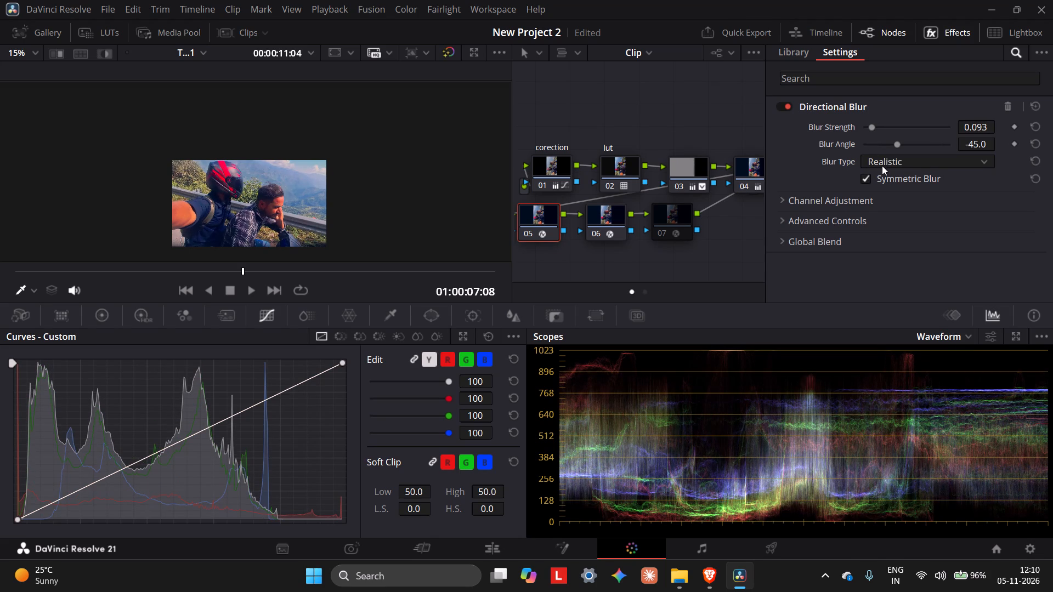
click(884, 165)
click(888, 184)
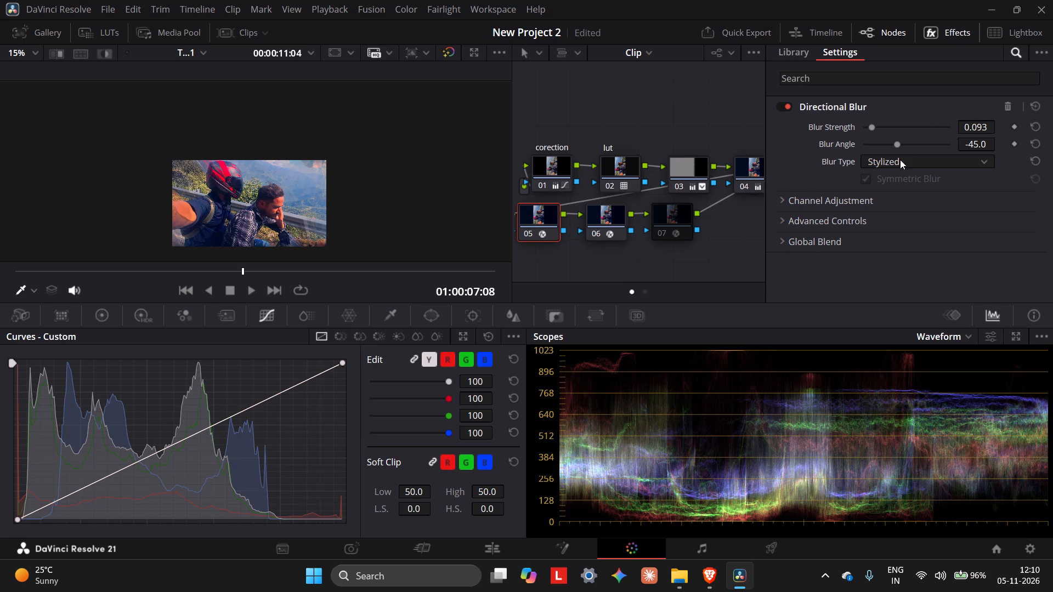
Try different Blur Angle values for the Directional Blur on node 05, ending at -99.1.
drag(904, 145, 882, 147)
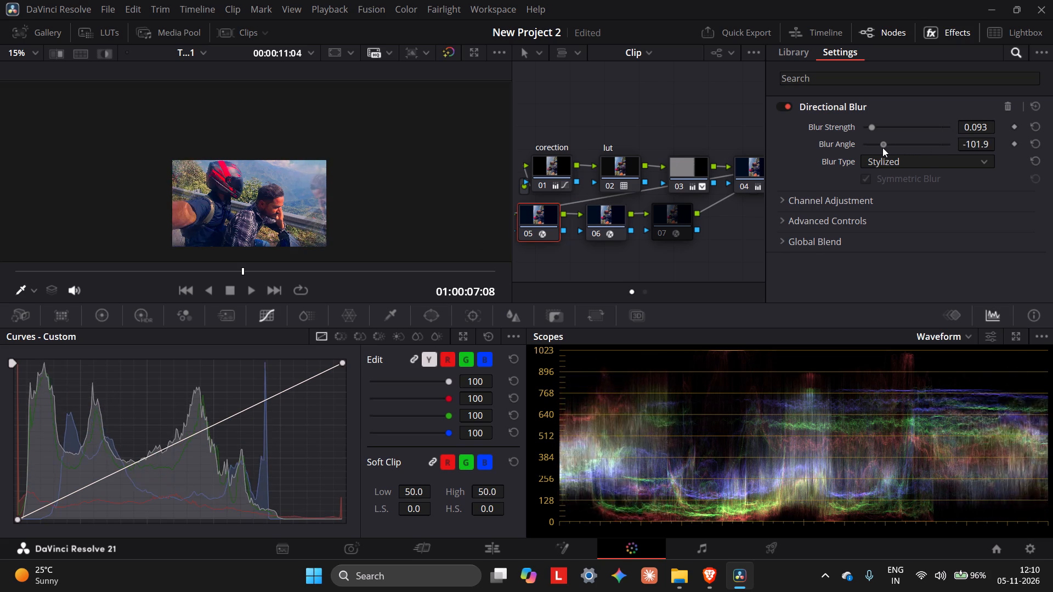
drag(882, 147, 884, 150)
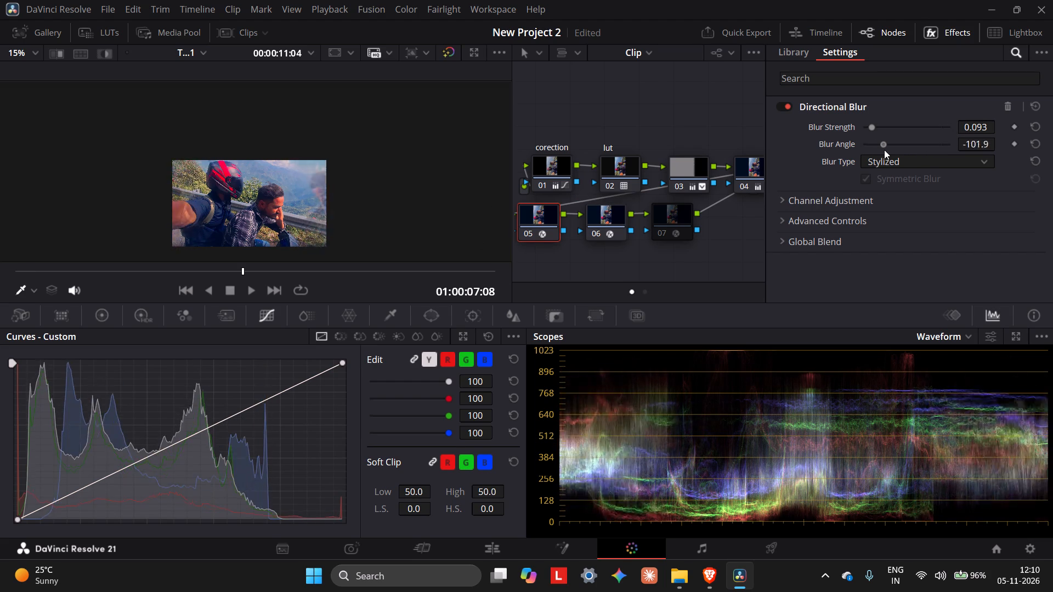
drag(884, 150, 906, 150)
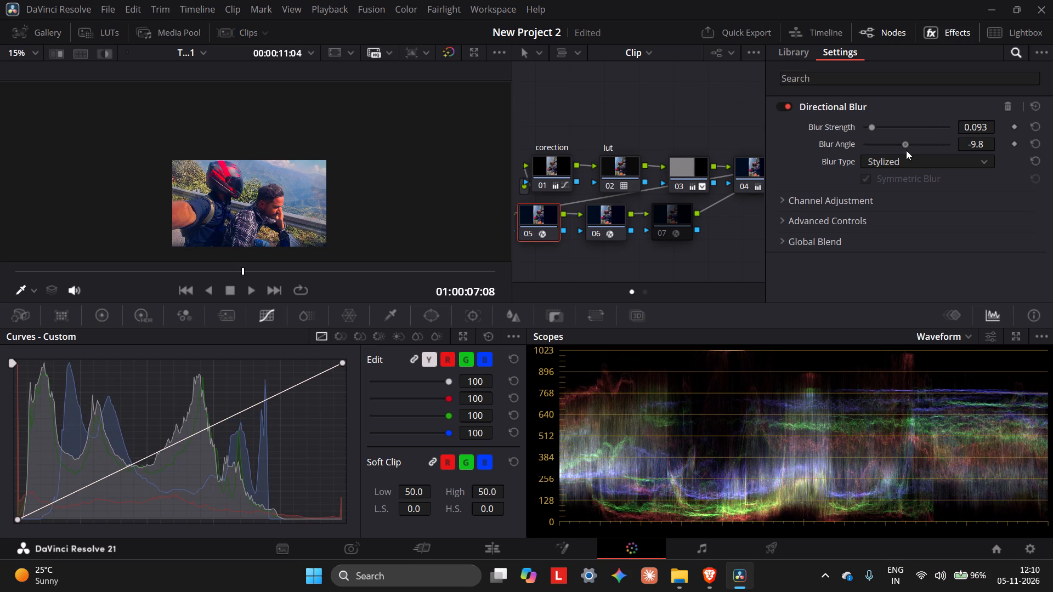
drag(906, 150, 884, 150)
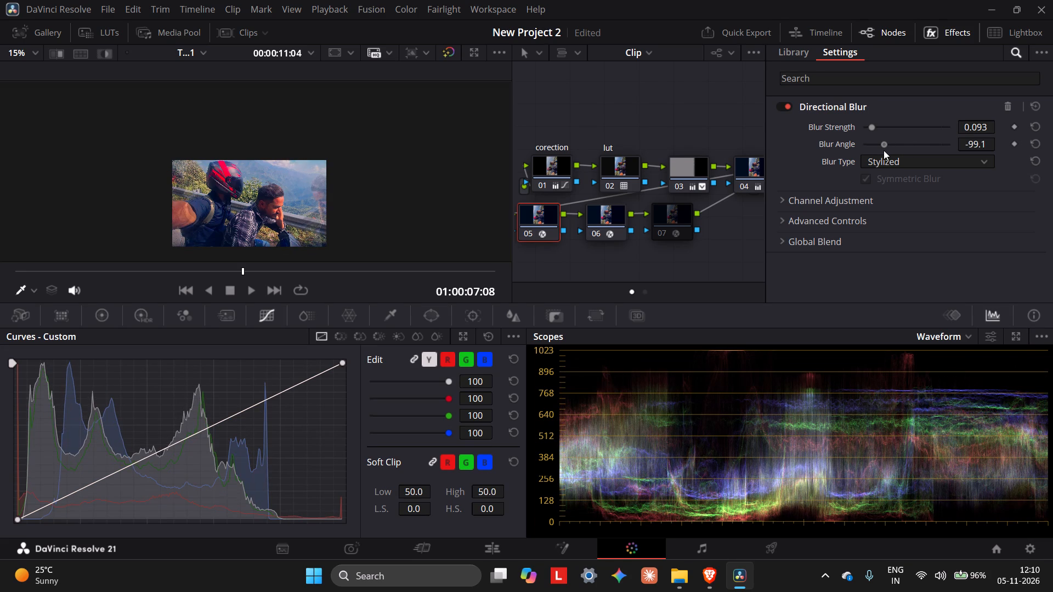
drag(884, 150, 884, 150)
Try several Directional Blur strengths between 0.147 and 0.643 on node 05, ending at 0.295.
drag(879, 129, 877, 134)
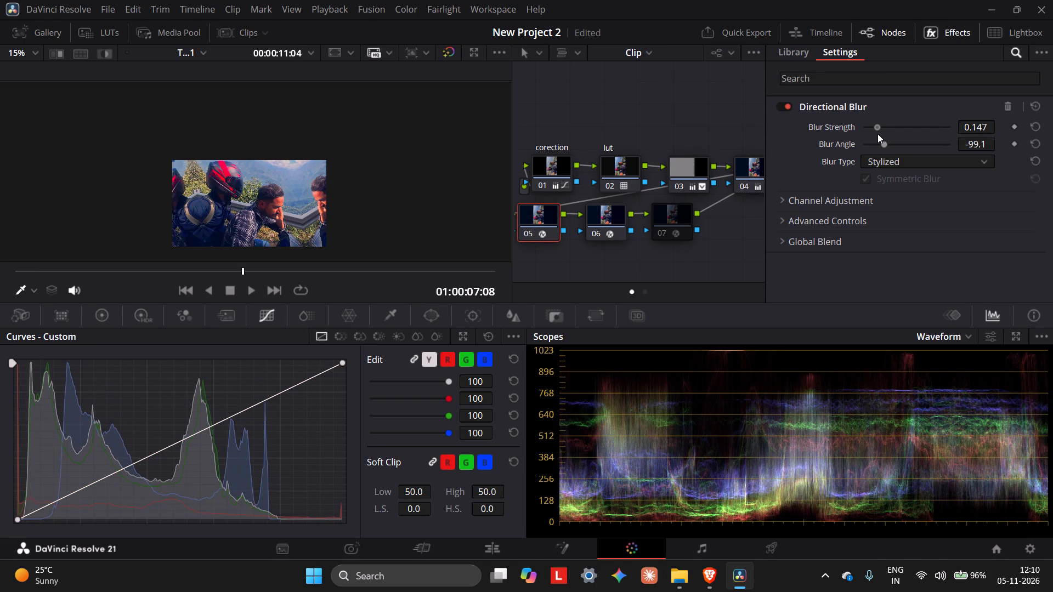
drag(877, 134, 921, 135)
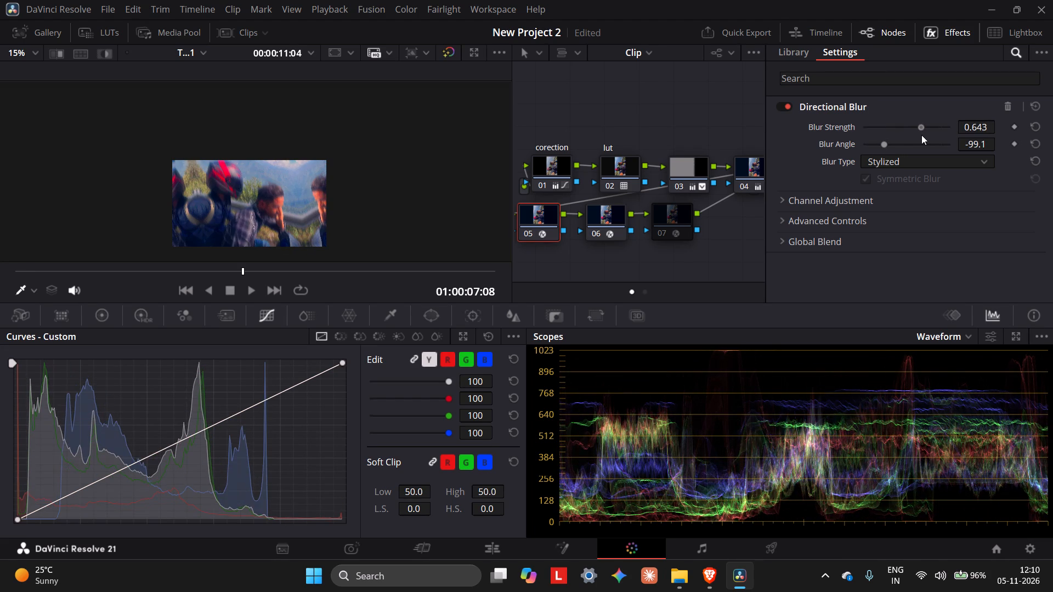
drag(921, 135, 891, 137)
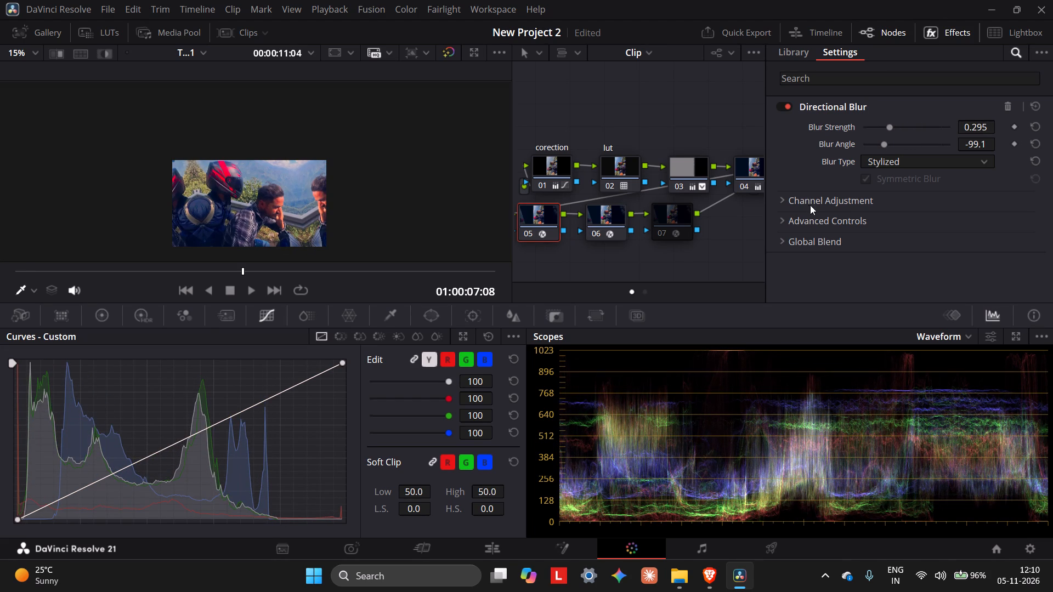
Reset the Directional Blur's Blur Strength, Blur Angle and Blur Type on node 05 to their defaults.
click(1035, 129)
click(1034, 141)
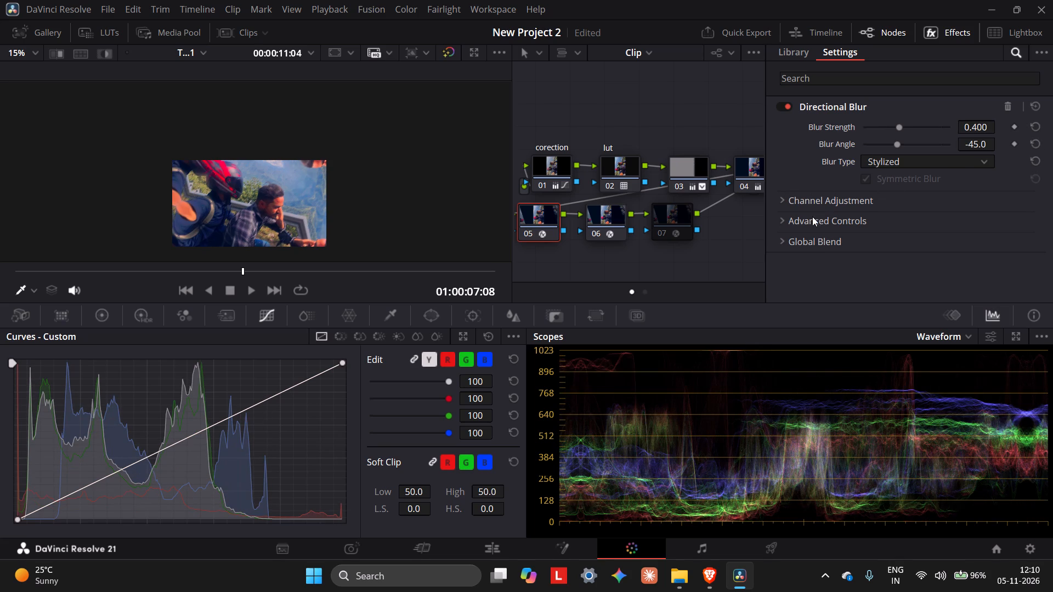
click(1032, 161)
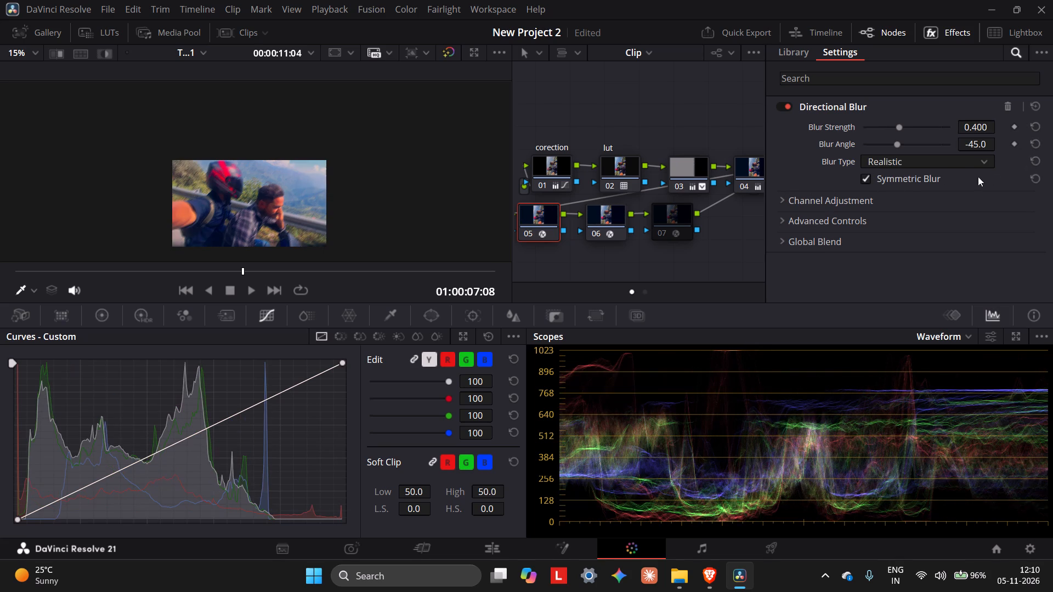
Expand the Directional Blur's Channel Adjustment and Advanced Controls, and switch Blur Alpha off and back on to compare.
click(798, 202)
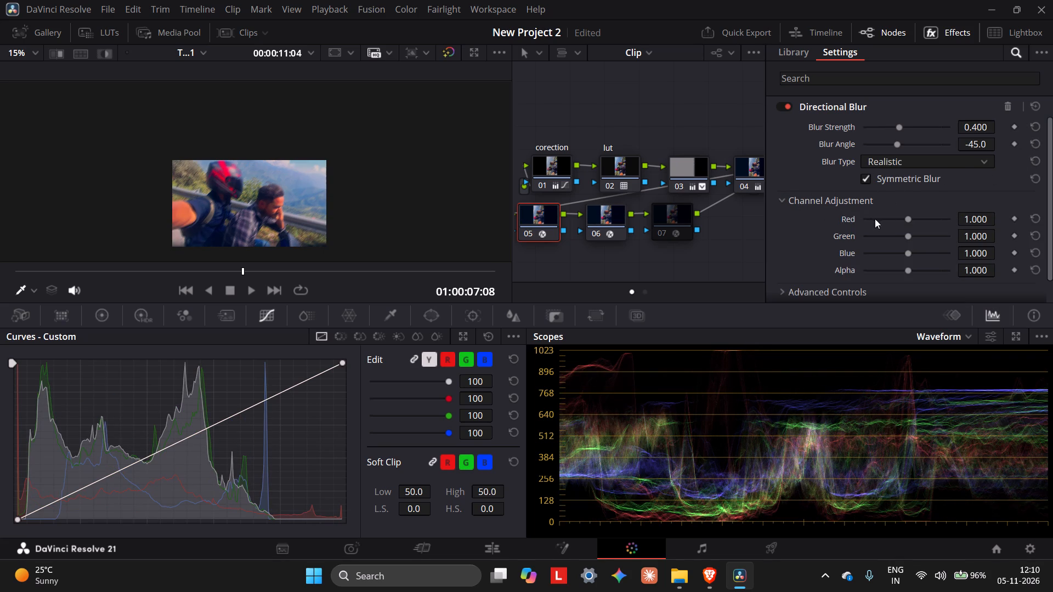
scroll(848, 225, down, 3)
click(808, 274)
scroll(836, 260, down, 1)
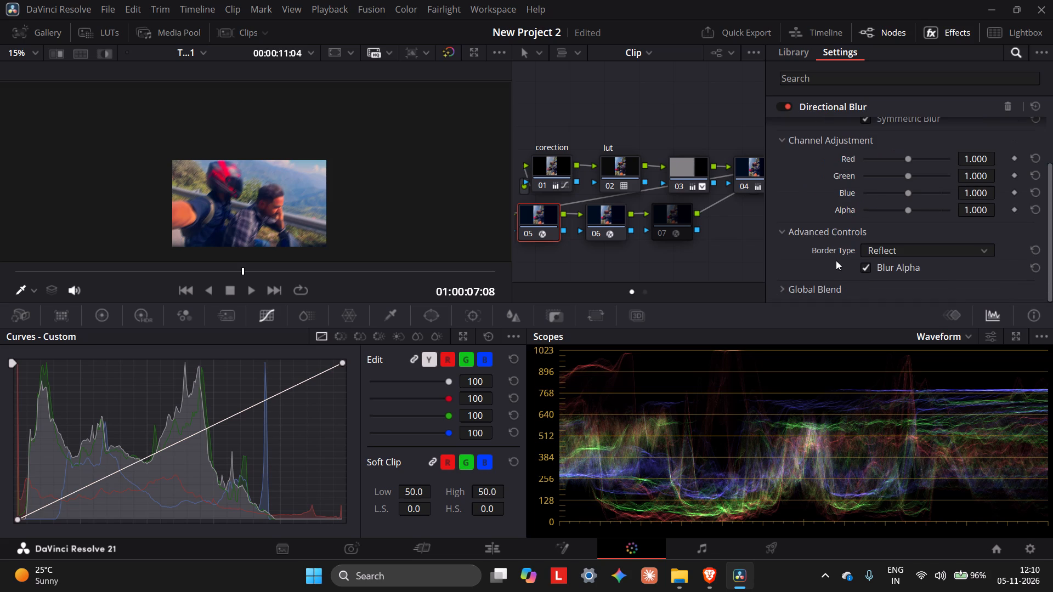
scroll(836, 260, down, 1)
click(871, 268)
click(870, 268)
Compare the Black and Reflect border types for the Directional Blur on node 05, and leave Border Type on Black.
click(921, 255)
click(905, 275)
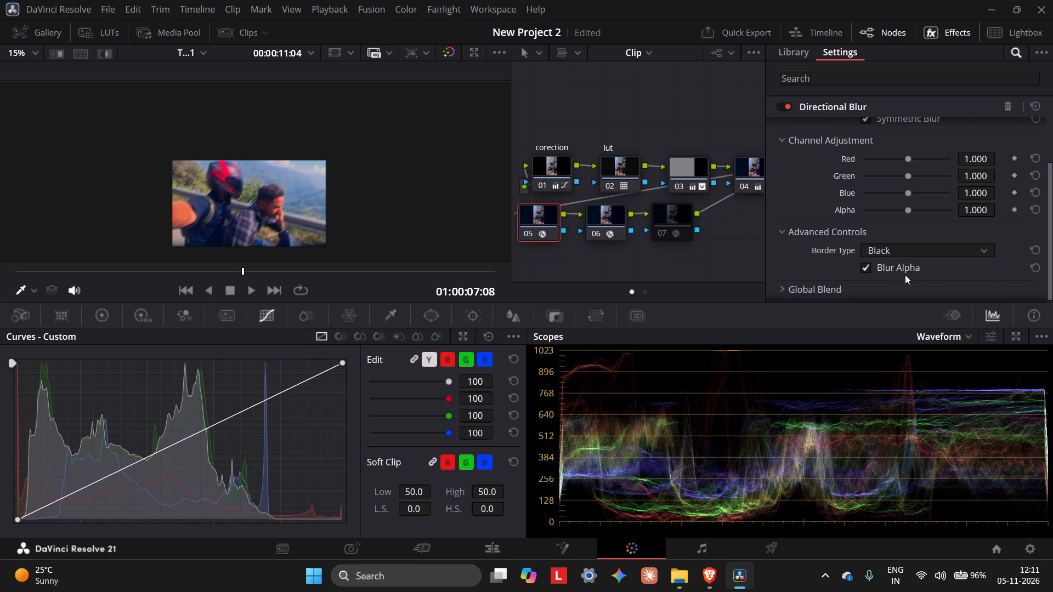
click(908, 257)
click(902, 298)
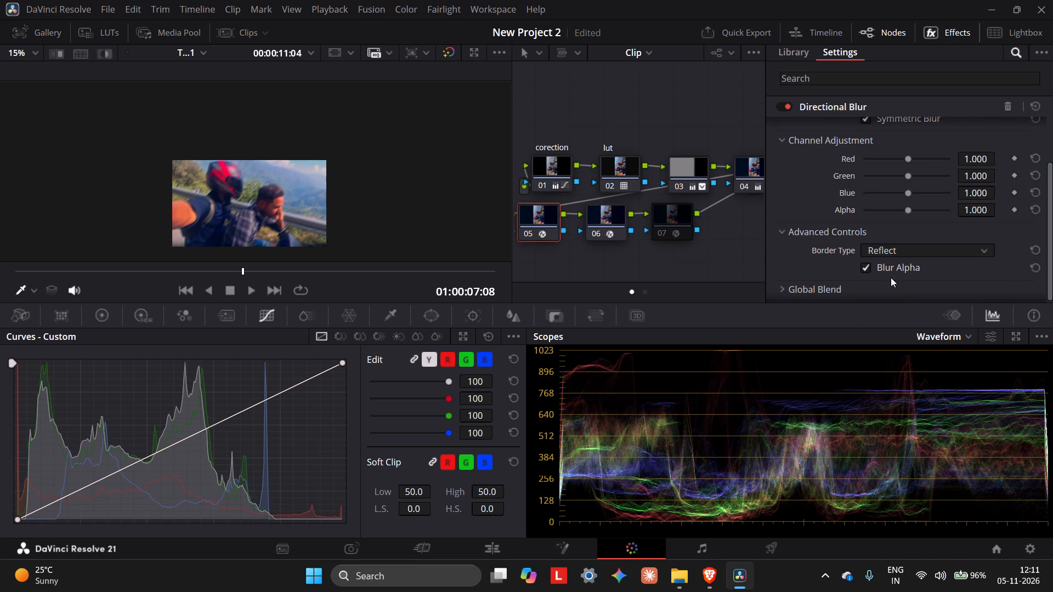
click(904, 257)
click(902, 266)
scroll(799, 260, down, 2)
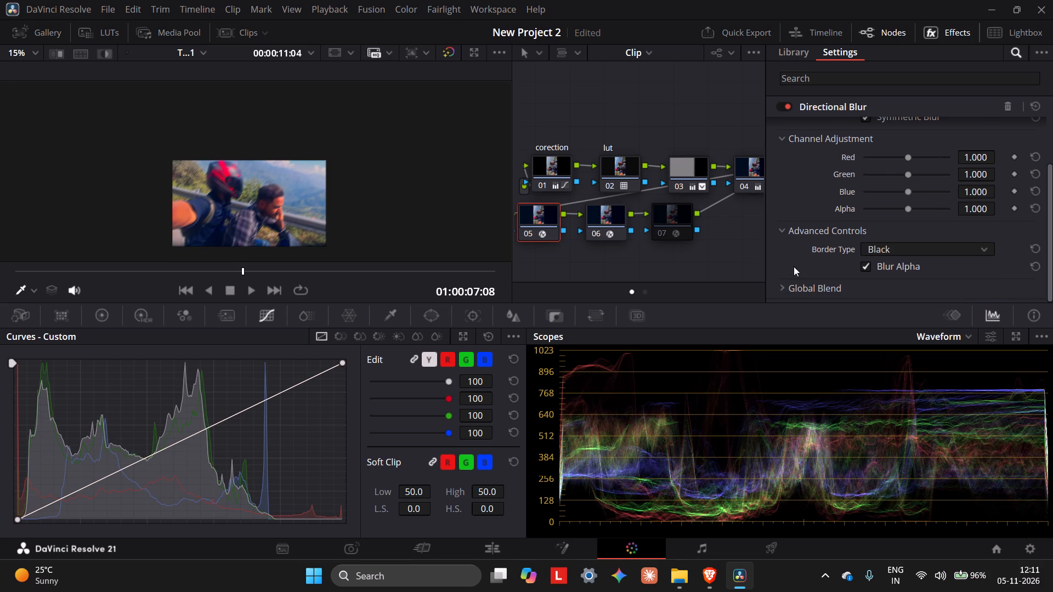
Expand the Directional Blur's Global Blend on node 05 and lower Blend to 0.000.
click(794, 286)
scroll(812, 278, down, 3)
drag(889, 284, 890, 288)
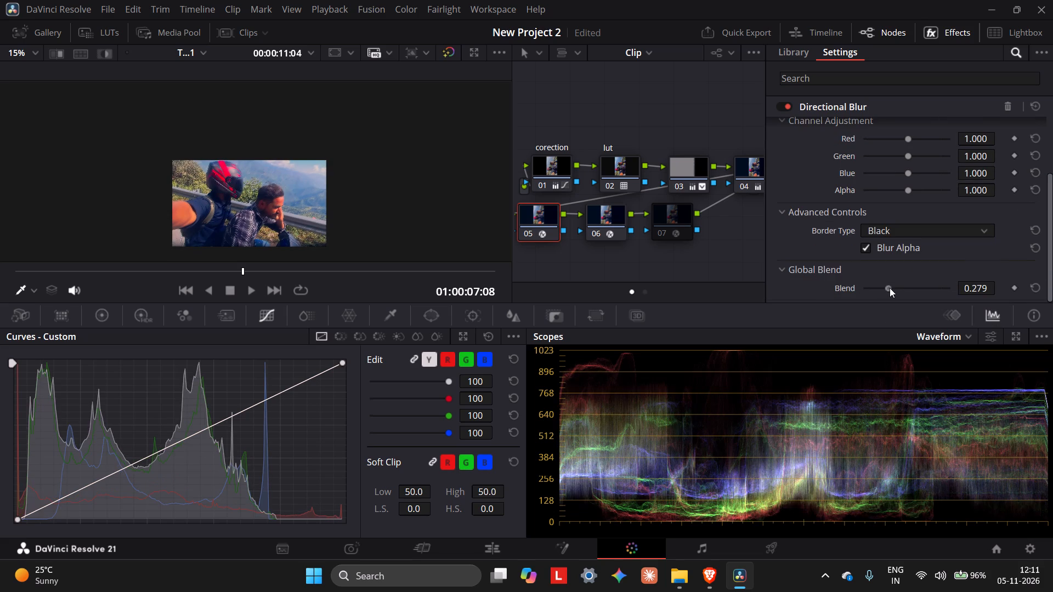
drag(890, 288, 806, 294)
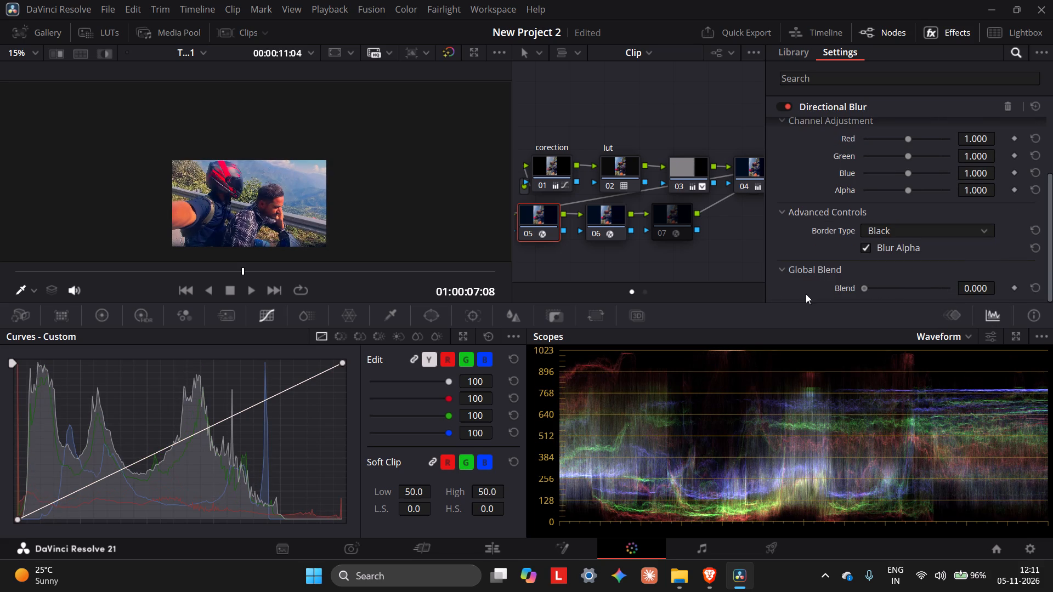
drag(806, 294, 853, 310)
scroll(893, 229, up, 4)
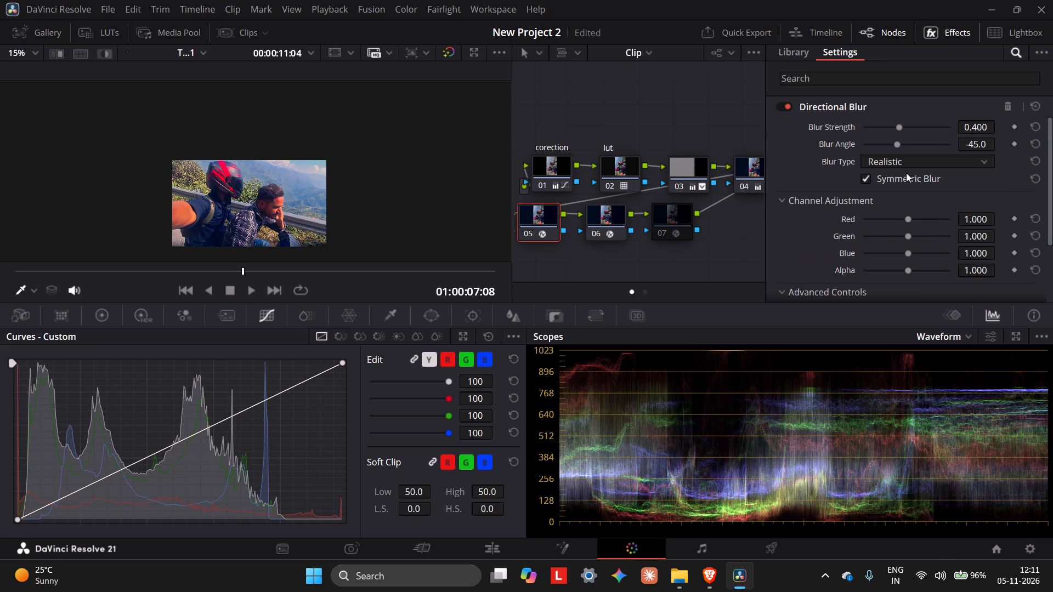
Play the graded clip in the Color viewer from 01:00:07:08 and stop at 01:00:09:26 to review the look.
click(372, 217)
click(229, 293)
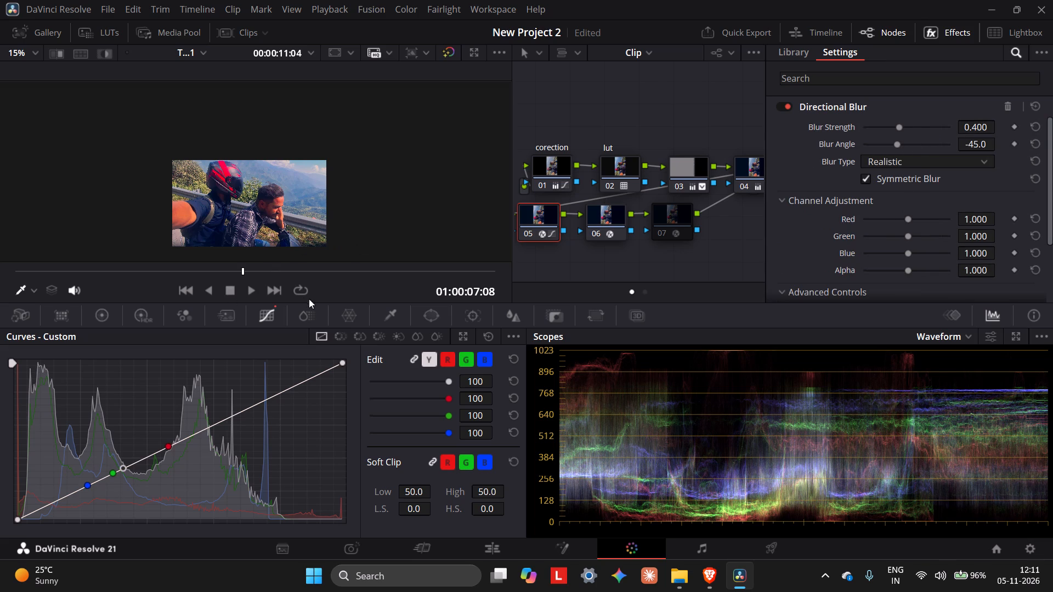
click(252, 289)
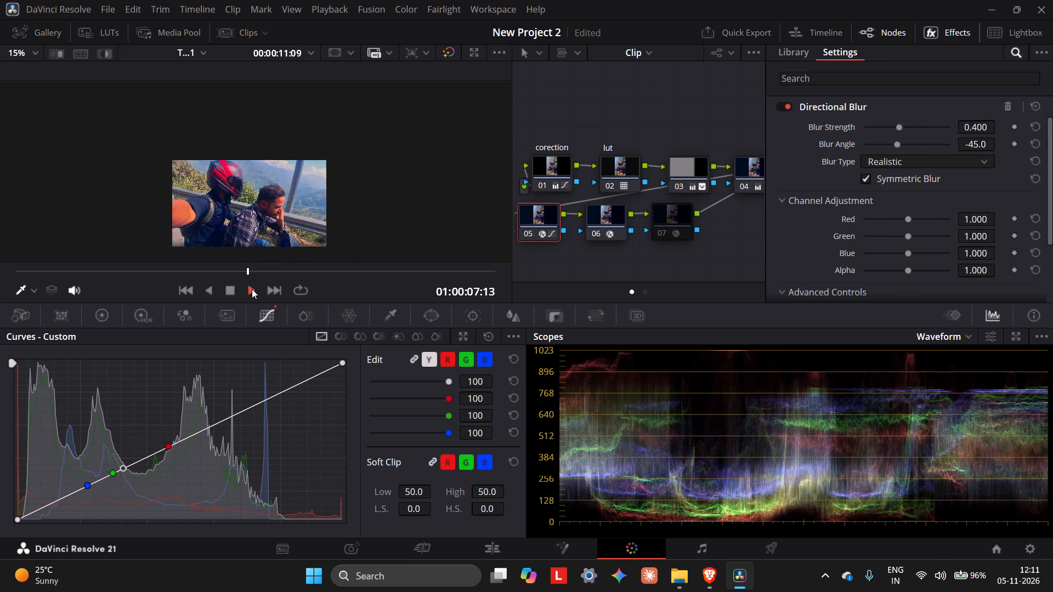
click(252, 289)
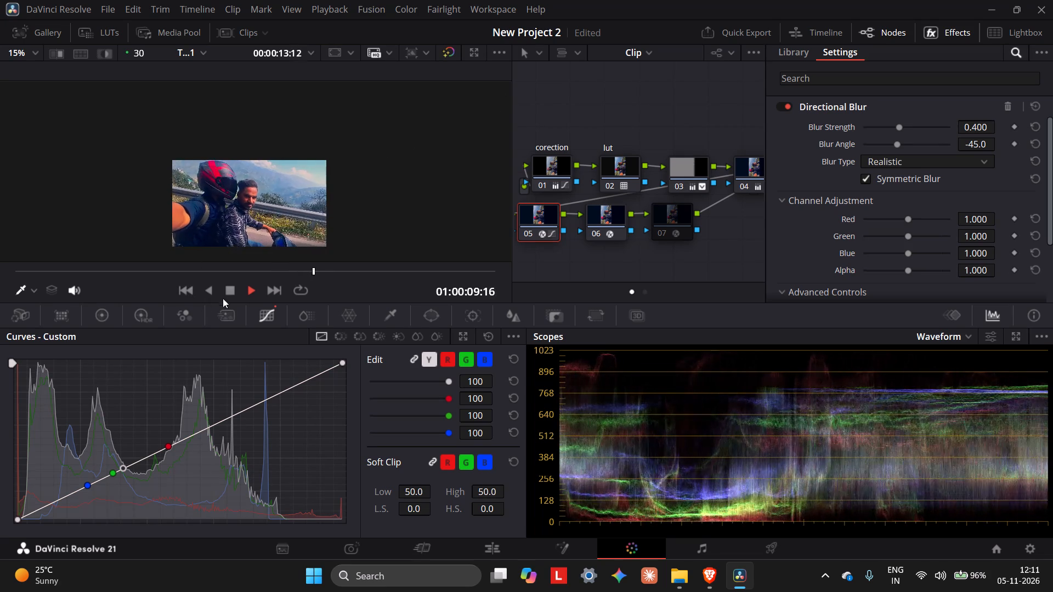
click(223, 293)
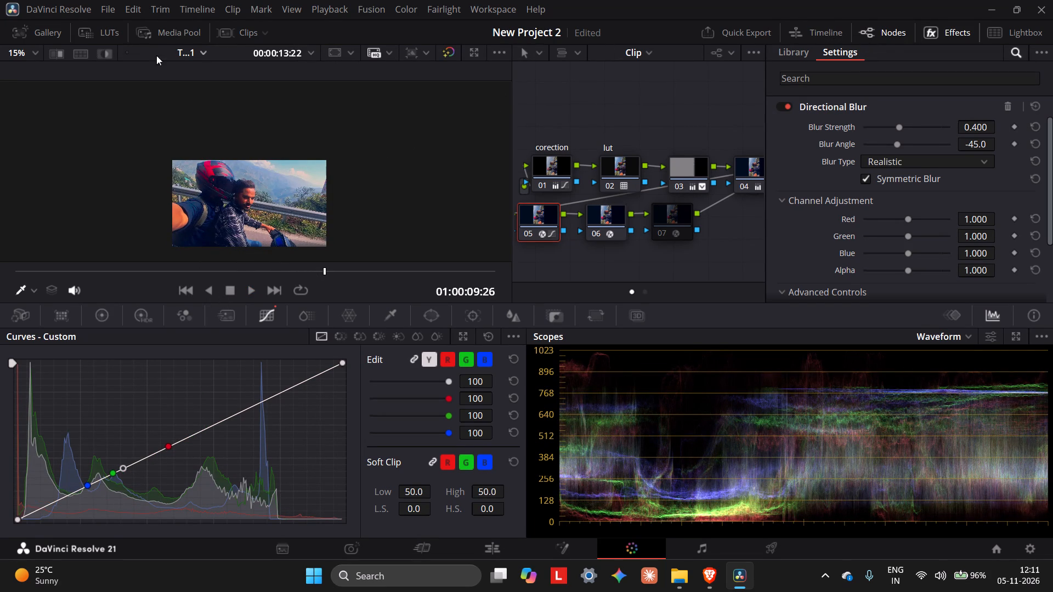
Set the Color viewer's zoom to Fit.
click(31, 48)
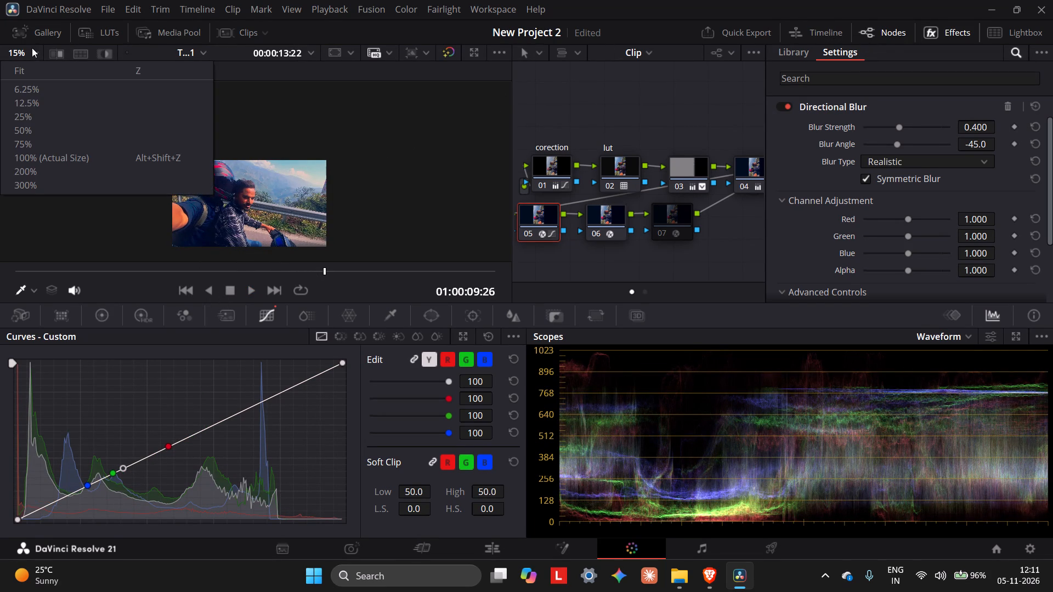
click(79, 74)
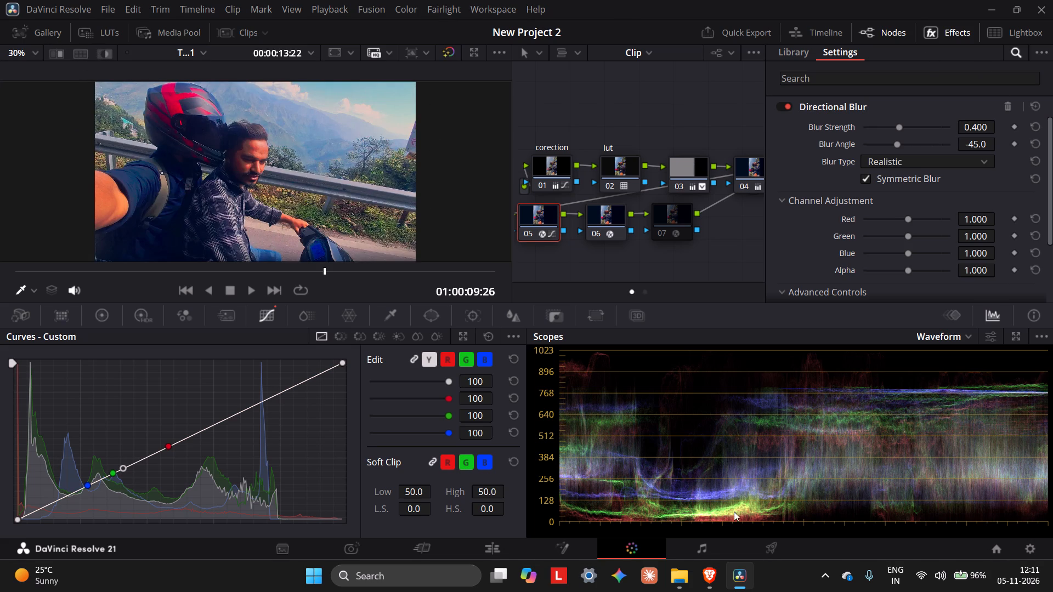
Play the clip again on the Color page to check the grade at the fitted viewer size.
click(719, 546)
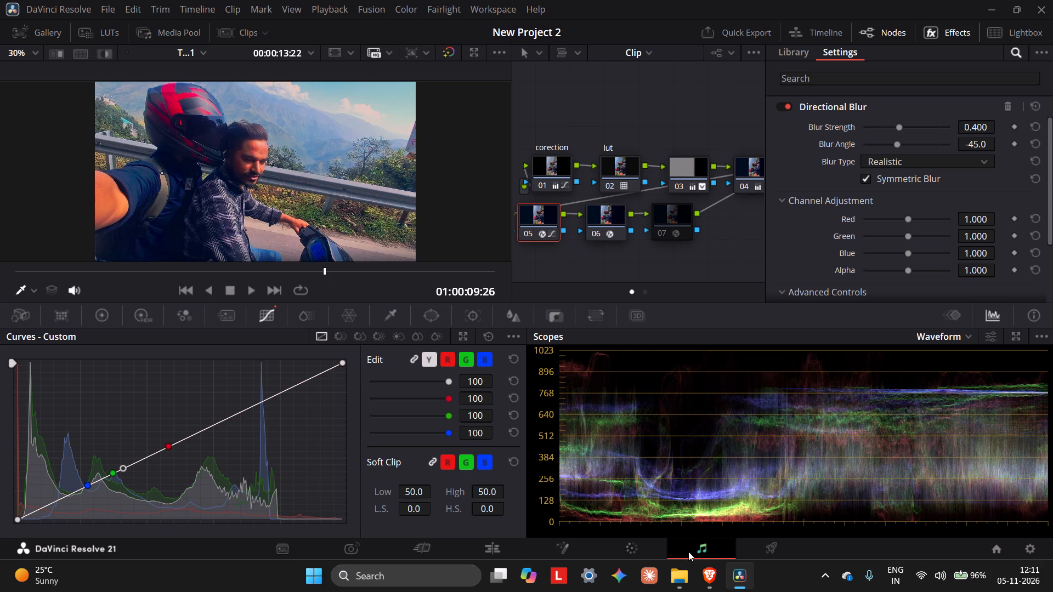
click(640, 547)
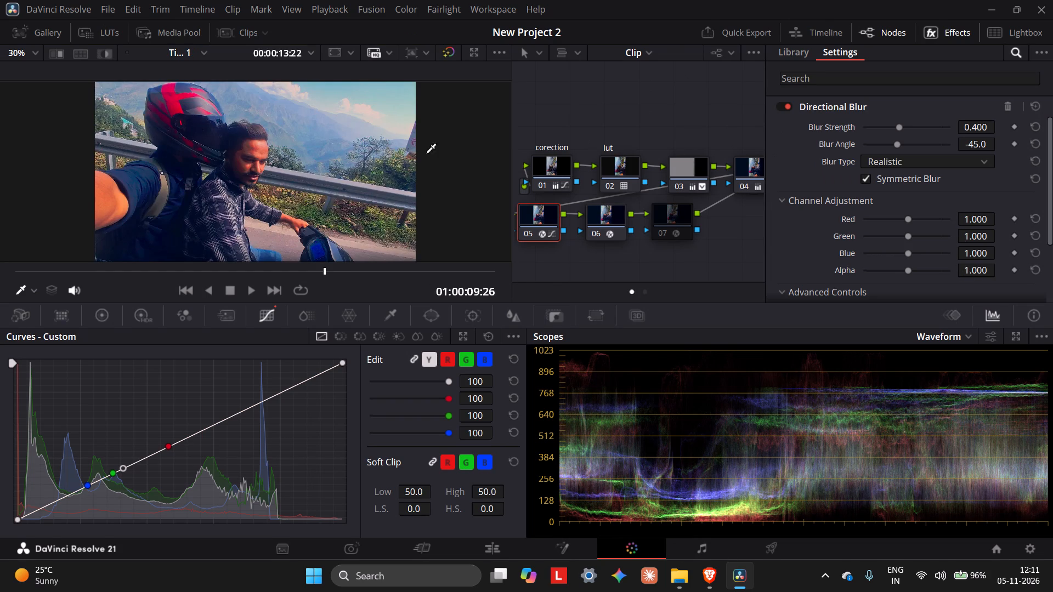
click(251, 291)
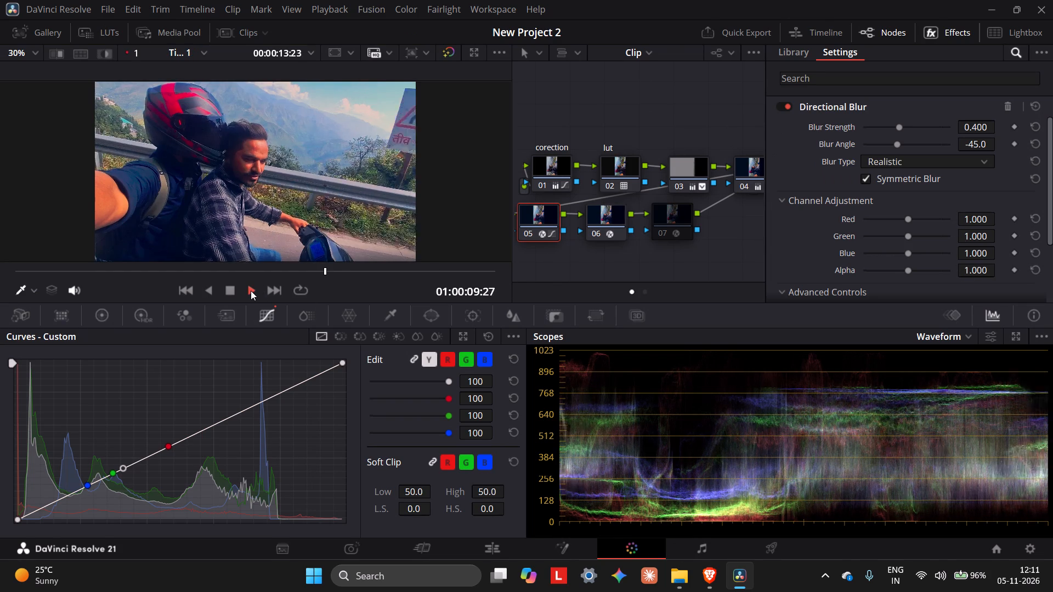
click(251, 291)
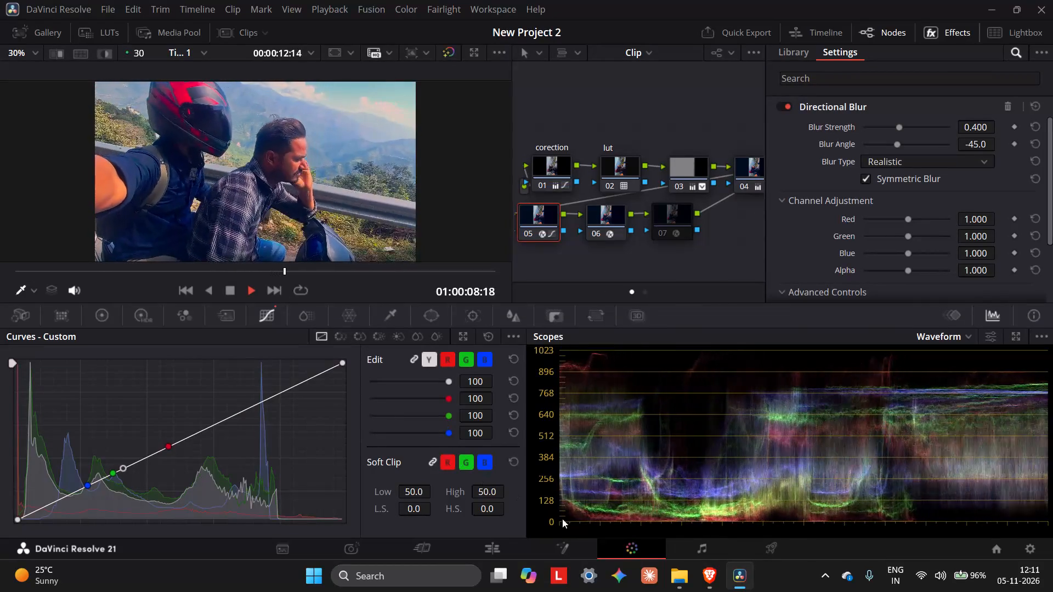
On the Cut page, split the clip at 01:00:12:01 and delete the portion after the cut.
click(489, 548)
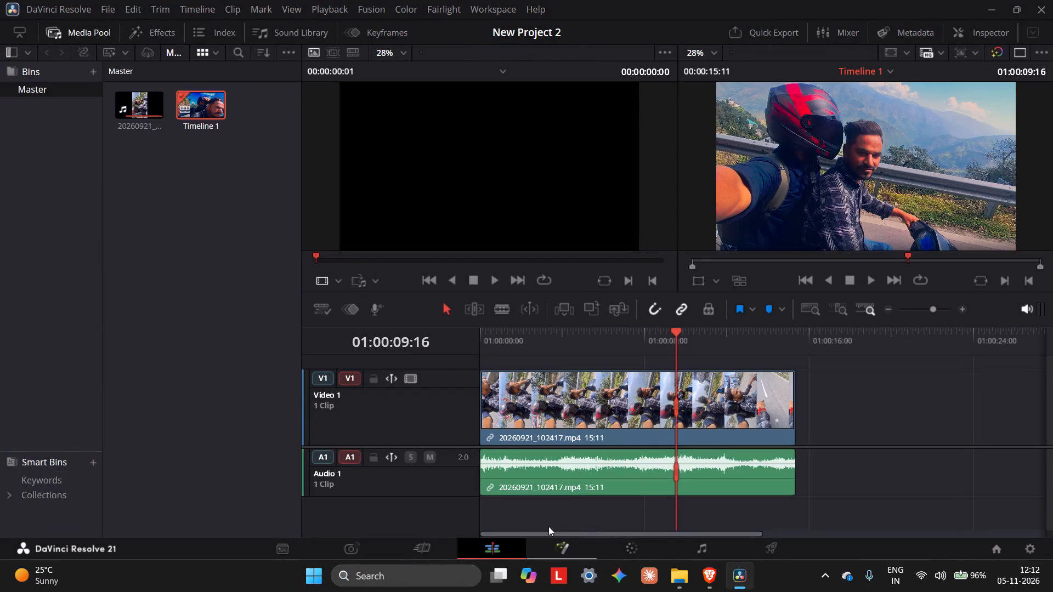
click(411, 555)
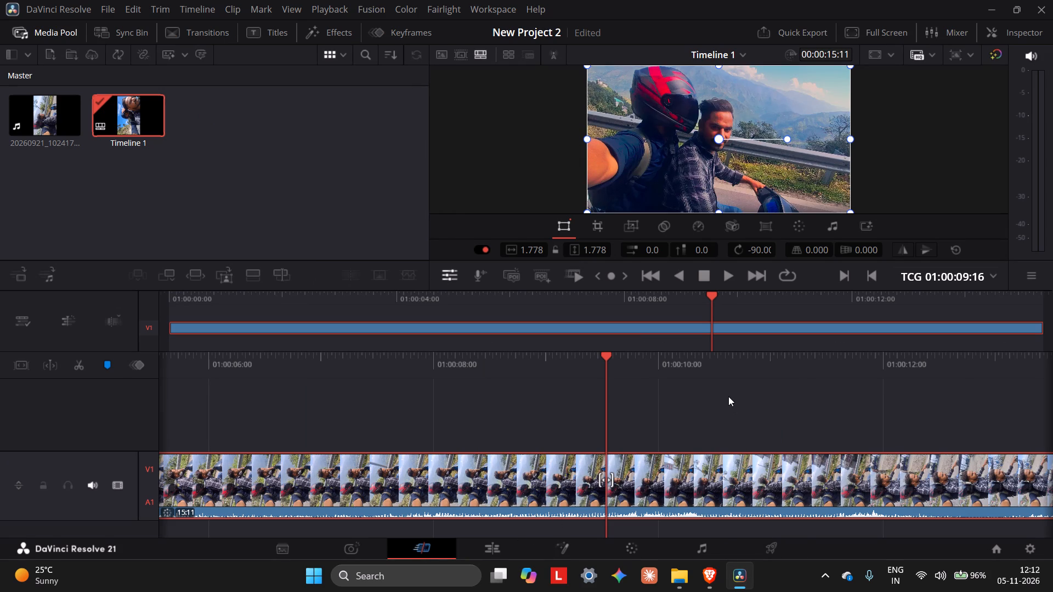
key(space)
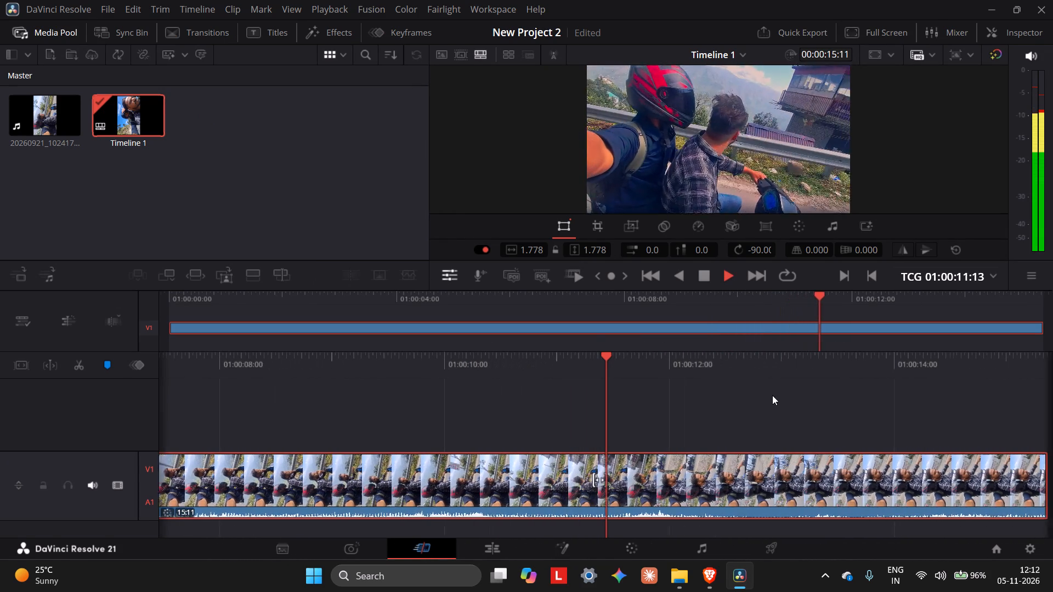
key(space)
key(space)
key(space)
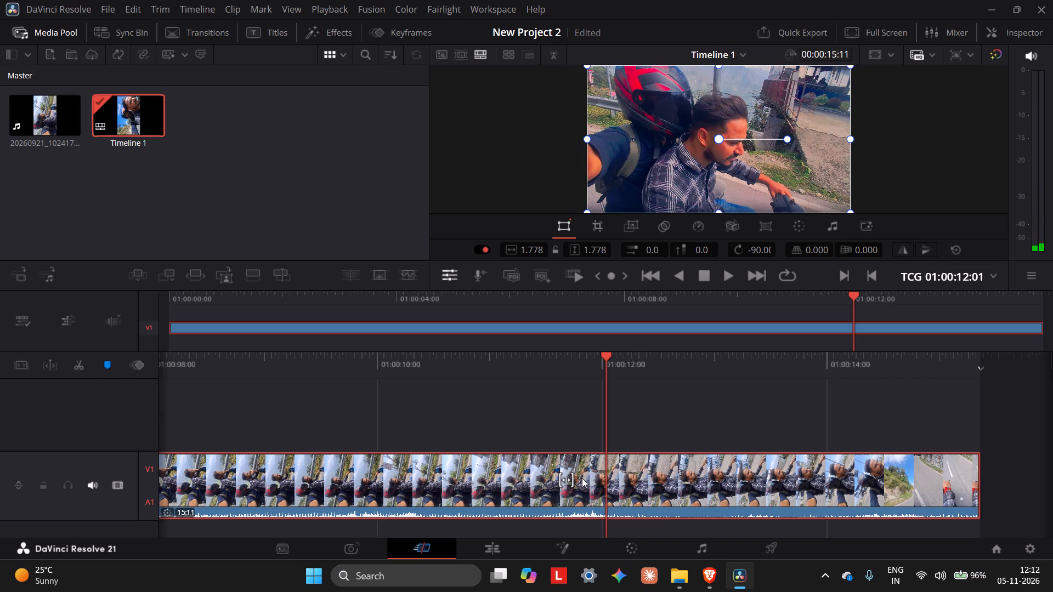
key(ctrl+b)
click(692, 492)
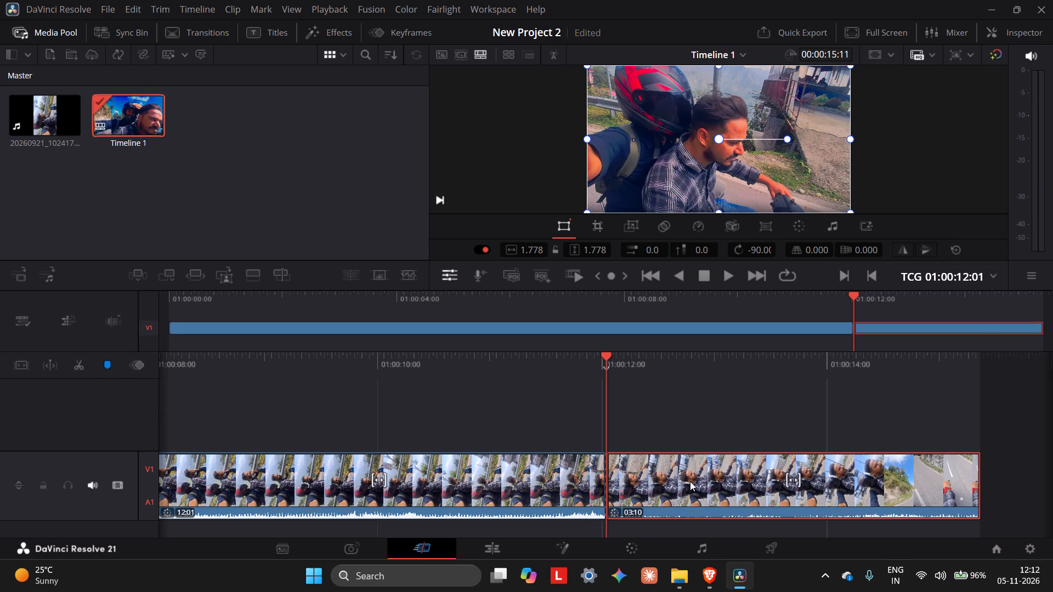
key(Delete)
Scrub back through the trimmed clip on the Cut page to 01:00:00:06, reviewing the graded footage.
drag(613, 365, 455, 377)
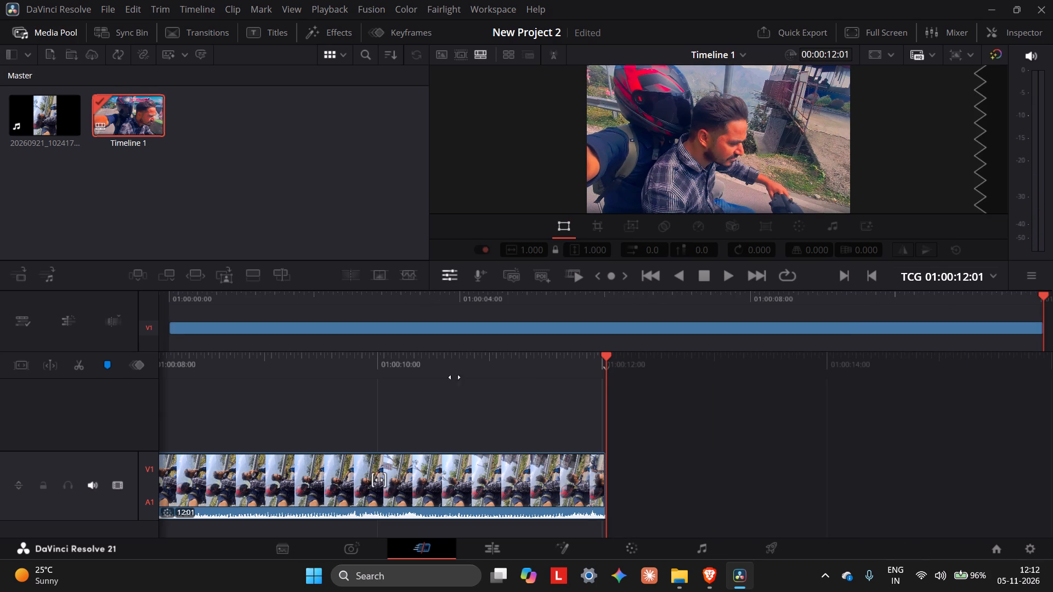
drag(455, 377, 1052, 399)
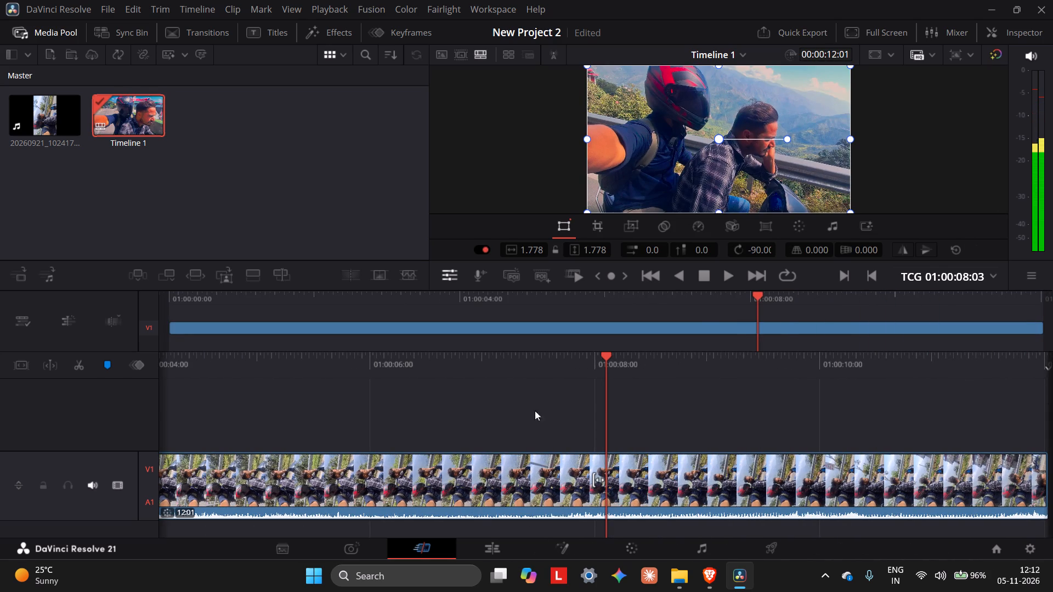
drag(604, 367, 642, 368)
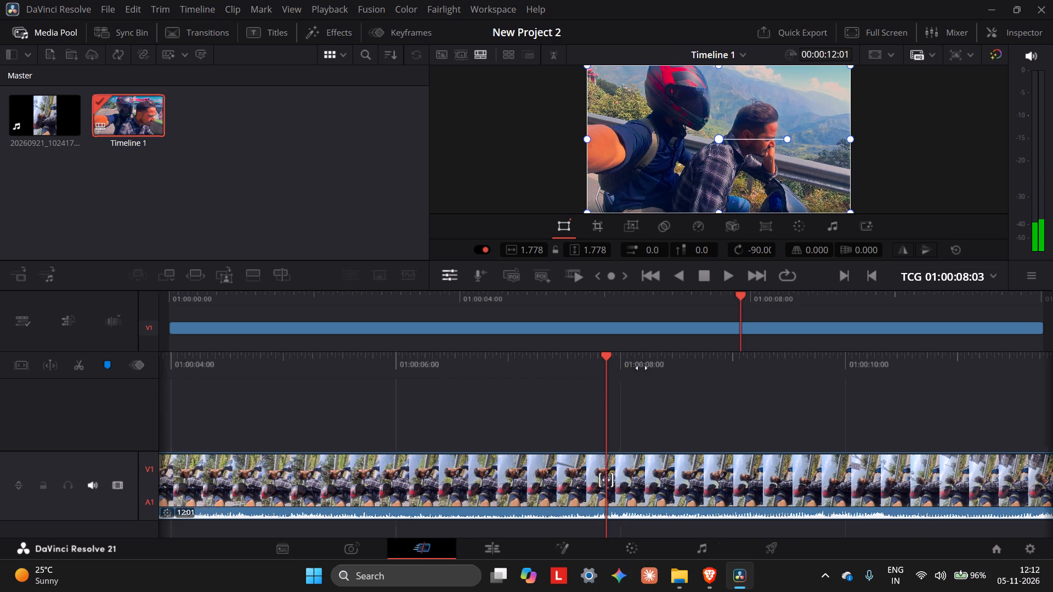
drag(642, 368, 1052, 354)
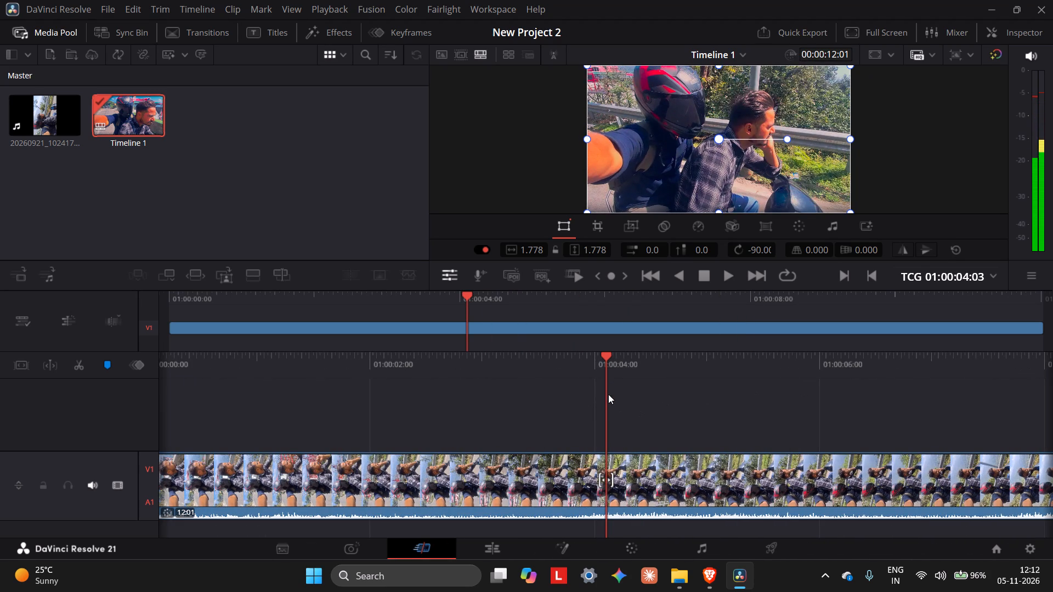
drag(607, 371, 1012, 378)
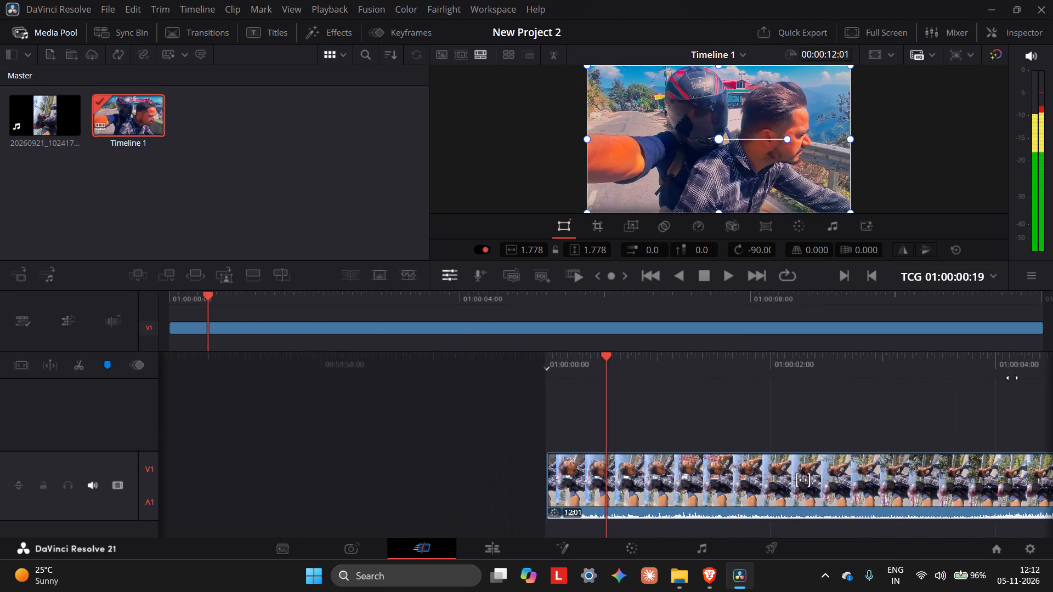
drag(1012, 378, 1043, 379)
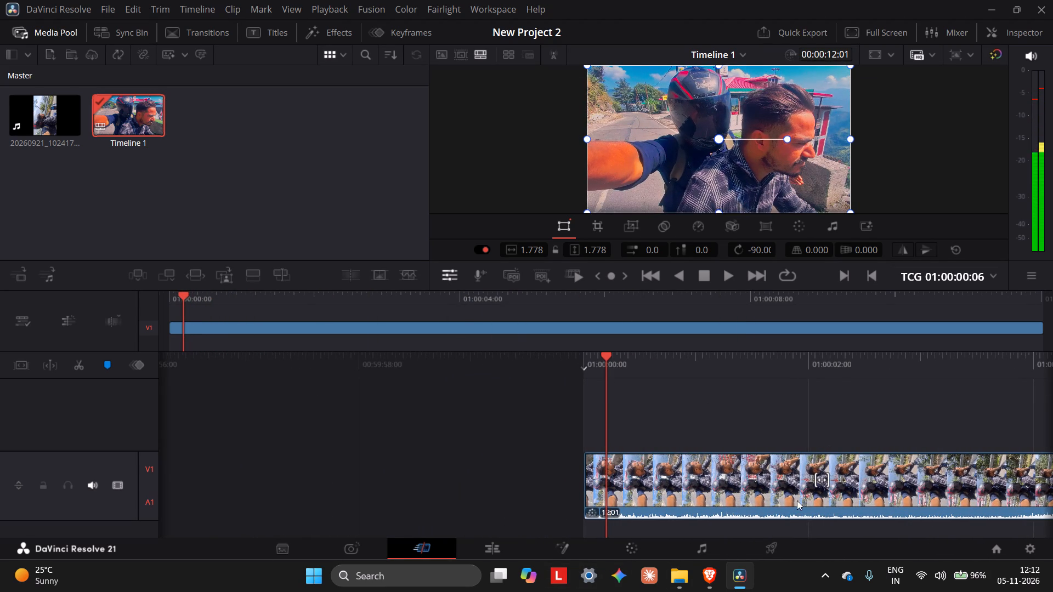
On the Color page, browse the LUT library's Samsung, DJI, HDR Hybrid Log-Gamma, DCI and Film Looks folders, previewing LUTs on the clip.
click(346, 551)
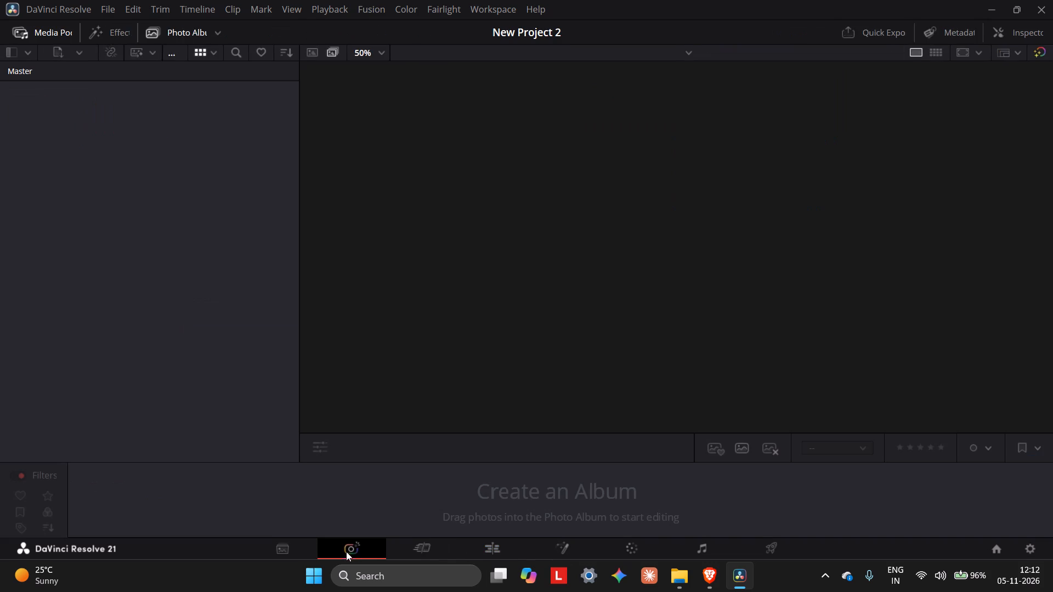
click(554, 548)
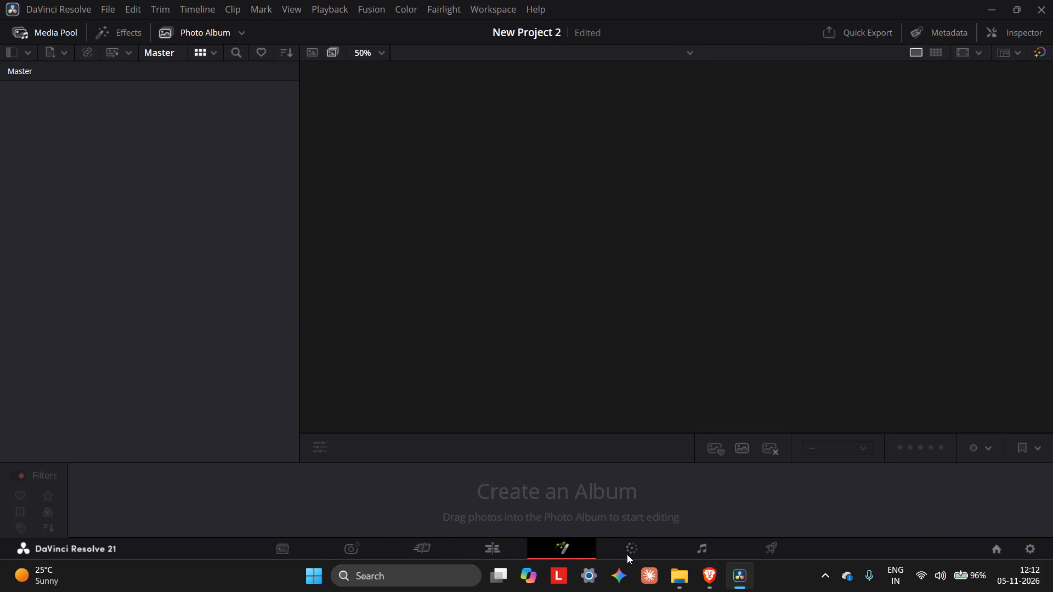
click(630, 552)
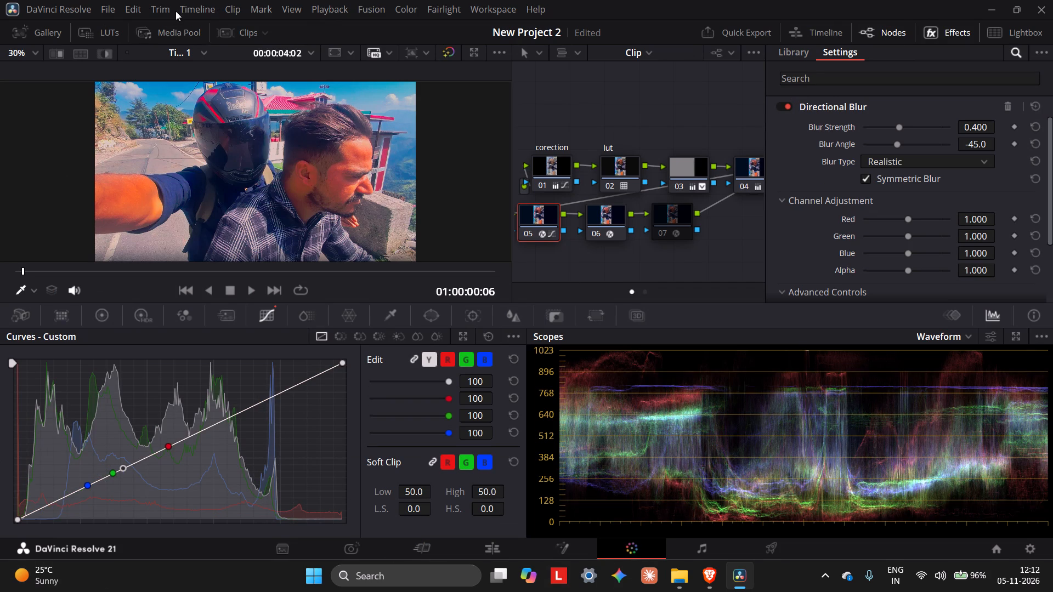
click(87, 38)
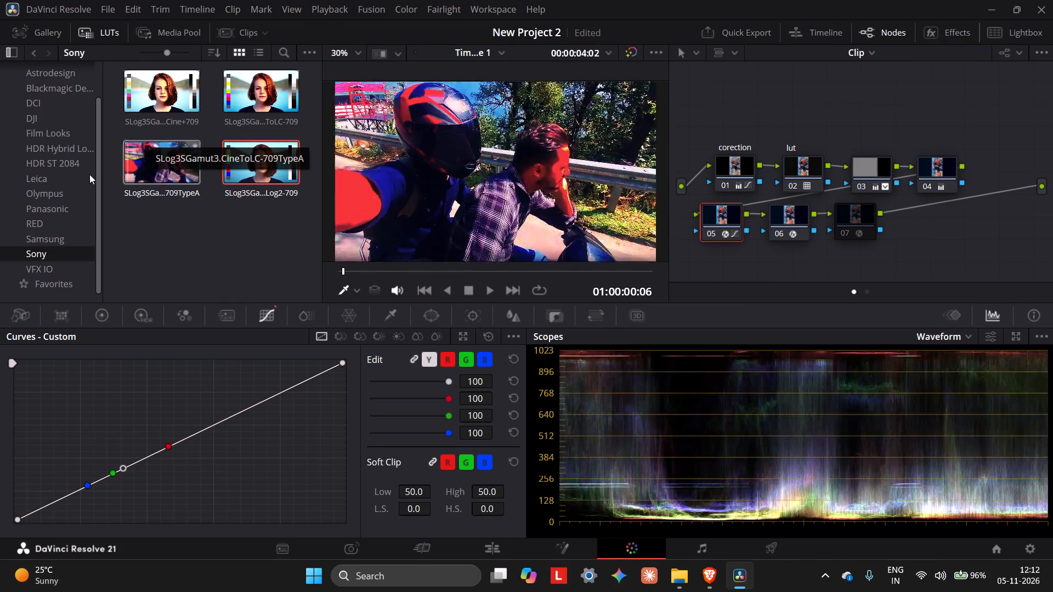
click(50, 238)
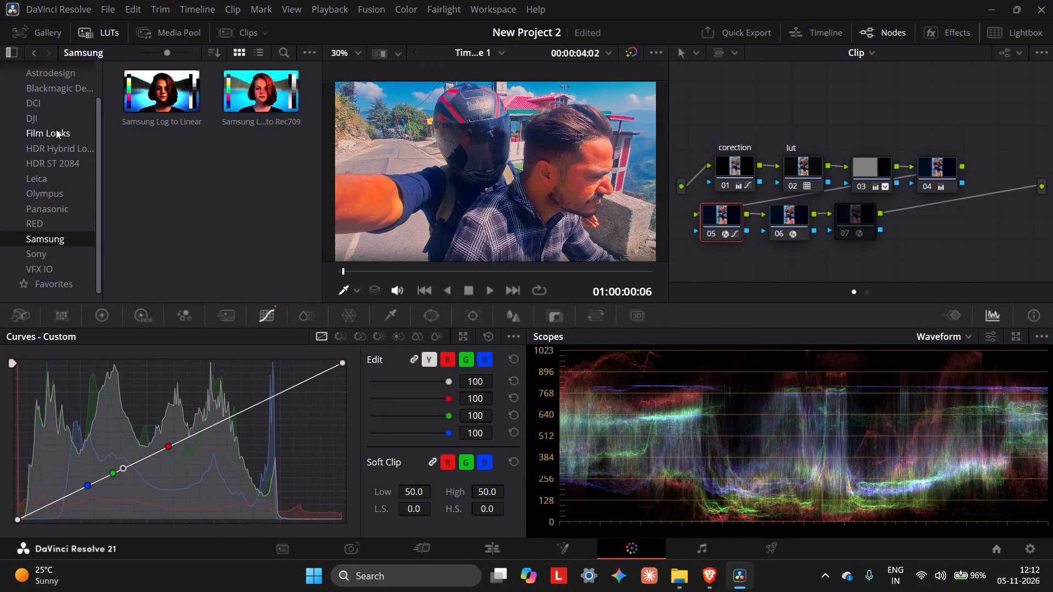
click(59, 122)
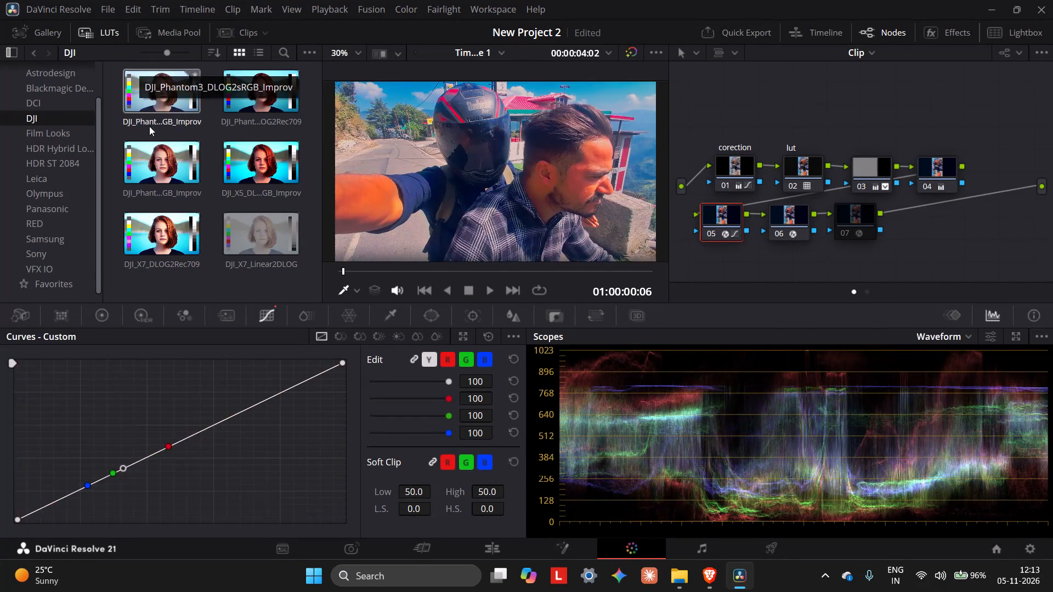
click(48, 152)
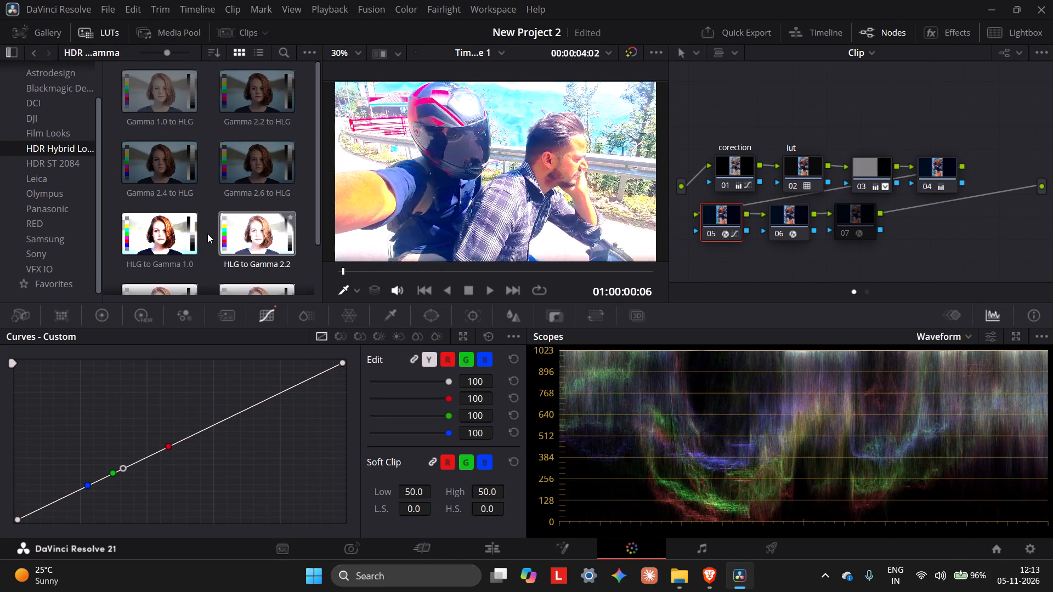
scroll(185, 237, down, 4)
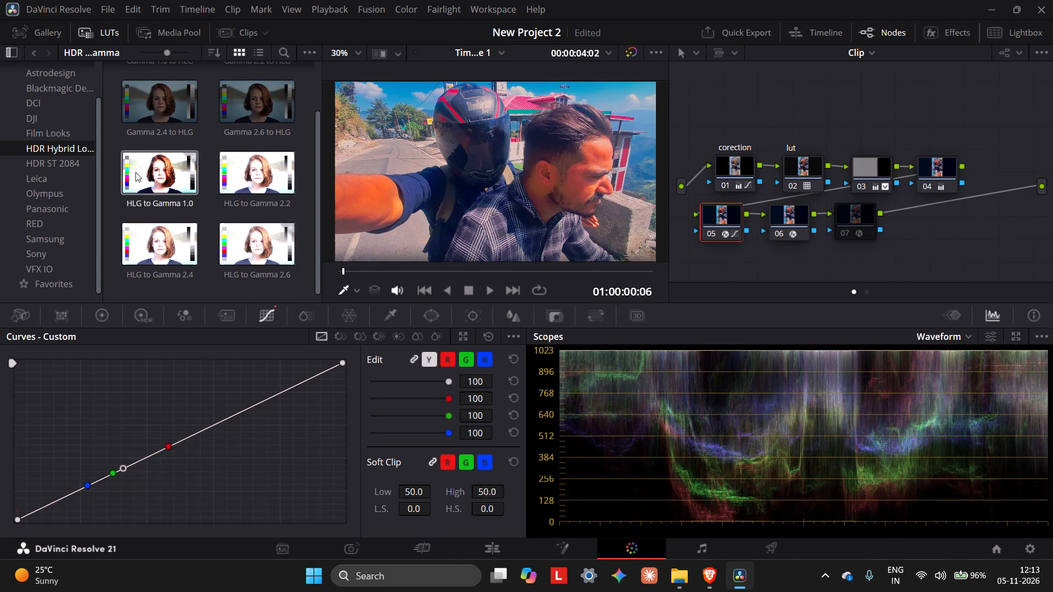
click(49, 105)
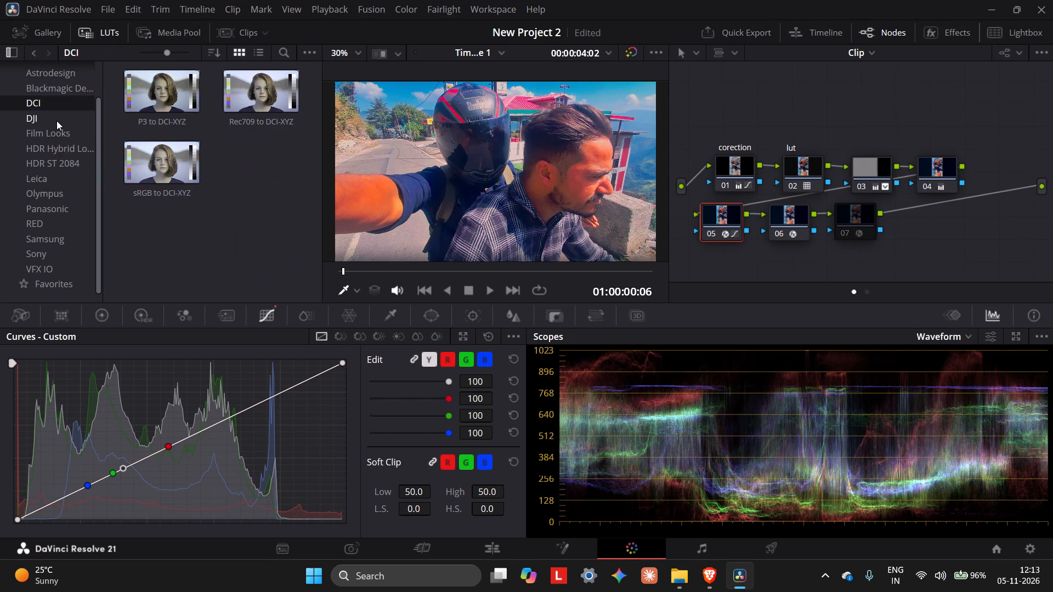
click(61, 132)
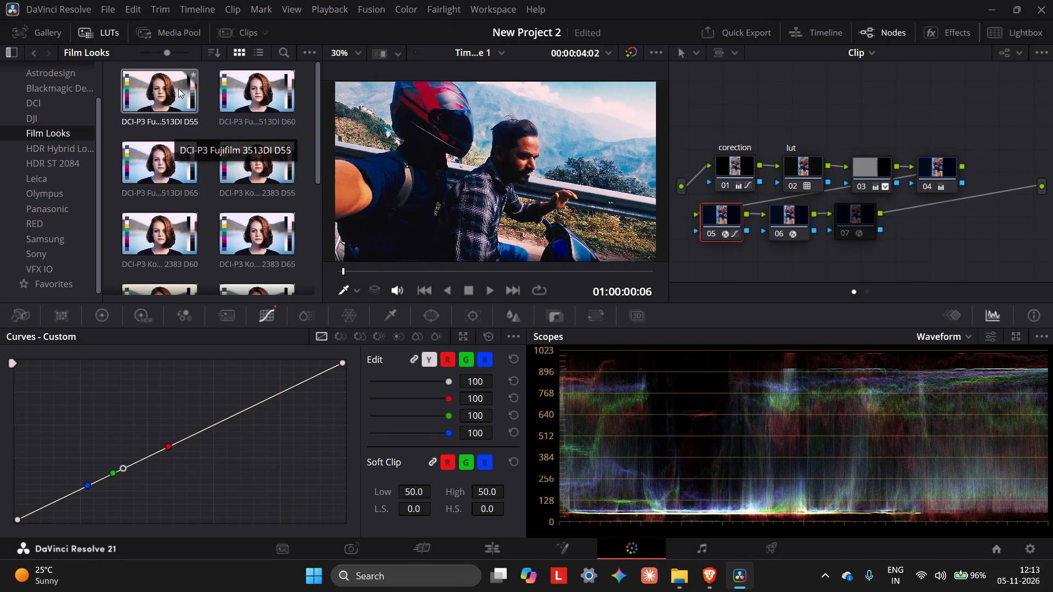
Apply the Rec709 Kodak 2383 D55 LUT from Film Looks to the lut node 02.
drag(174, 112, 468, 162)
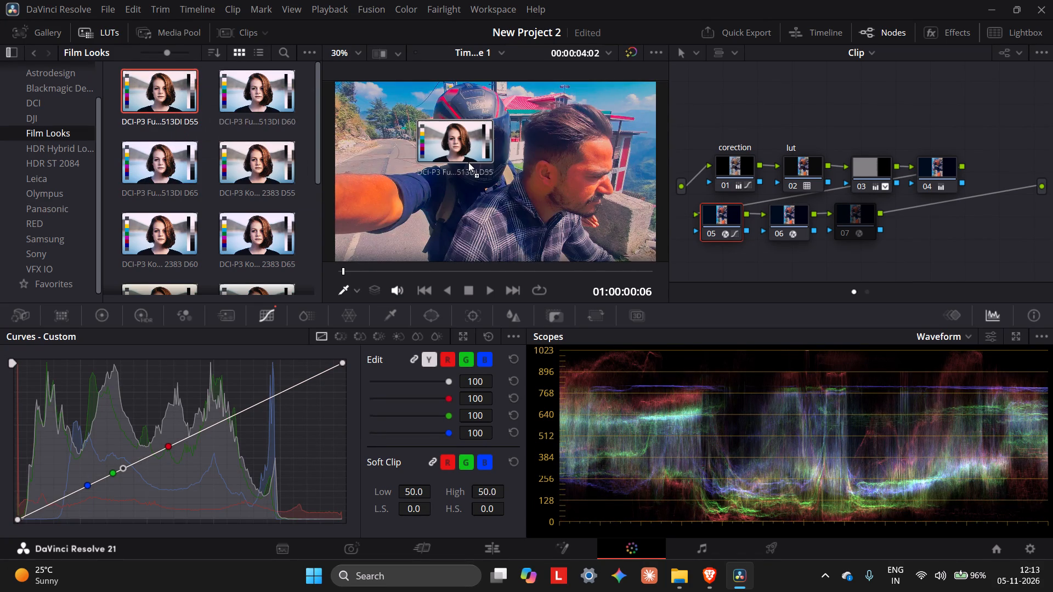
drag(468, 162, 178, 118)
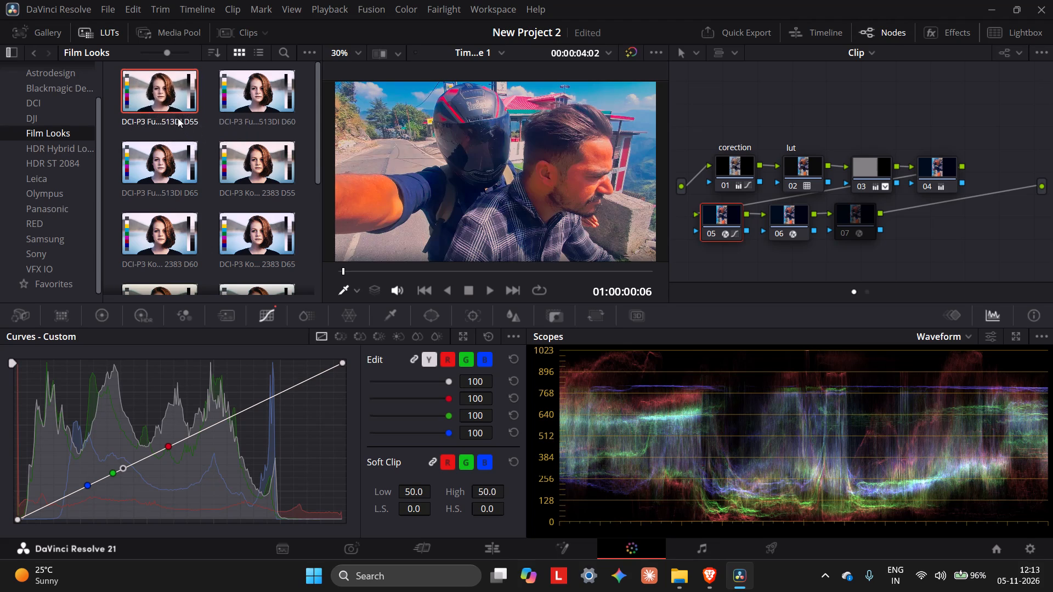
scroll(178, 123, down, 7)
scroll(216, 187, down, 2)
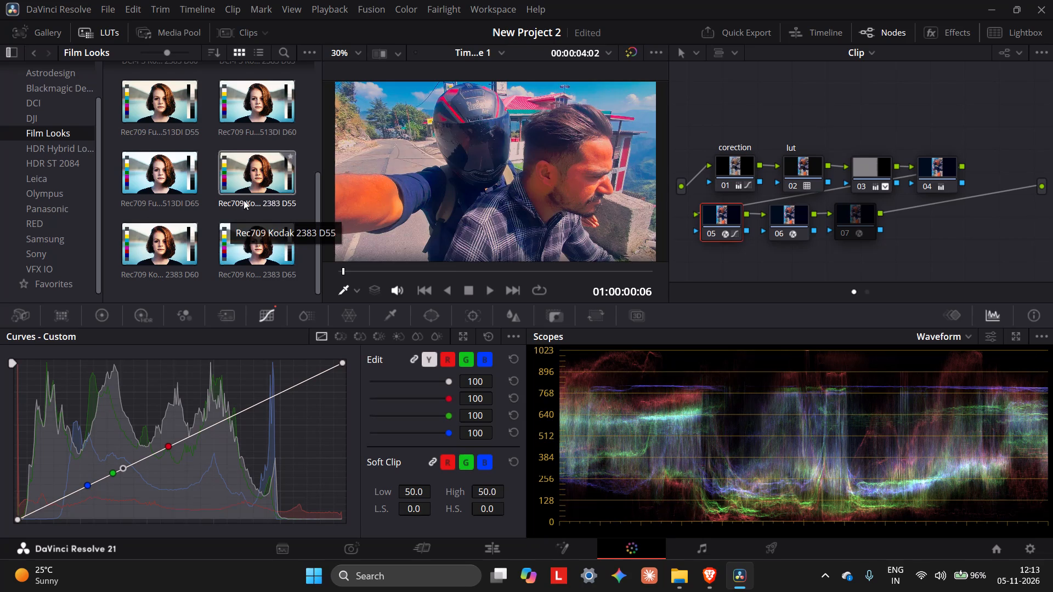
drag(264, 184, 810, 214)
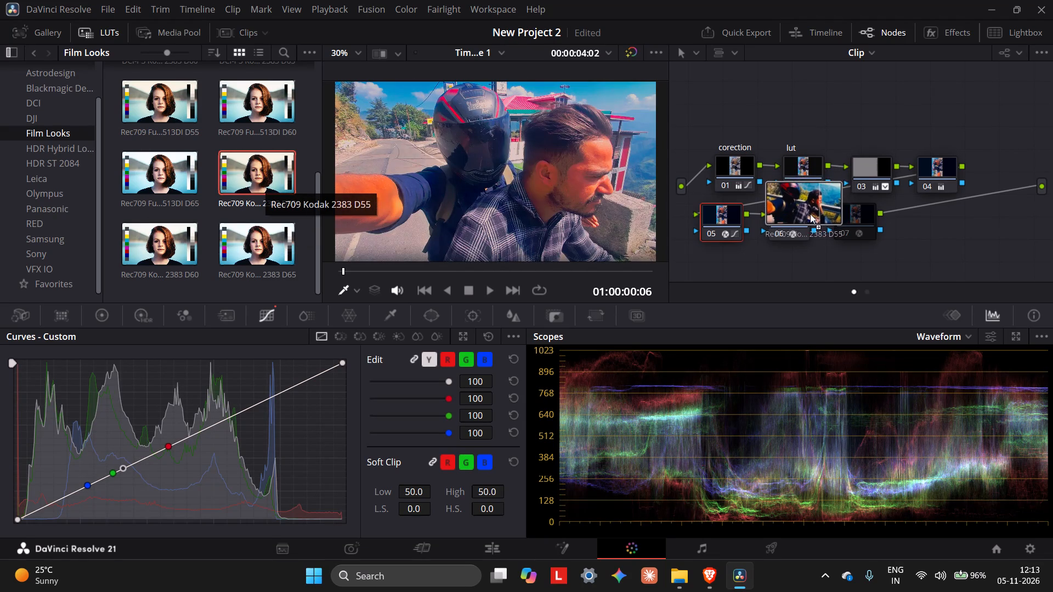
drag(810, 214, 802, 165)
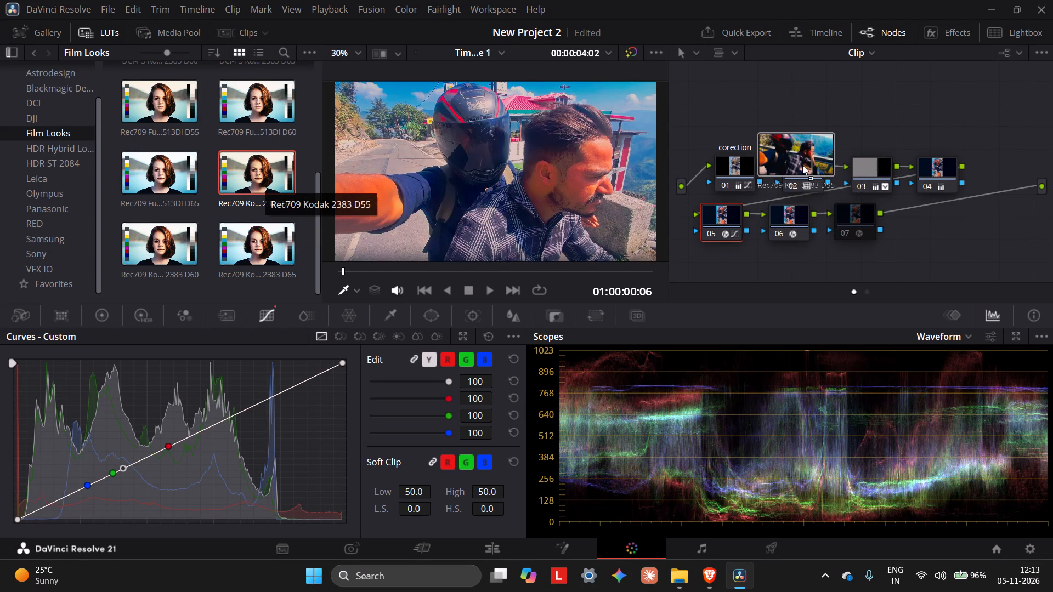
drag(802, 165, 803, 172)
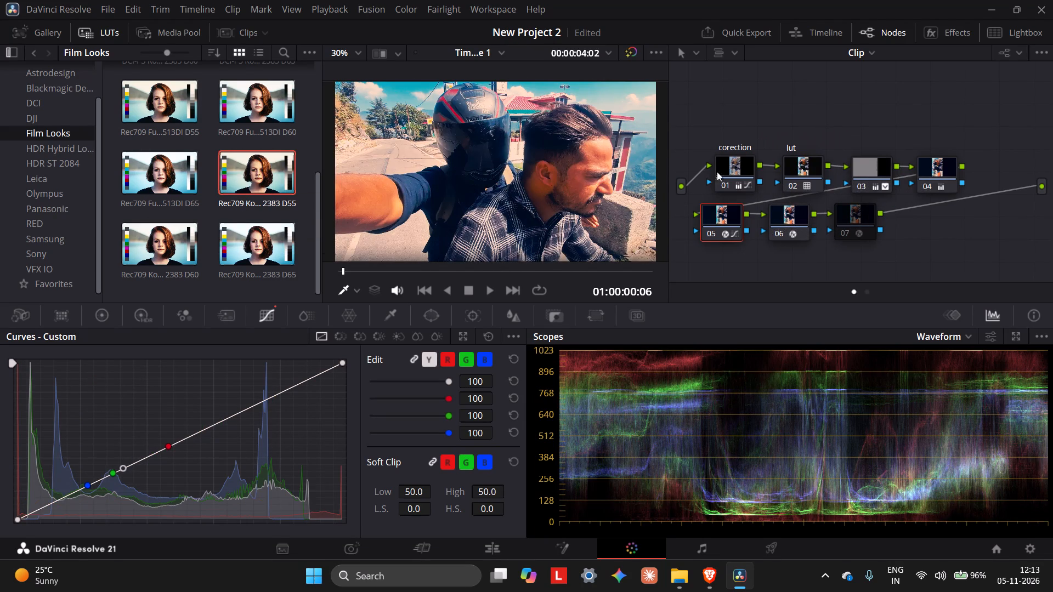
Play the clip up to 01:00:02:20 to check the grade with the Kodak LUT.
click(485, 290)
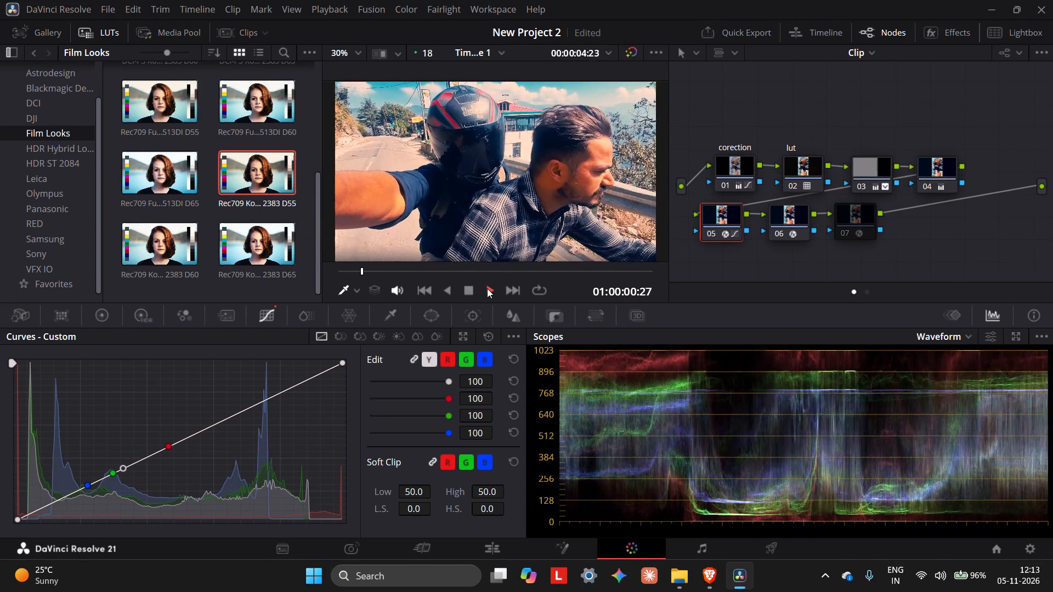
click(487, 288)
click(465, 285)
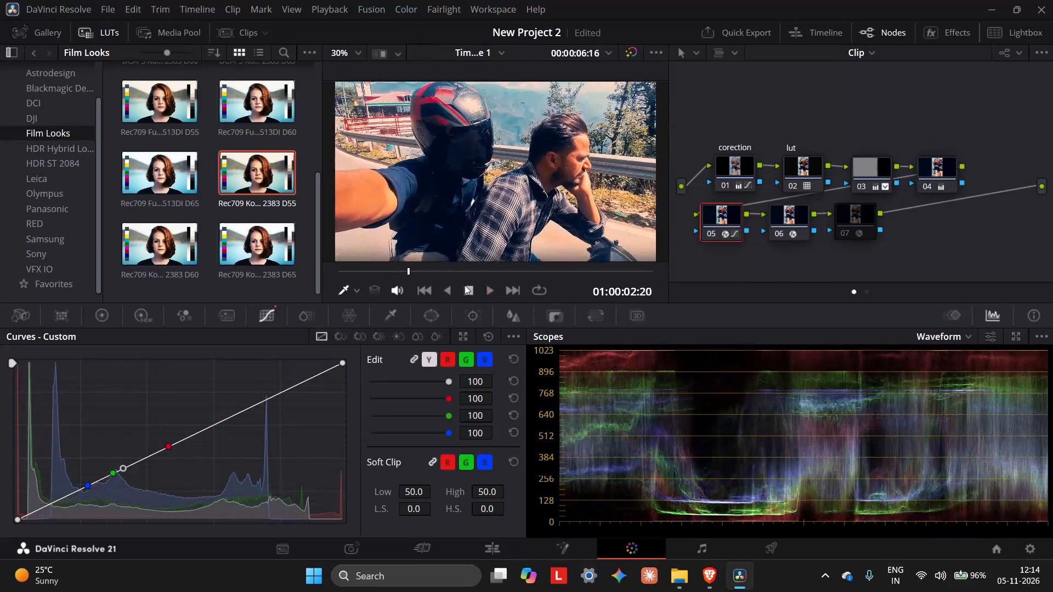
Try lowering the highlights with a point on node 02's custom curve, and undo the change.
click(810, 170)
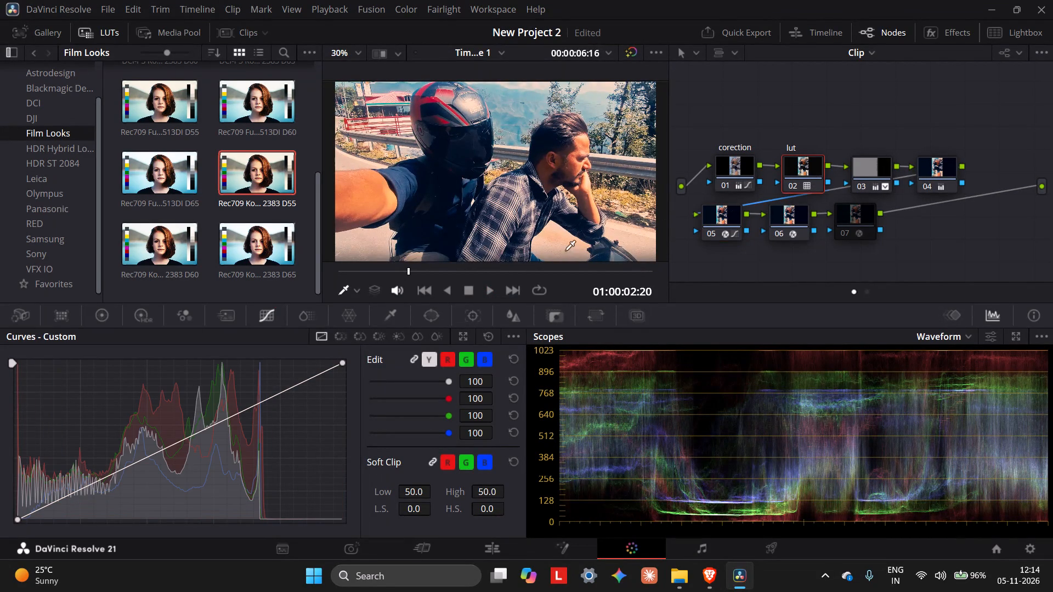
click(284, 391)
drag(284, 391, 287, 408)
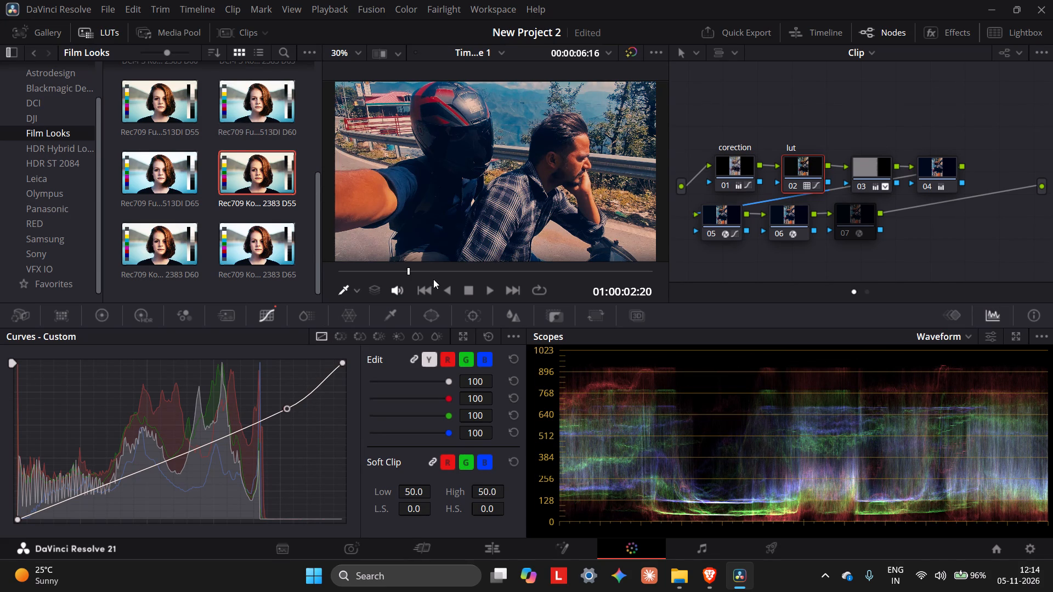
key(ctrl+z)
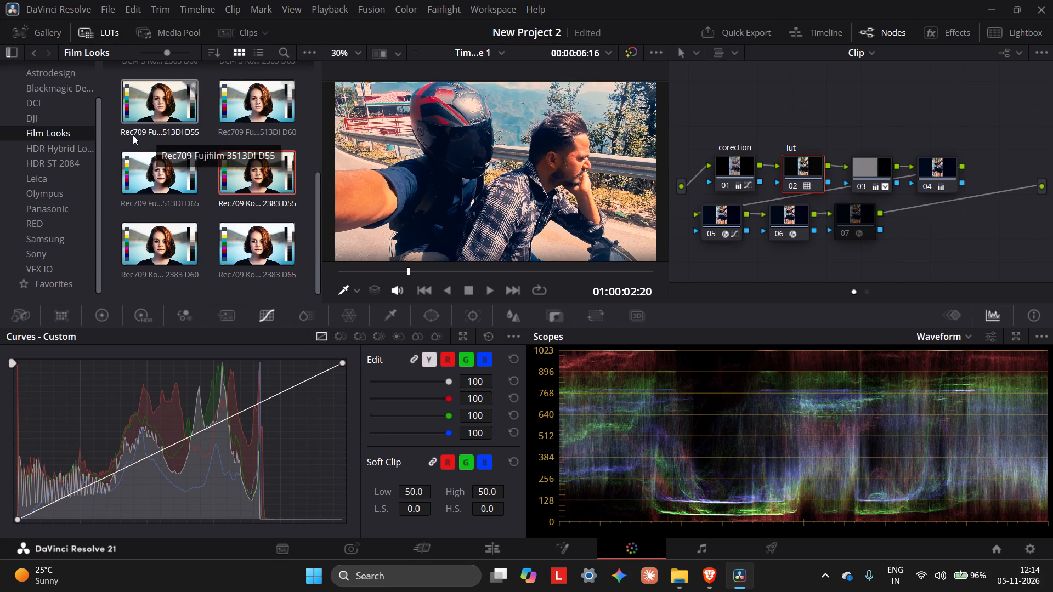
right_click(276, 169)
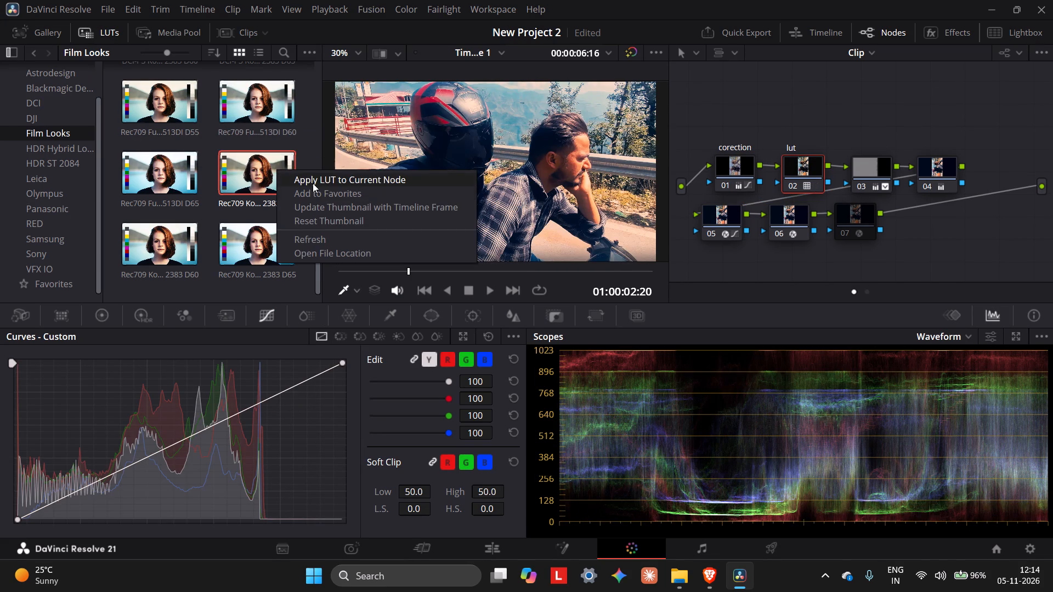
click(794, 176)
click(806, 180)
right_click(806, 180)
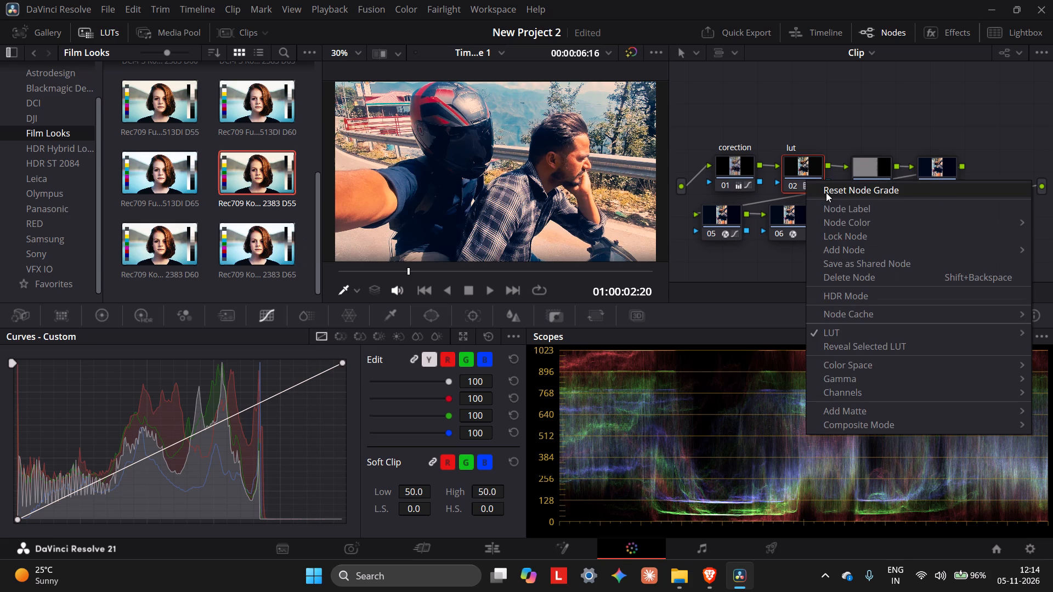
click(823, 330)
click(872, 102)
Add a highlight point to the lut node's custom curve and settle it slightly below the diagonal to tame the brights.
scroll(558, 192, down, 4)
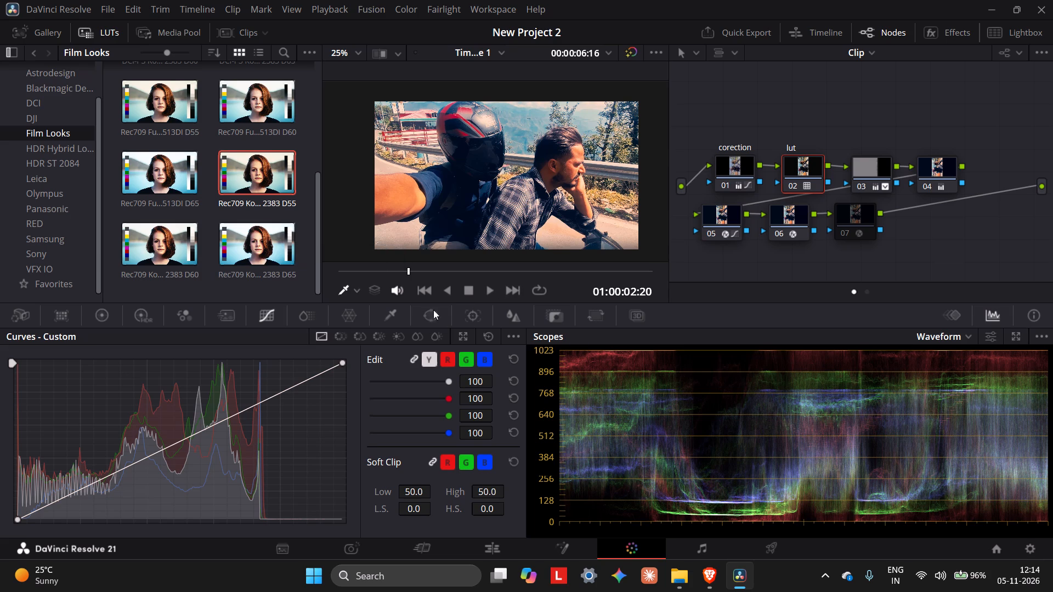
click(307, 377)
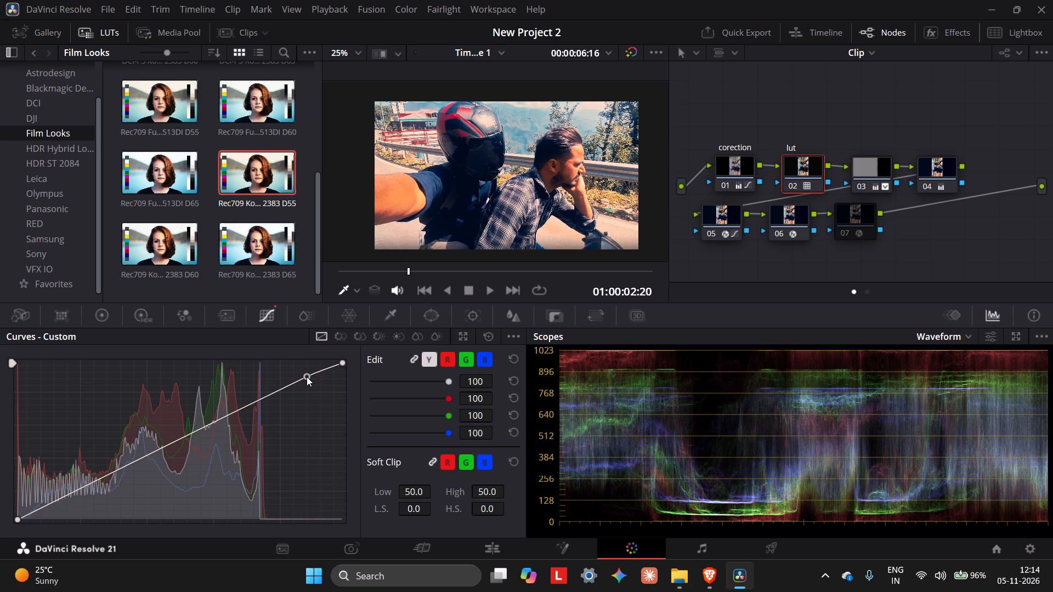
drag(307, 373, 304, 396)
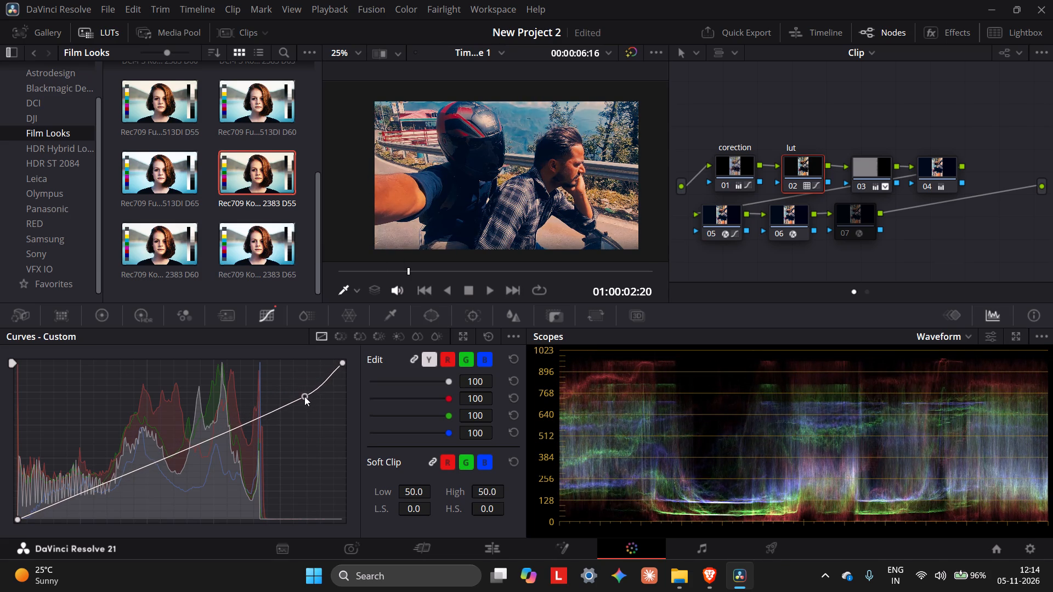
drag(304, 396, 307, 391)
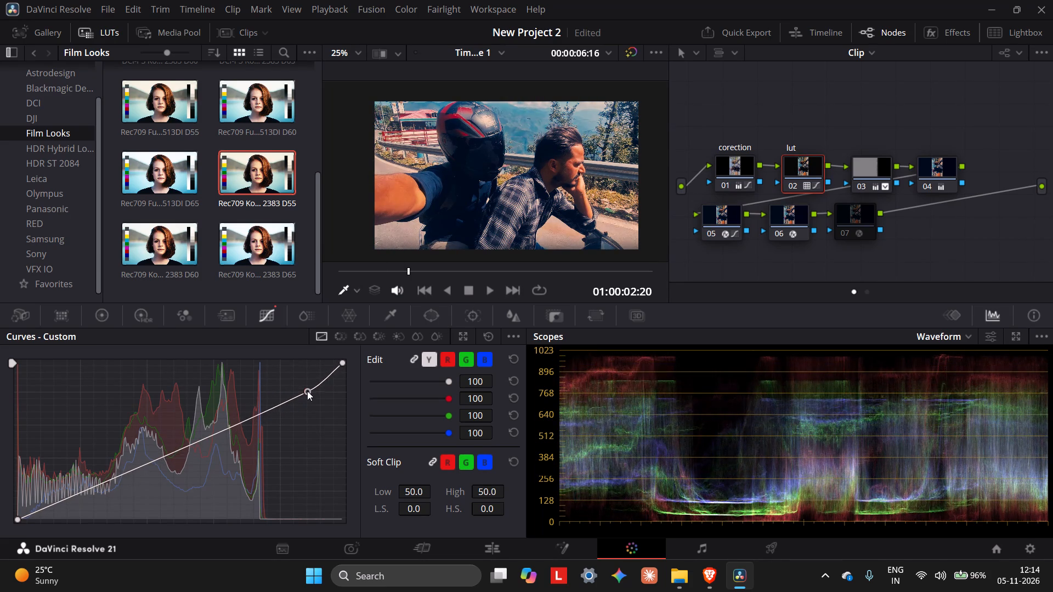
drag(307, 391, 307, 388)
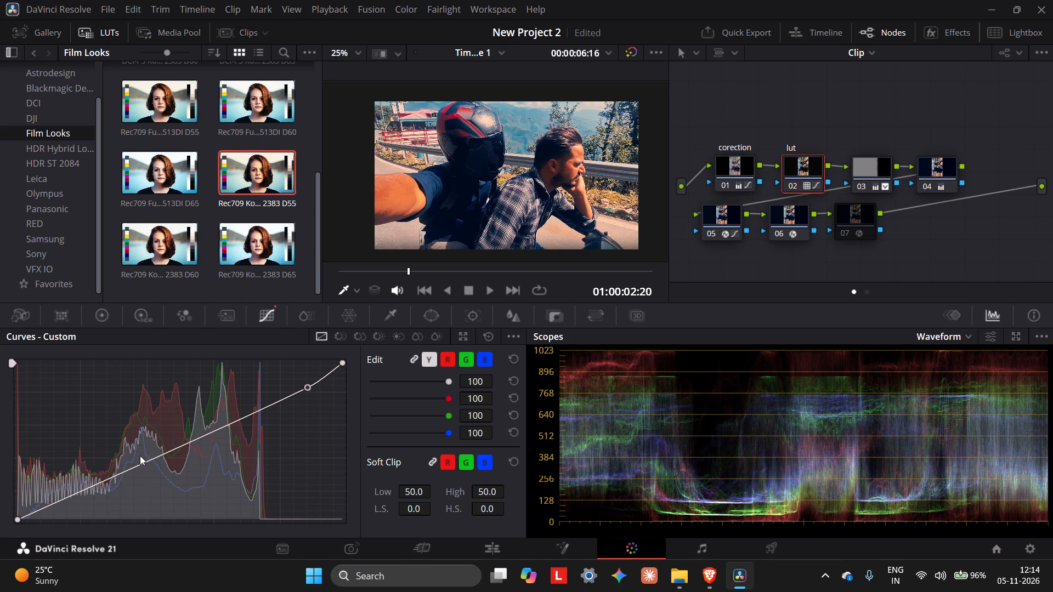
Add lower-midtone and upper-midtone points to node 02's custom curve, settling both slightly below the diagonal.
click(140, 456)
click(141, 460)
drag(141, 460, 141, 462)
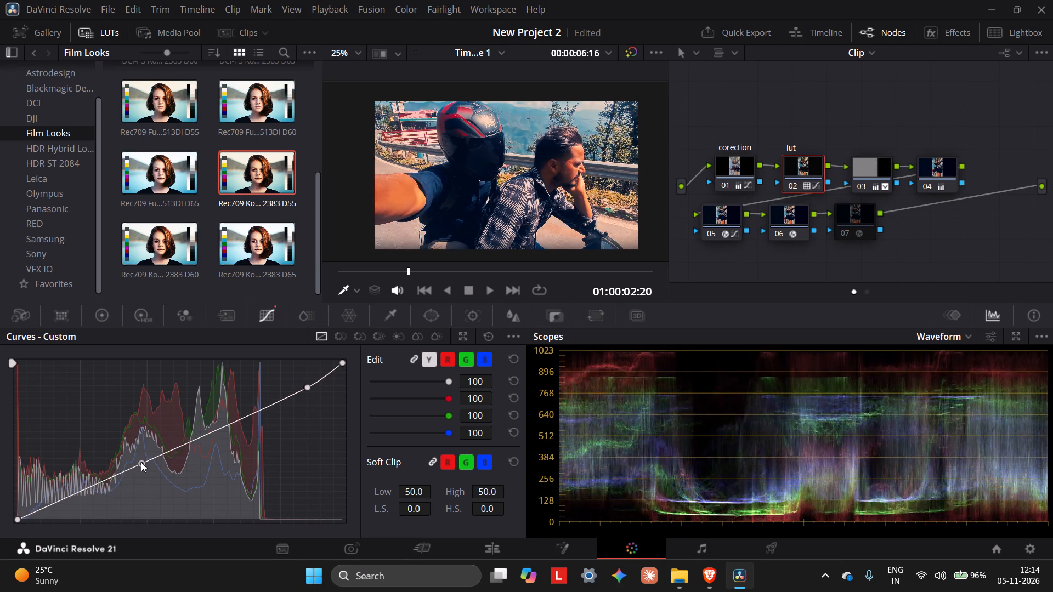
drag(141, 462, 146, 462)
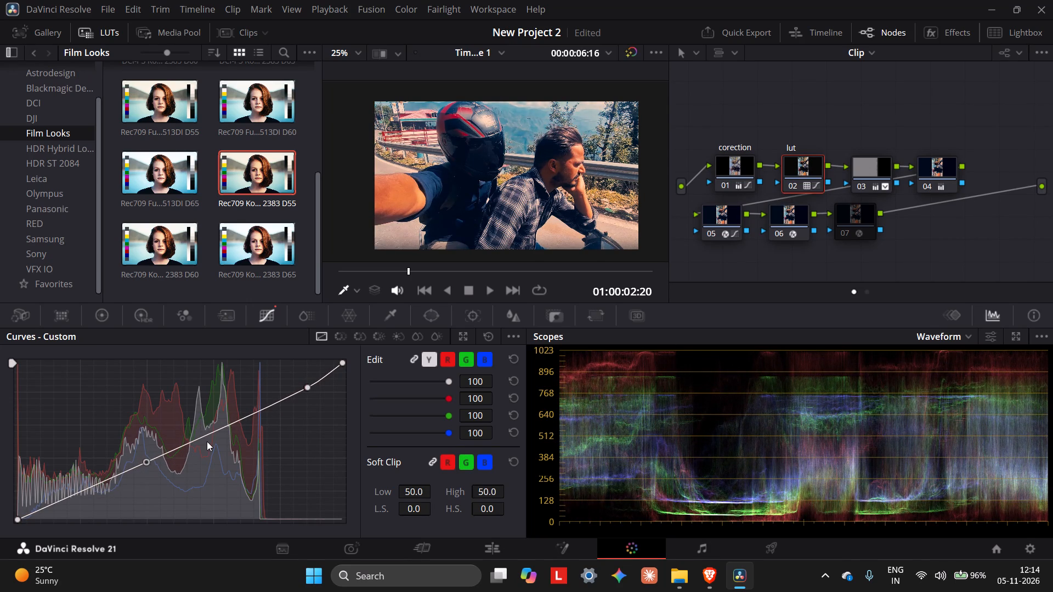
click(211, 434)
drag(214, 429, 211, 412)
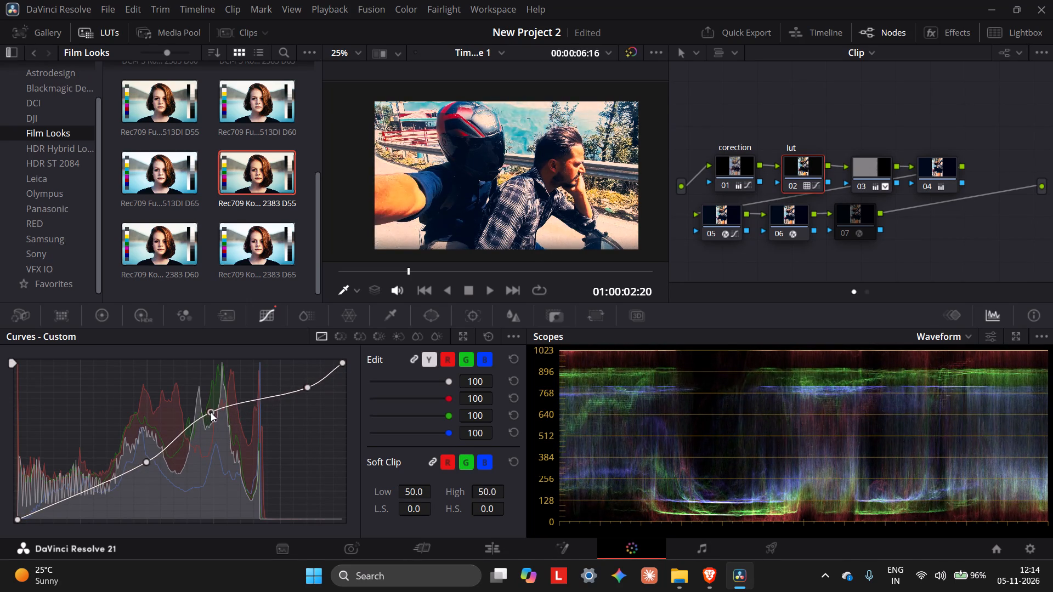
drag(211, 412, 223, 440)
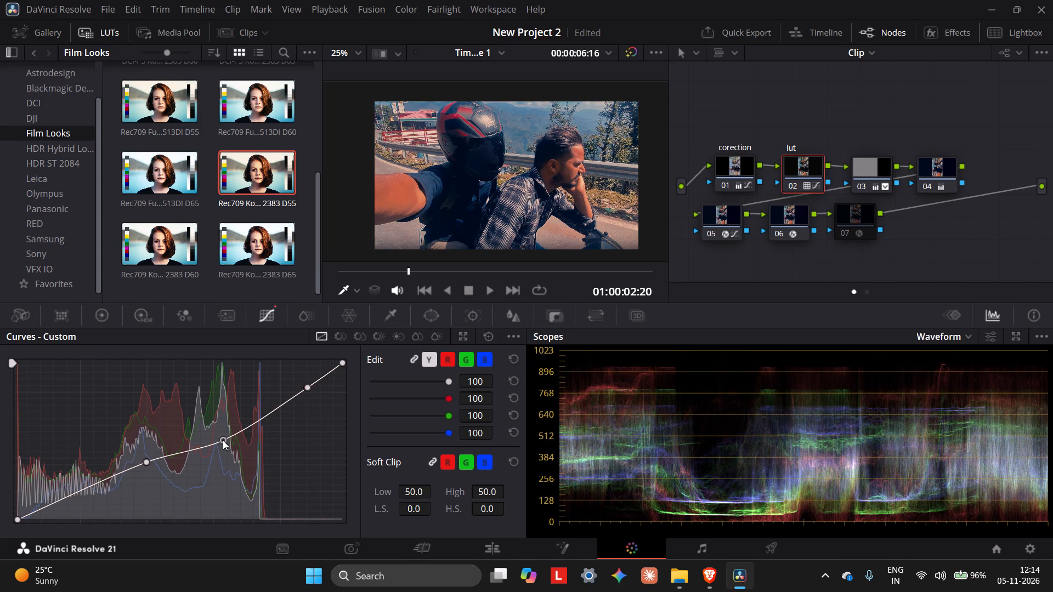
drag(223, 440, 220, 435)
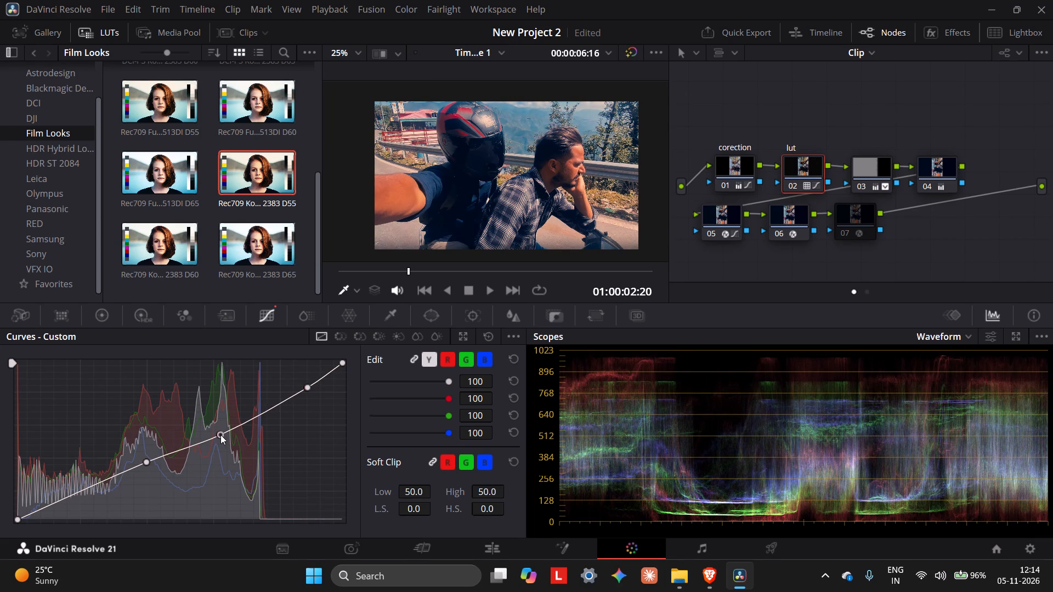
drag(220, 435, 219, 432)
Add a shadow point to node 02's custom curve and pull it down to darken the shadows.
click(99, 480)
drag(99, 480, 112, 487)
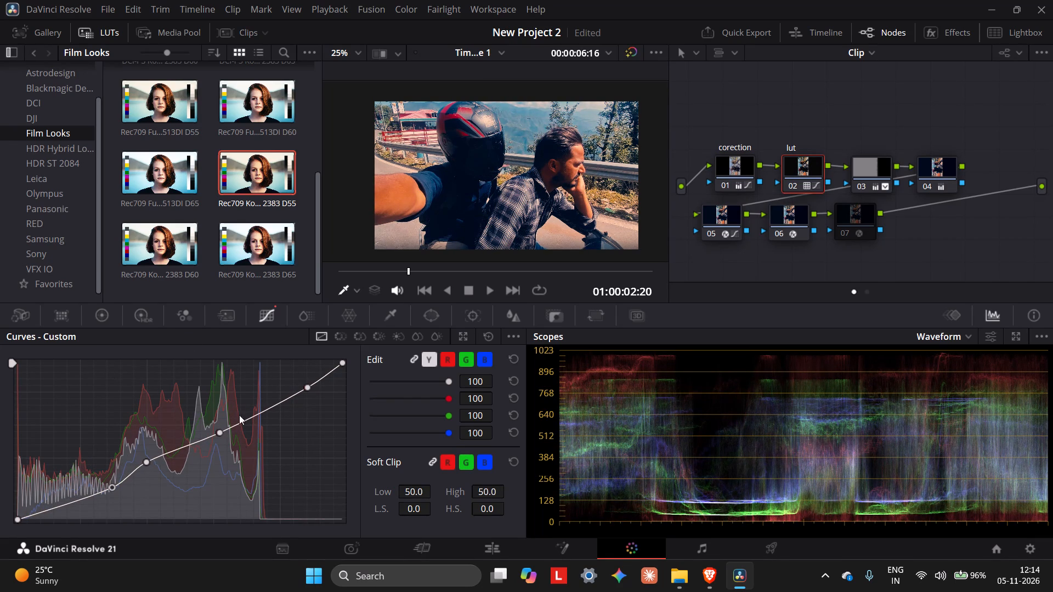
Undo the shadow and upper-midtone point edits on node 02's custom curve and play back the clip to review the grade.
key(ctrl+z)
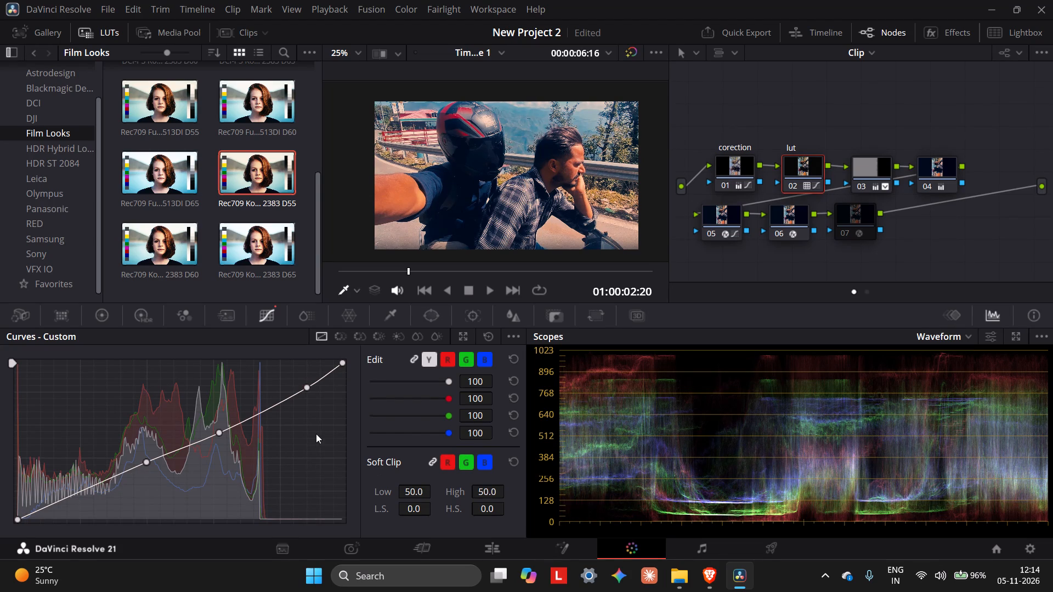
key(ctrl+z)
key(ctrl+z)
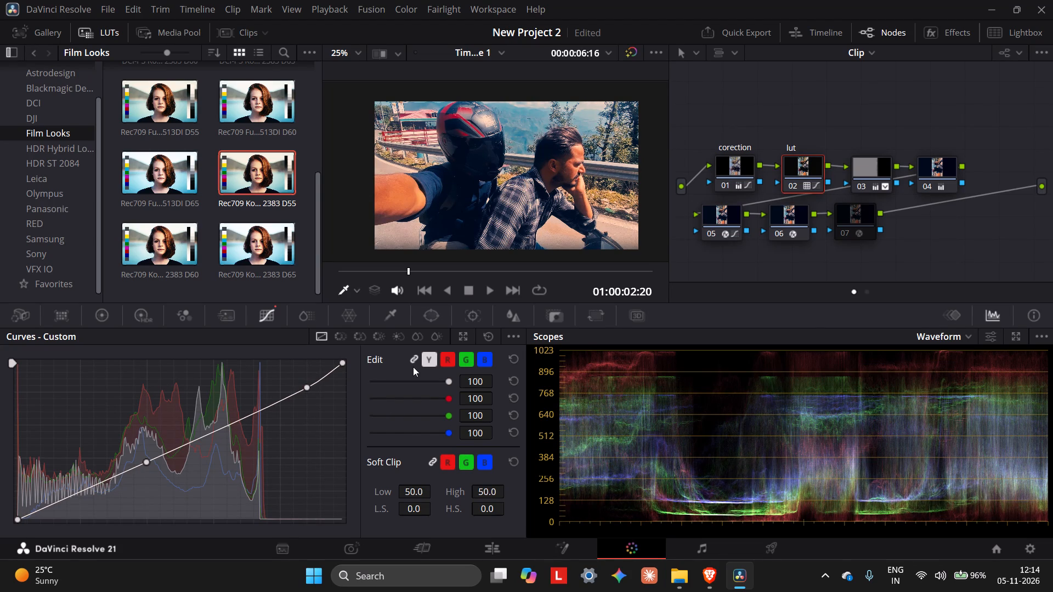
click(482, 291)
click(467, 291)
click(484, 290)
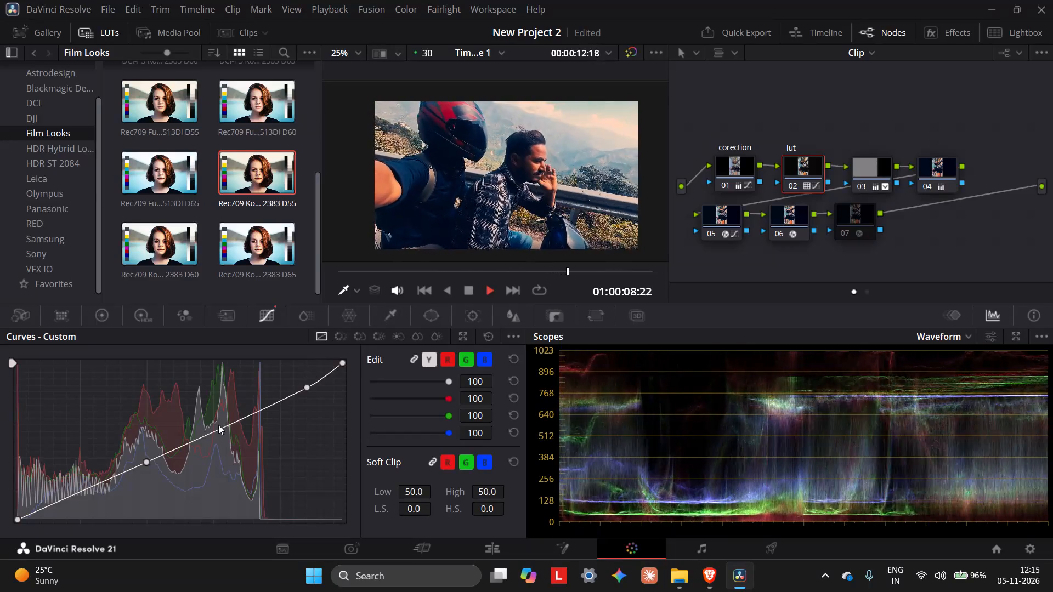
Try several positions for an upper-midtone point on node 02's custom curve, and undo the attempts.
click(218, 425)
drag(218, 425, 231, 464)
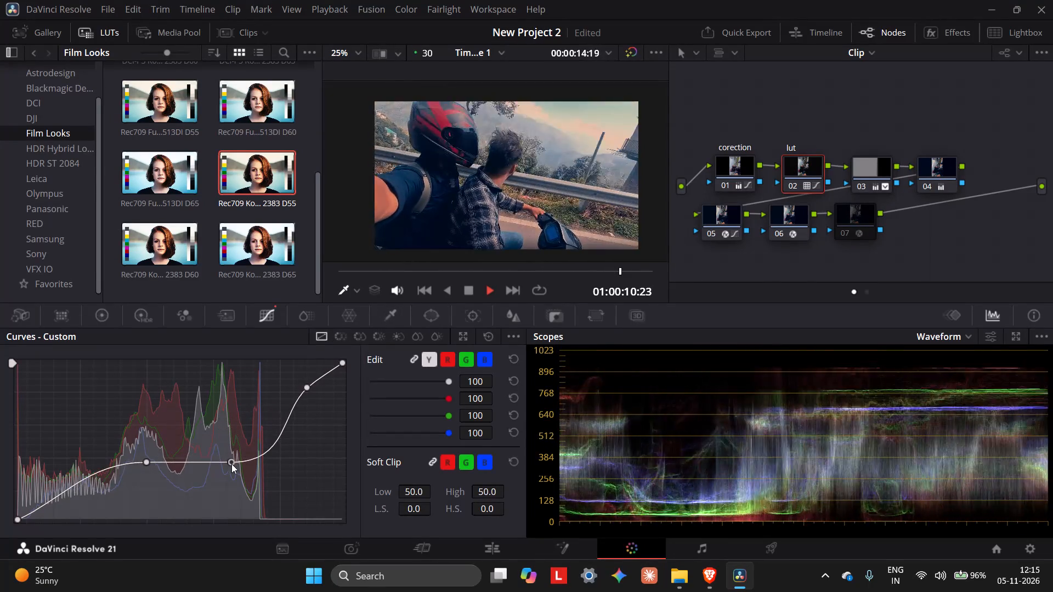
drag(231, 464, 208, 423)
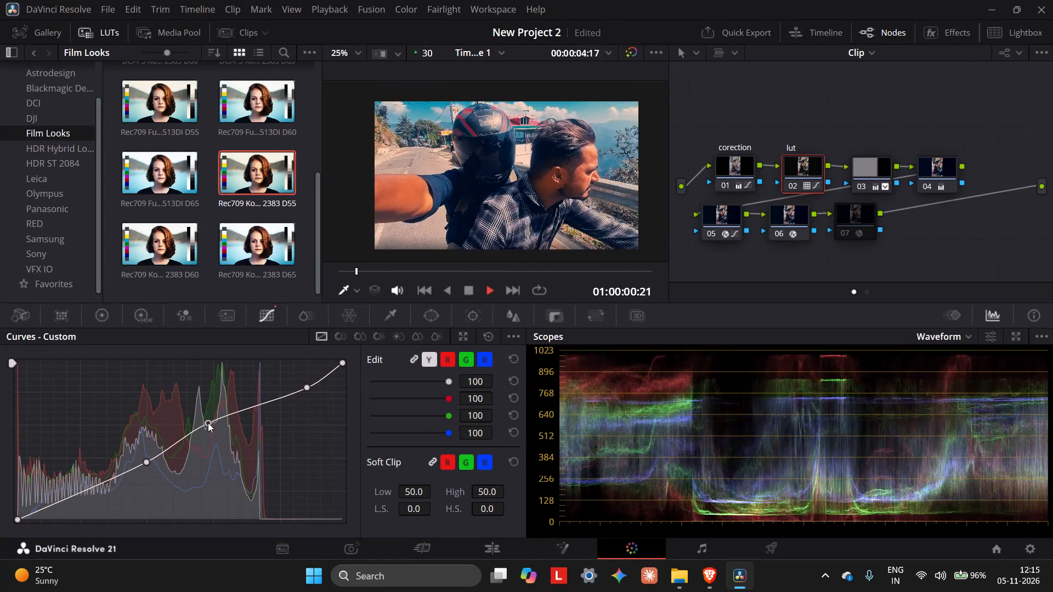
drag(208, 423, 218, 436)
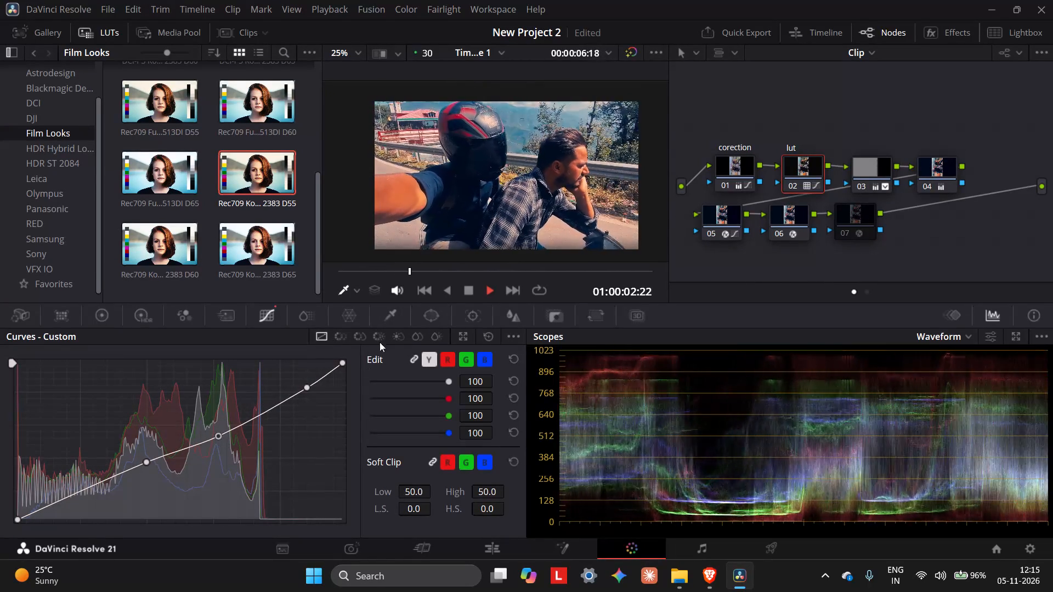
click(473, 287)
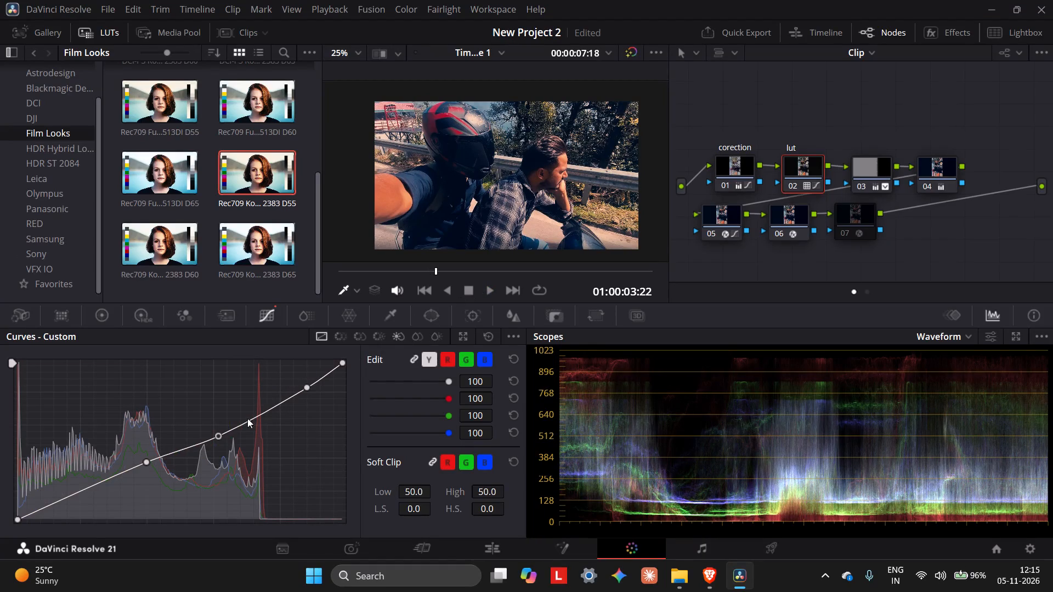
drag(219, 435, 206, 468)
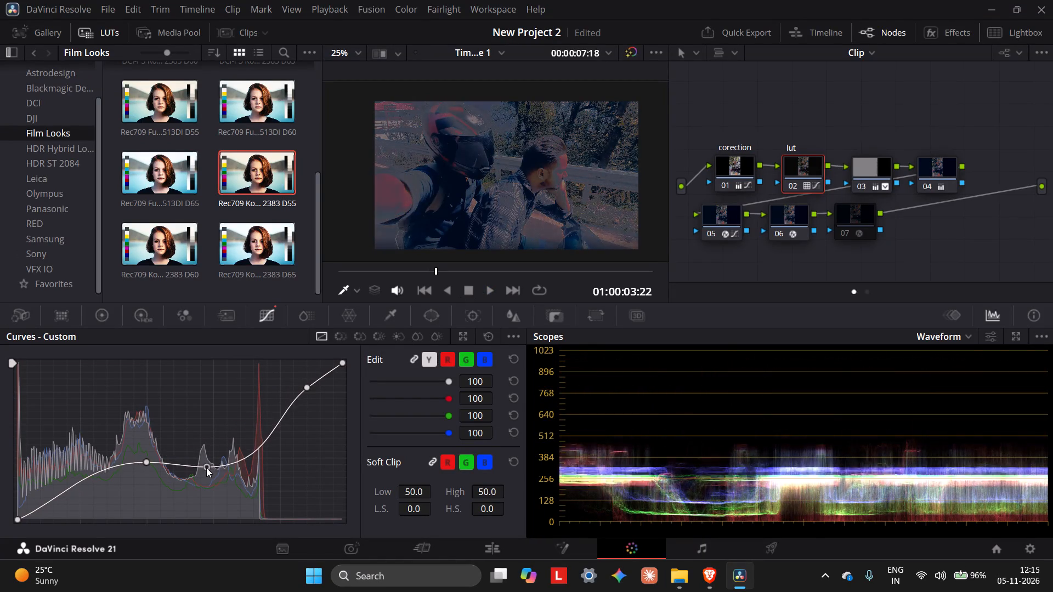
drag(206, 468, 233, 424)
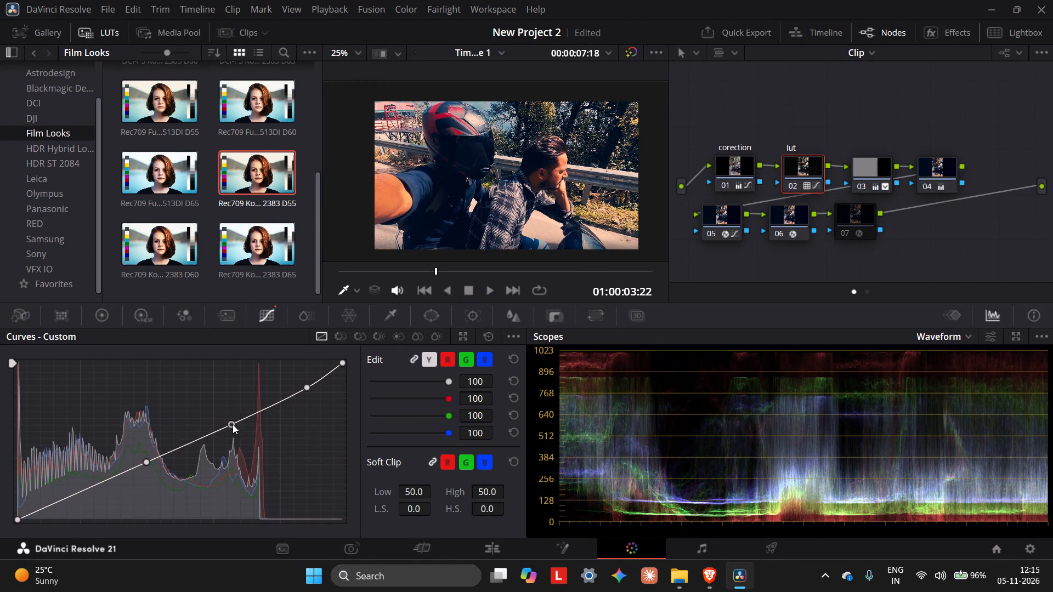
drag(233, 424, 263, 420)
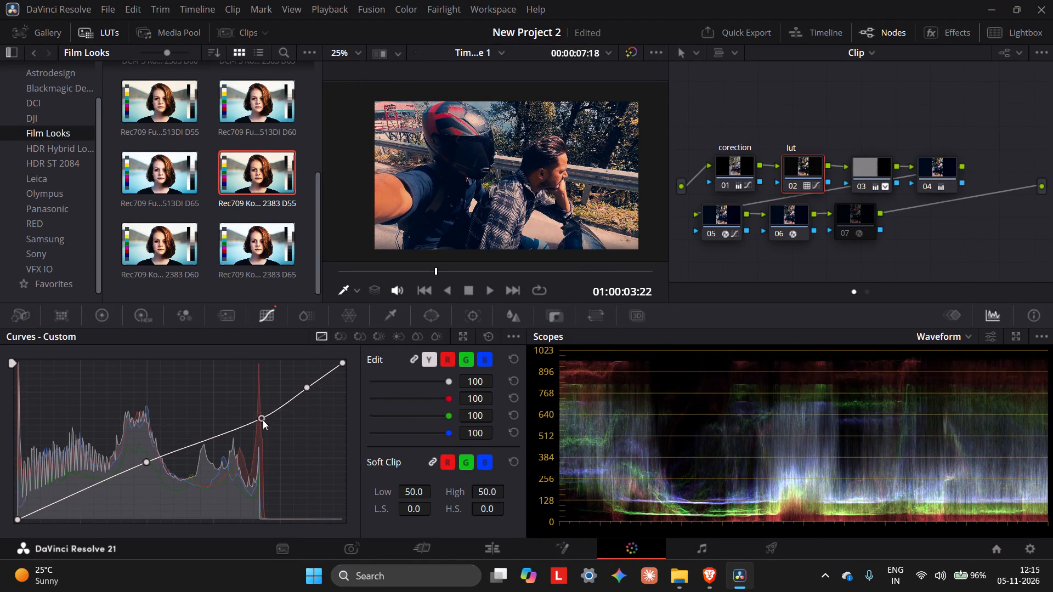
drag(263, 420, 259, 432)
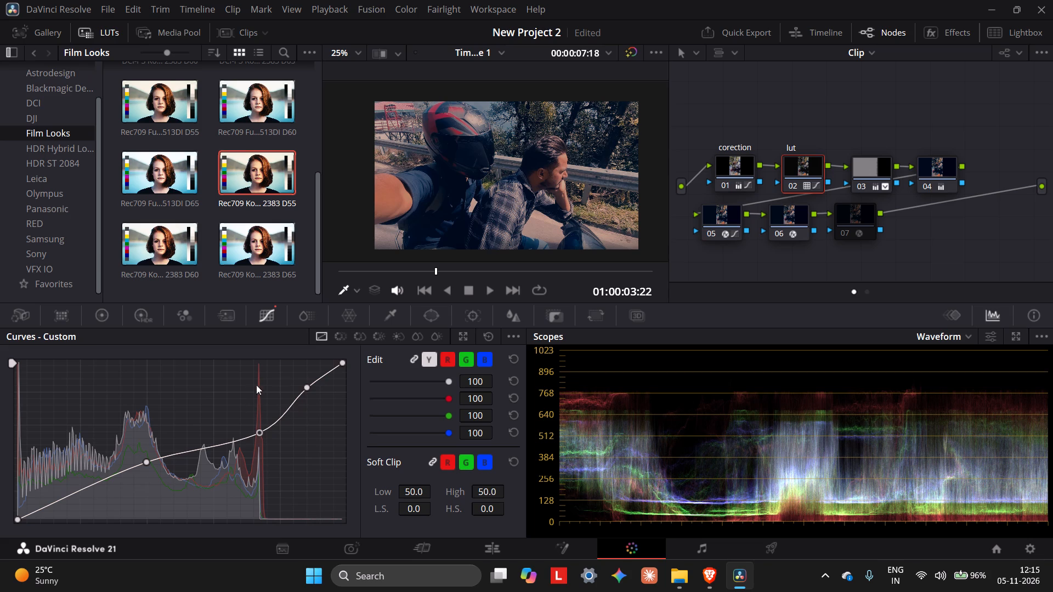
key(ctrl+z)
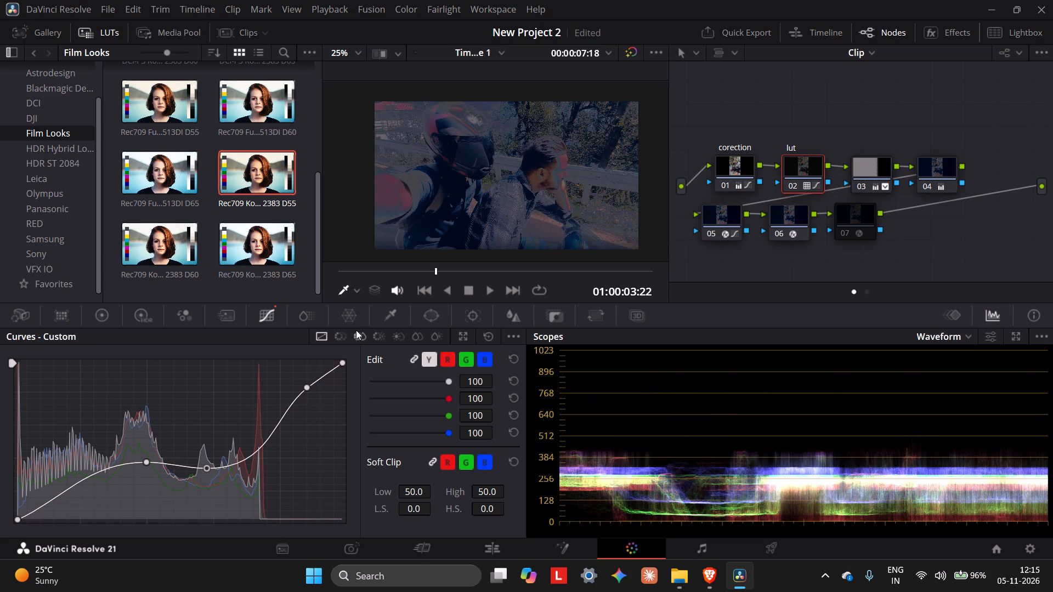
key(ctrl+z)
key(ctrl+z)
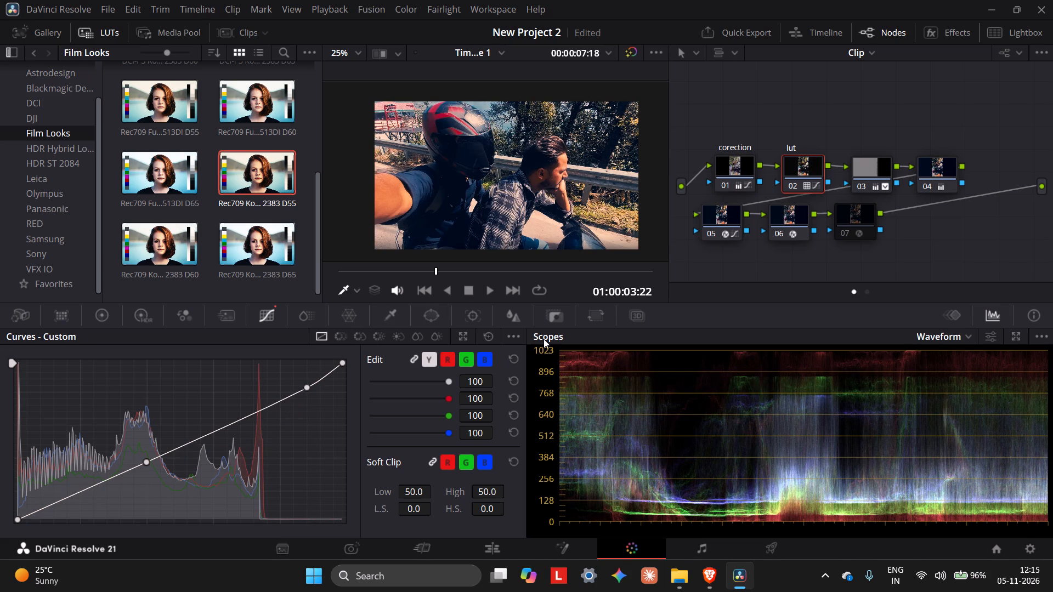
Add a midtone point to node 03's custom curve and settle it slightly above the diagonal.
click(744, 169)
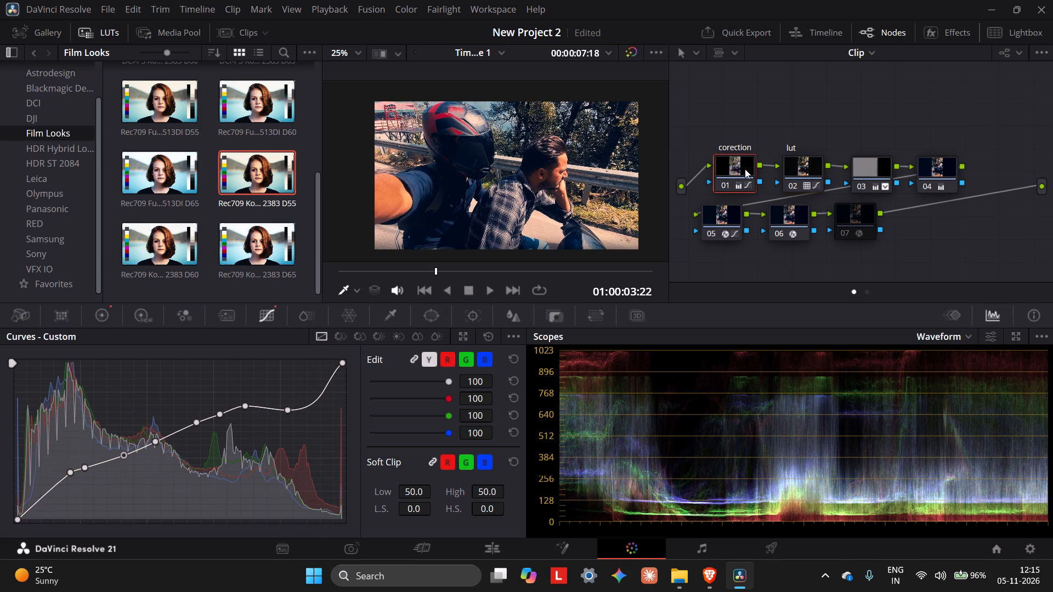
click(794, 168)
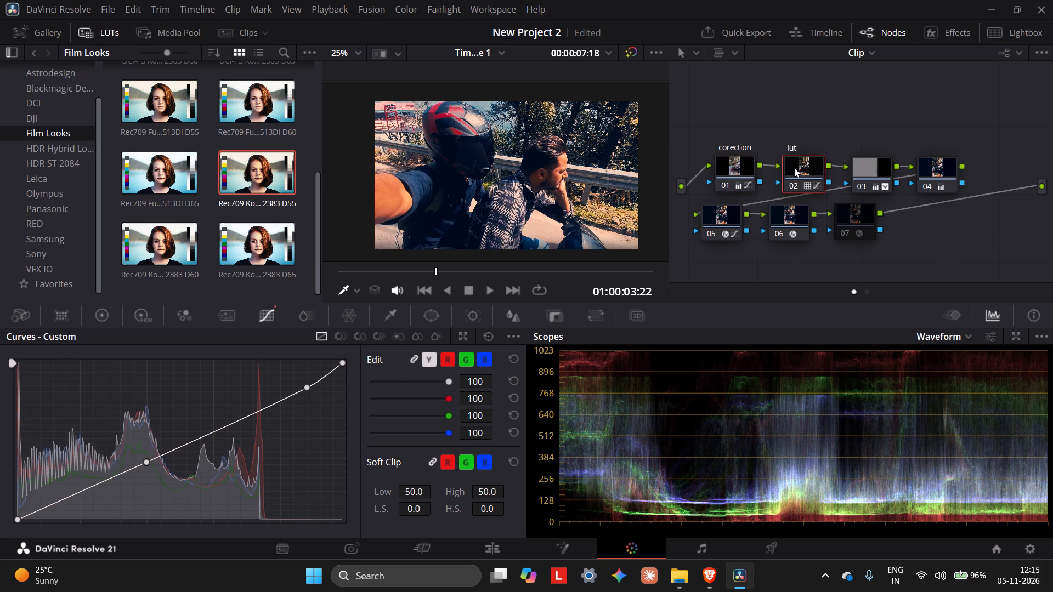
click(863, 162)
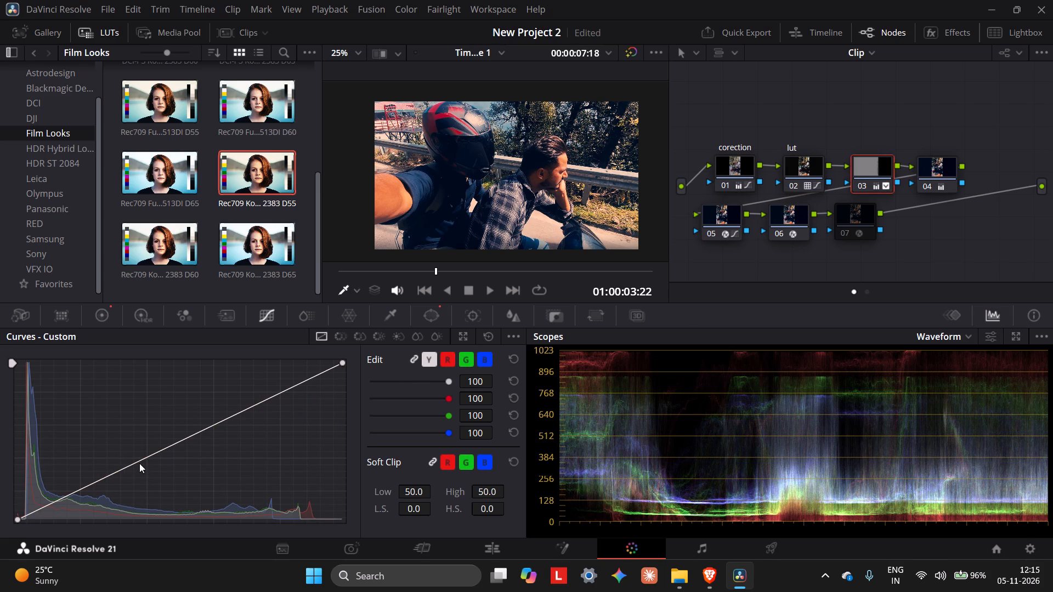
drag(140, 463, 199, 506)
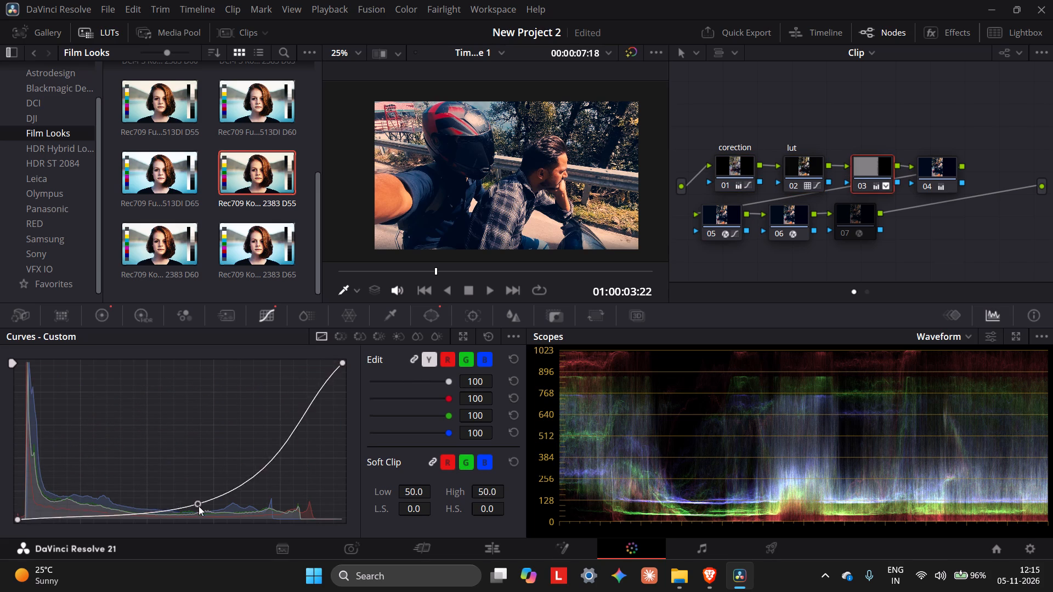
drag(199, 506, 172, 430)
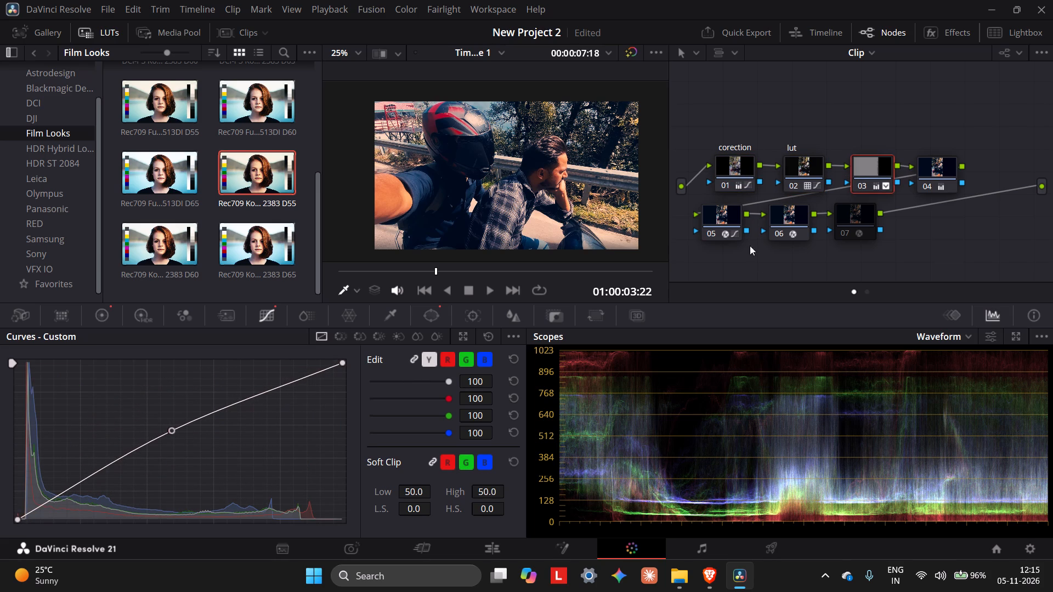
Lower node 03's master gamma to about -0.22 with the primary color wheels, and bring it back up.
click(110, 318)
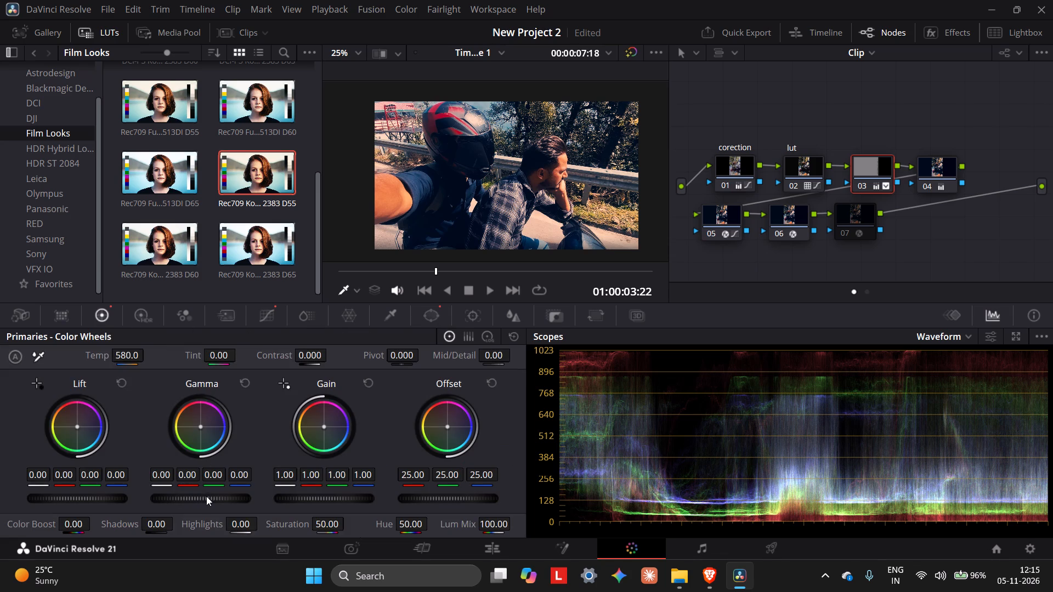
scroll(208, 498, down, 15)
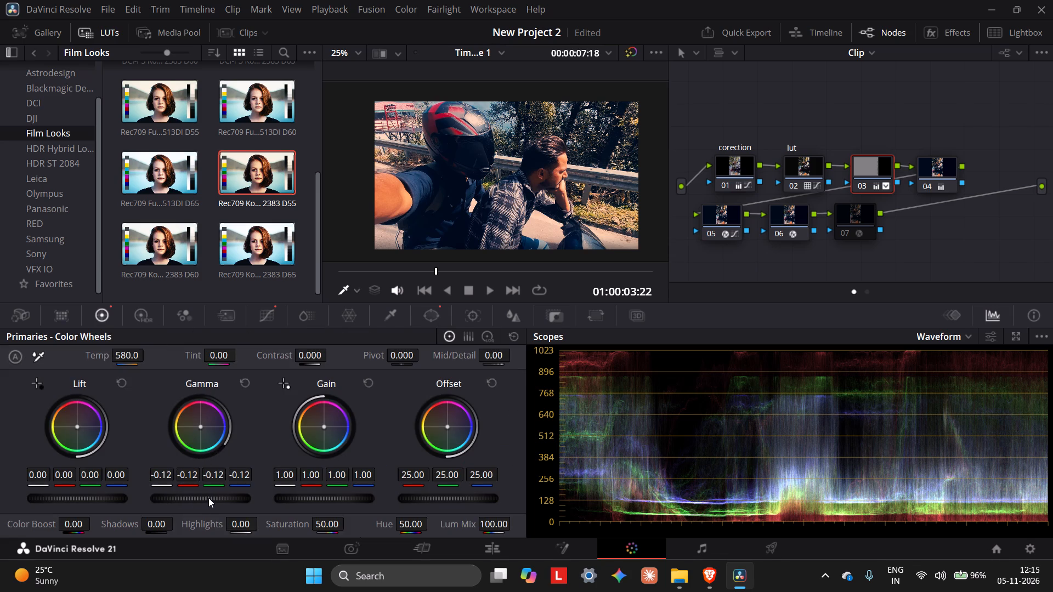
scroll(208, 498, down, 12)
scroll(212, 491, up, 12)
Try darker master gamma levels on the corection node and settle the gamma at 0.02.
click(729, 173)
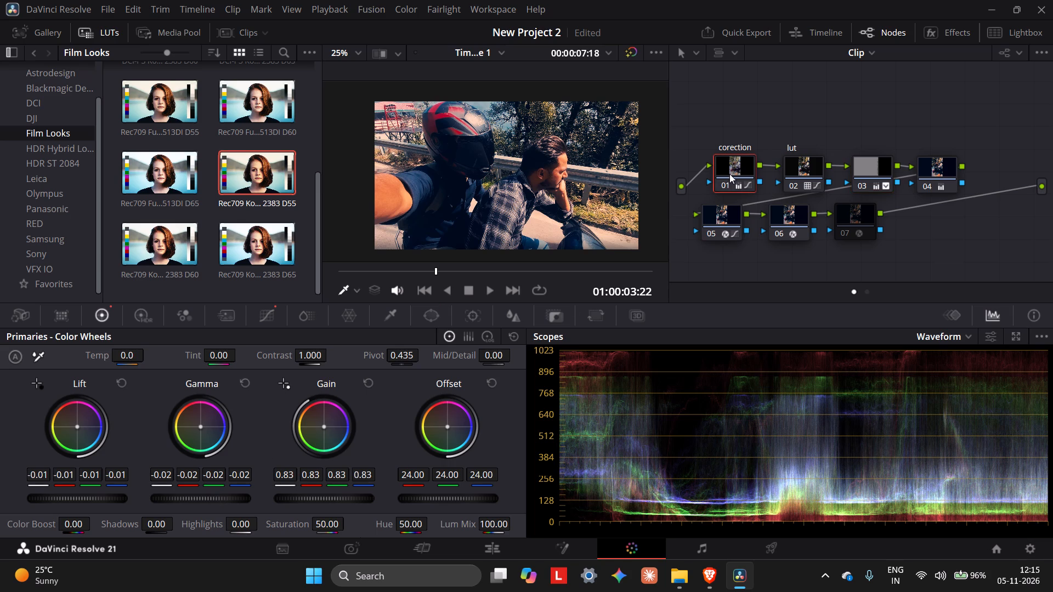
scroll(230, 500, down, 11)
scroll(231, 496, up, 2)
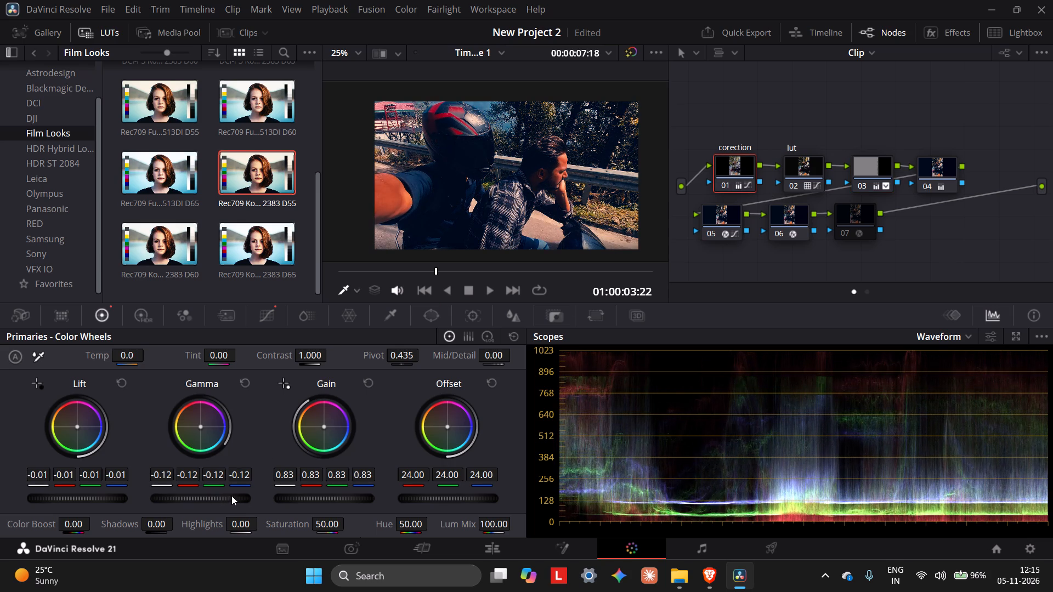
scroll(231, 496, up, 10)
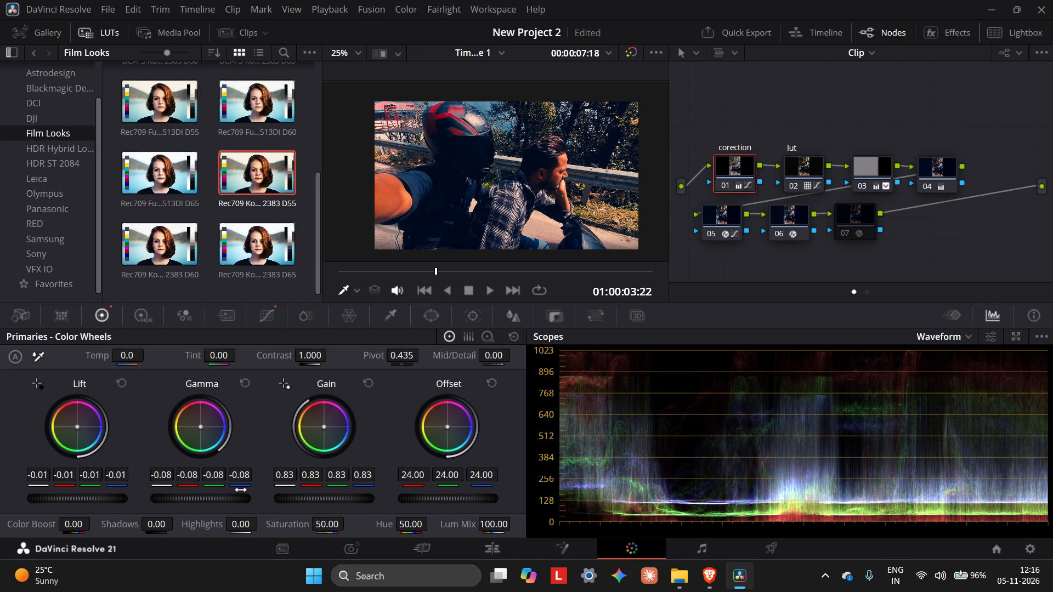
scroll(223, 494, up, 9)
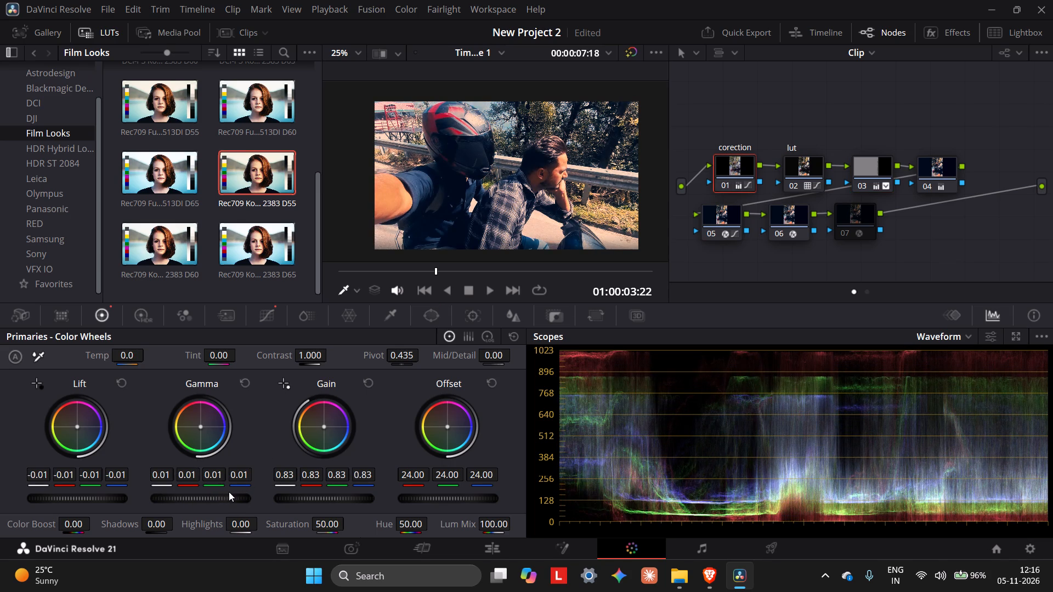
scroll(208, 499, up, 1)
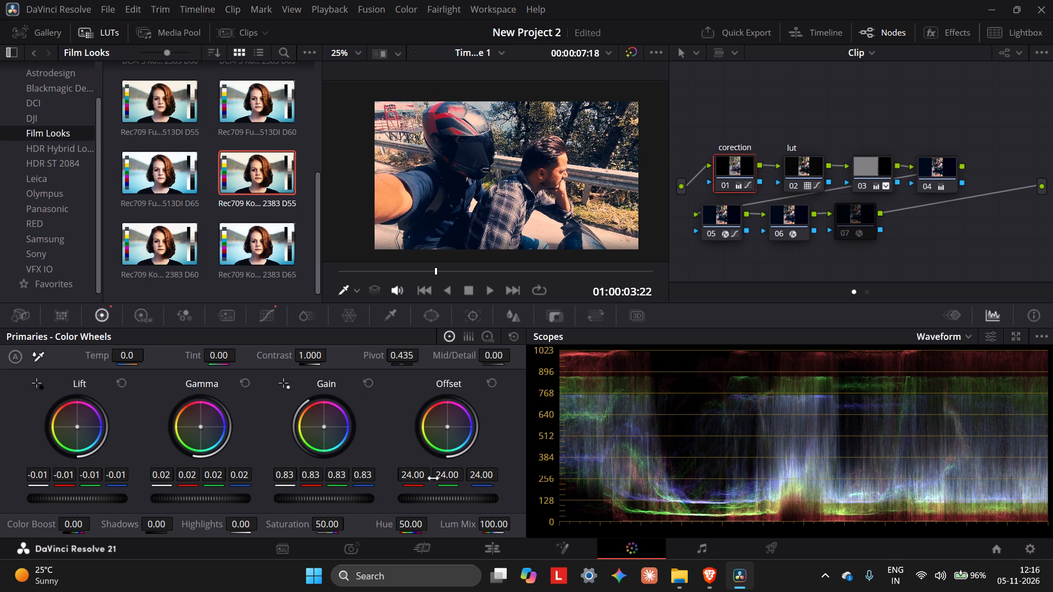
Try lower and higher master offset levels on the corection node and settle the offset at 27.25.
scroll(437, 497, down, 9)
scroll(436, 495, up, 4)
scroll(436, 495, down, 10)
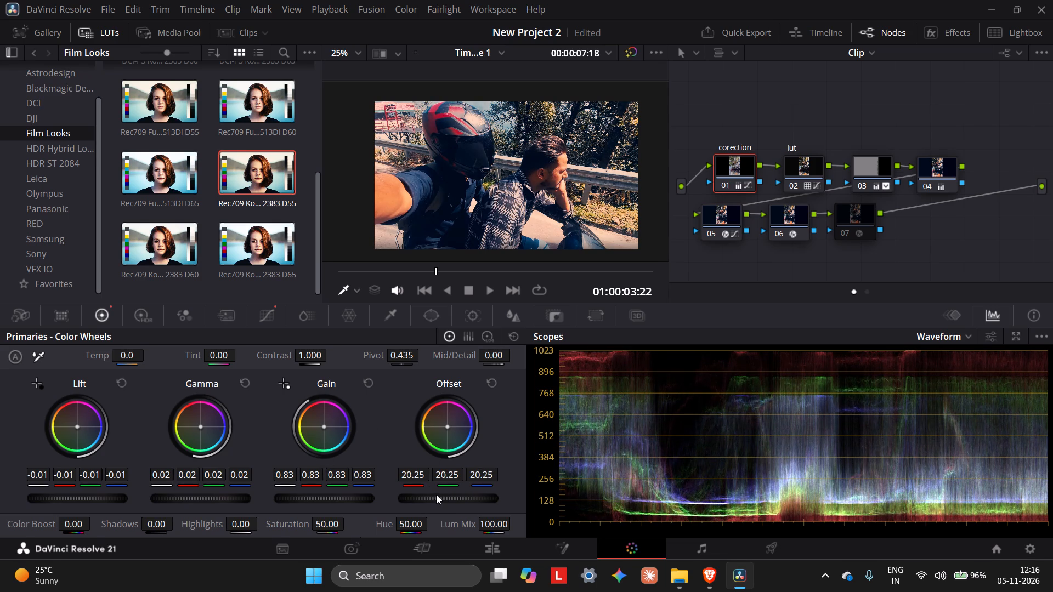
scroll(436, 494, down, 2)
scroll(436, 494, up, 20)
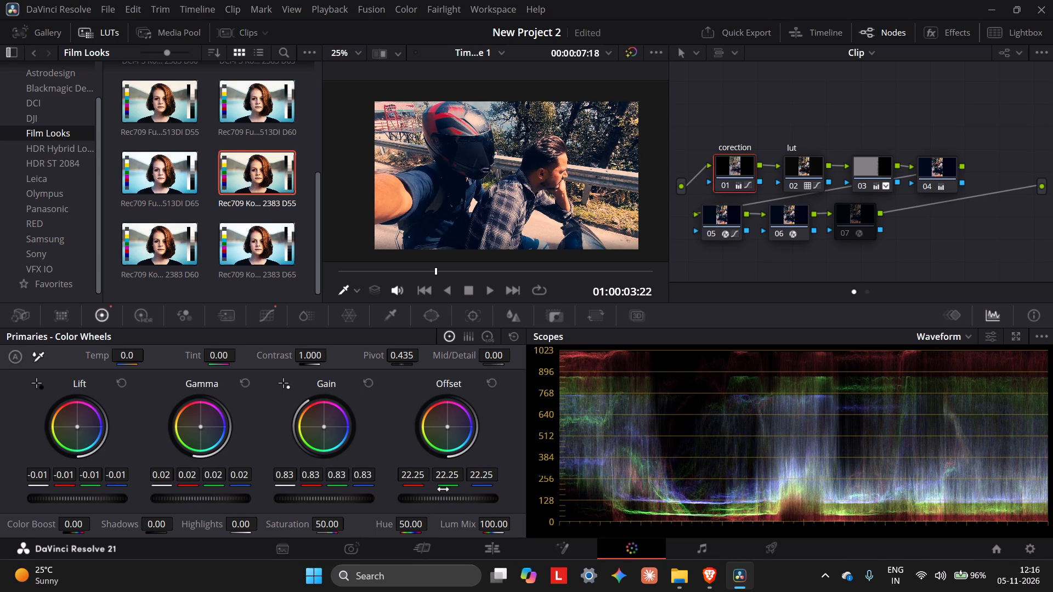
scroll(443, 489, up, 20)
scroll(455, 497, up, 4)
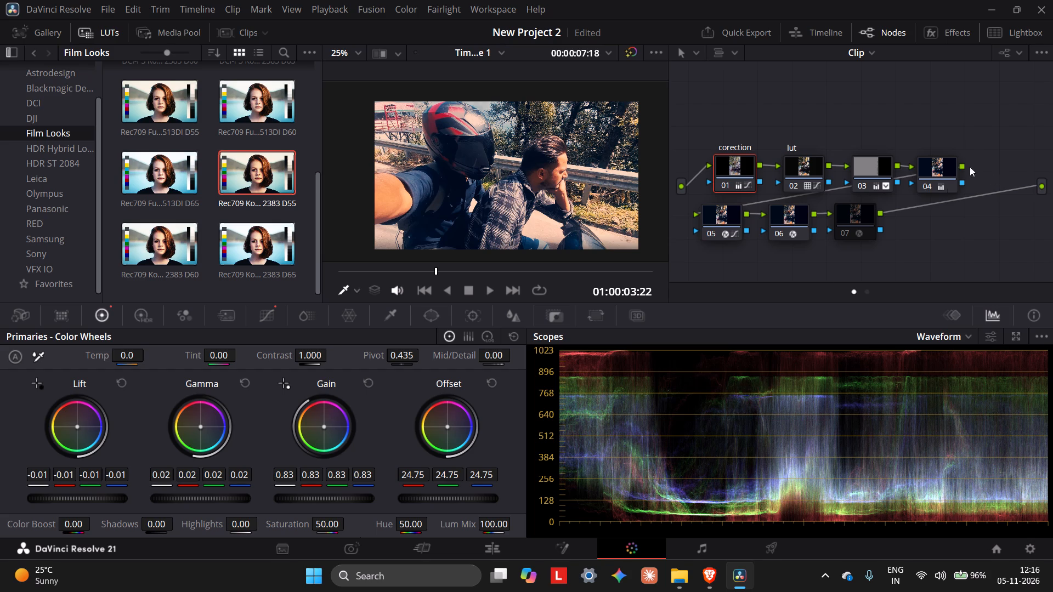
scroll(473, 498, up, 10)
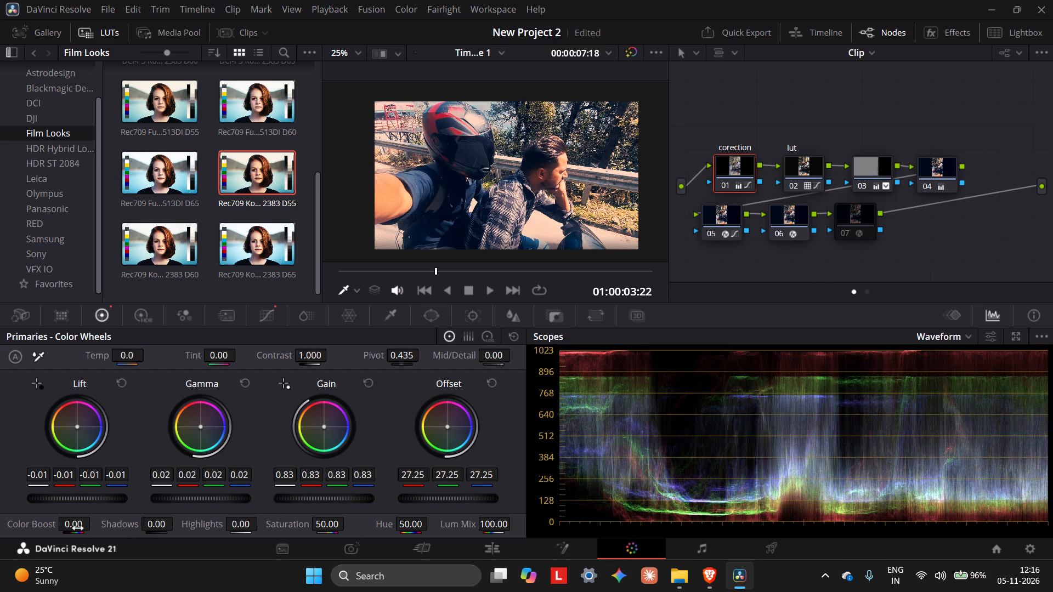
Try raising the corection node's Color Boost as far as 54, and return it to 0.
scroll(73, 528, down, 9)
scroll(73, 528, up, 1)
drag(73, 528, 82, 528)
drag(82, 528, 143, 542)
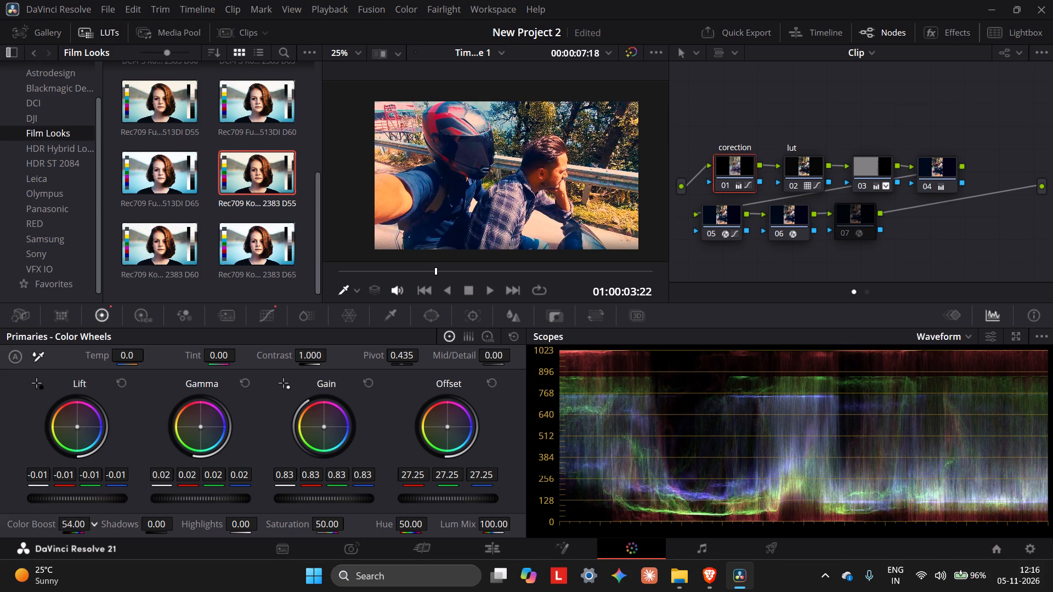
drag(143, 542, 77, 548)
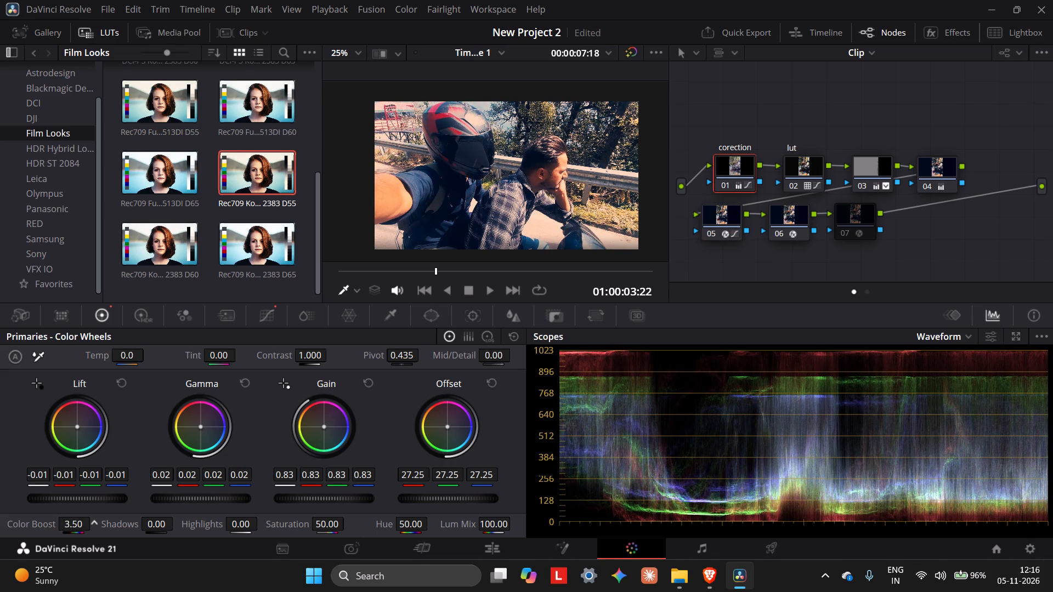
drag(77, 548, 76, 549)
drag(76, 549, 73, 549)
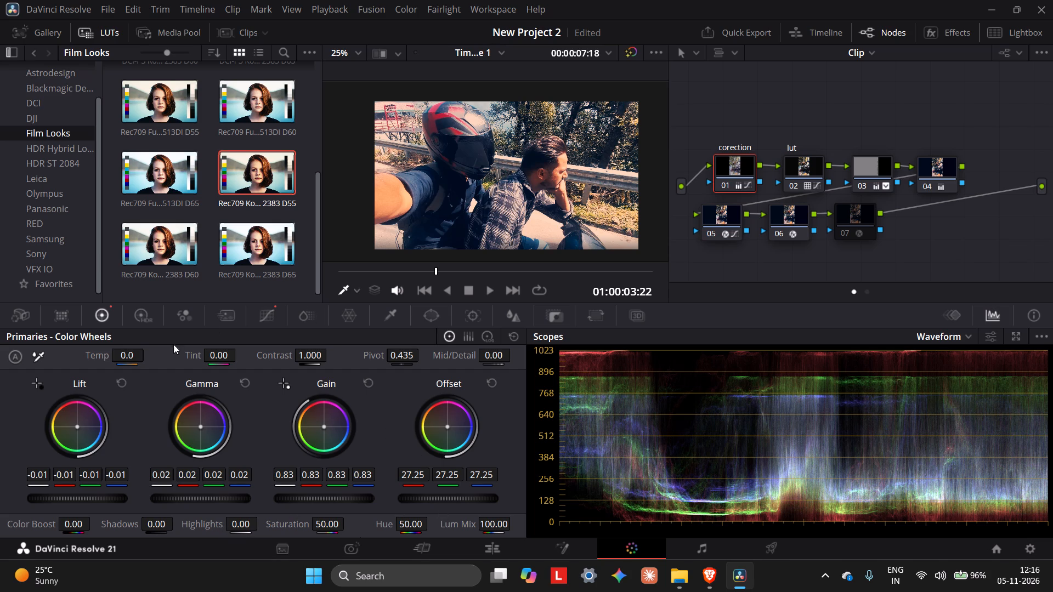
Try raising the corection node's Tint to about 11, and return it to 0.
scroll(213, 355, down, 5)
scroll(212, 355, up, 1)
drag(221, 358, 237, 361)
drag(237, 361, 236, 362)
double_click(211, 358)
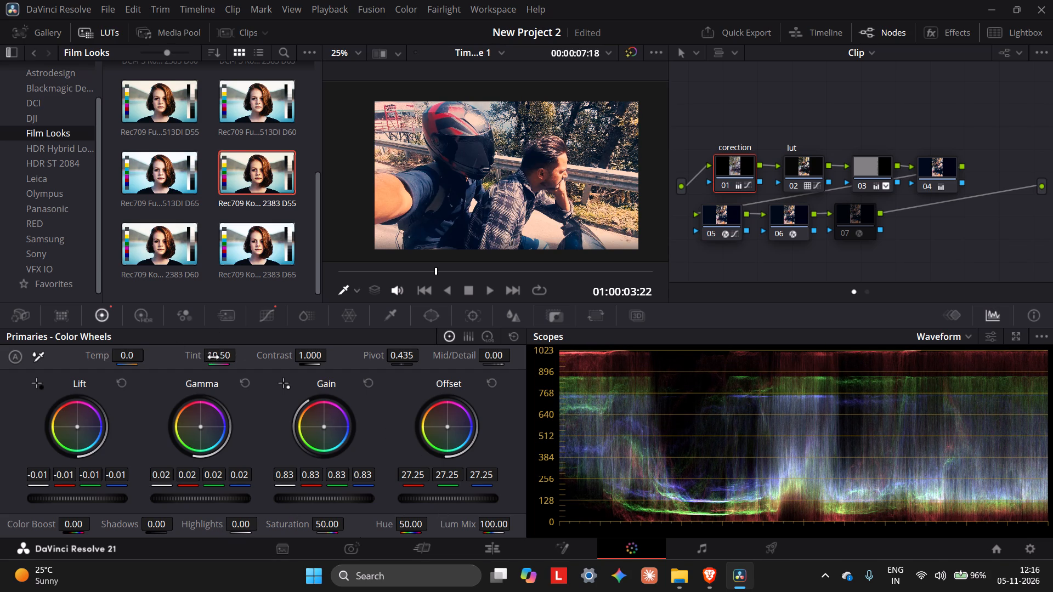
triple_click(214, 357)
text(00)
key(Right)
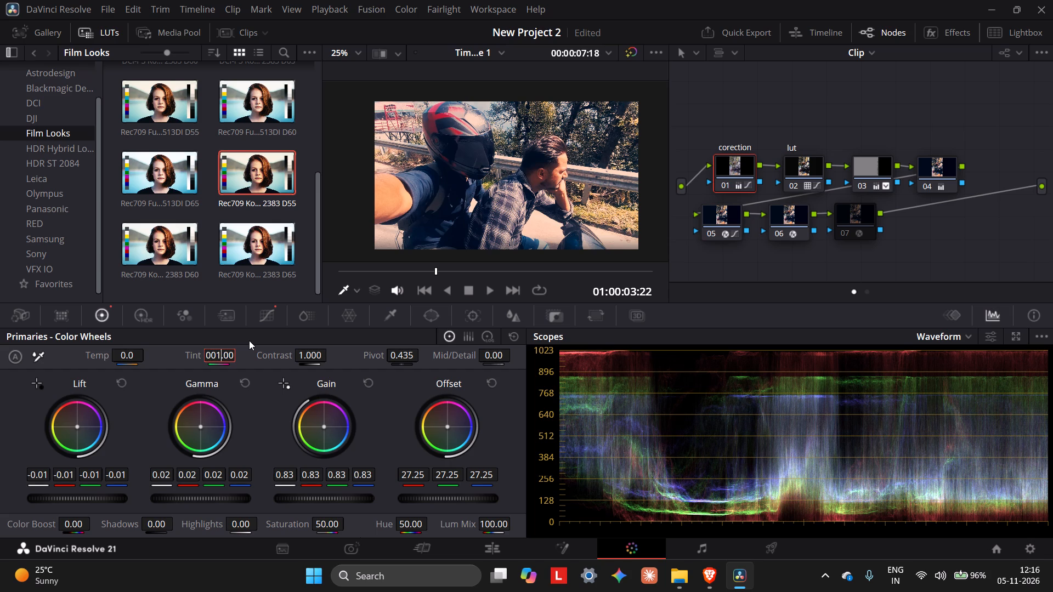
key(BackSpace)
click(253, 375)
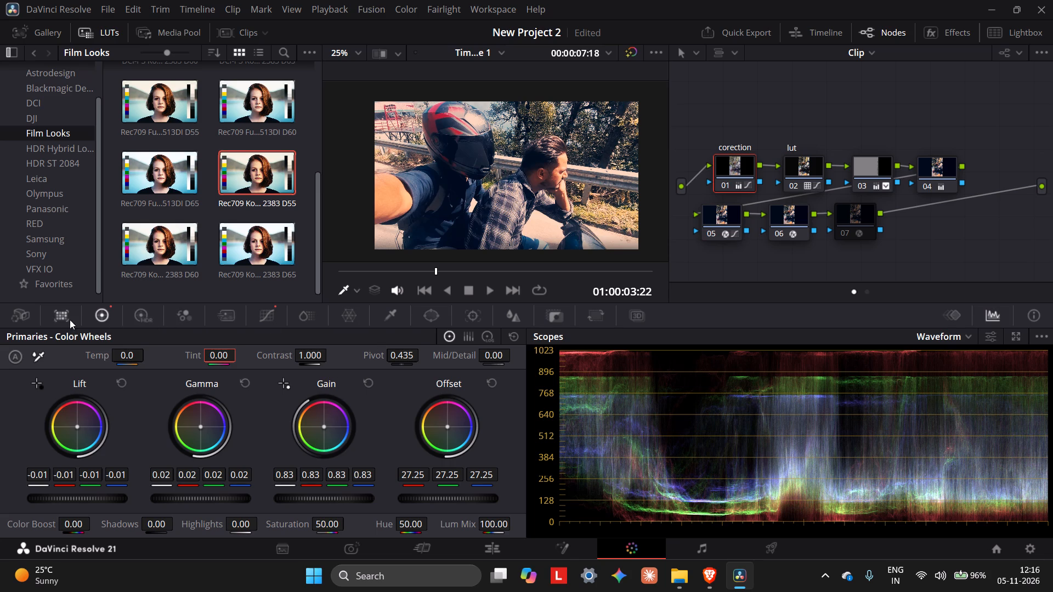
Add a gradient window to the corection node, try positions across the frame, and rotate it to about 179.65.
click(441, 313)
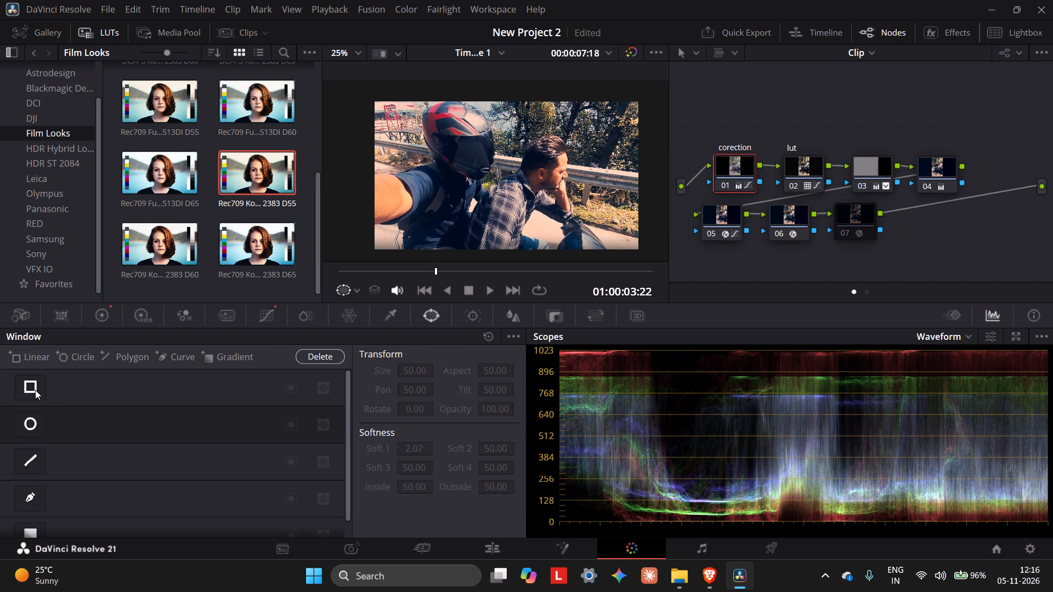
scroll(29, 389, down, 7)
click(26, 522)
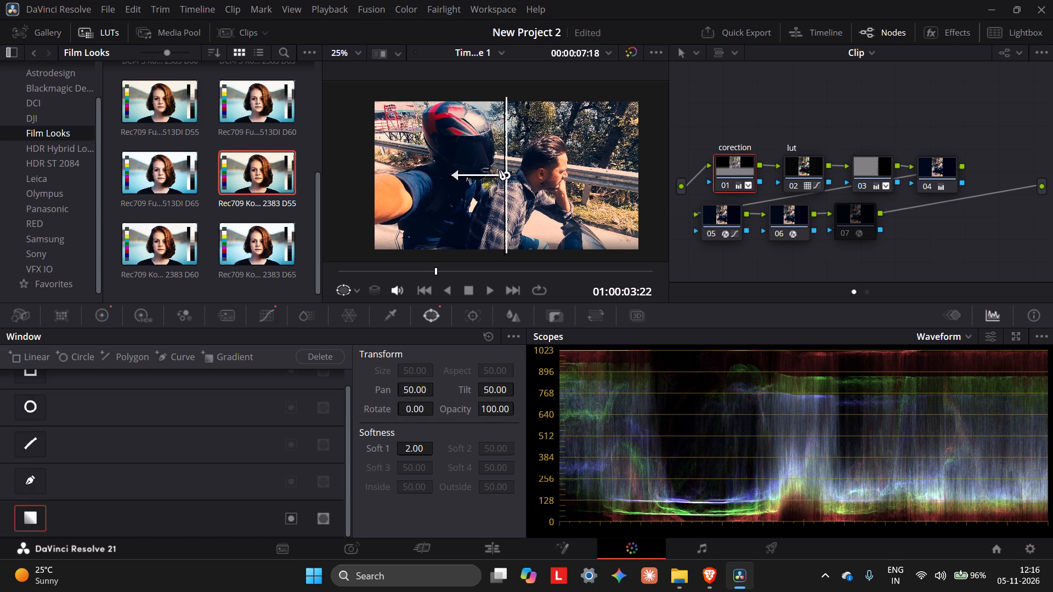
drag(506, 170, 500, 167)
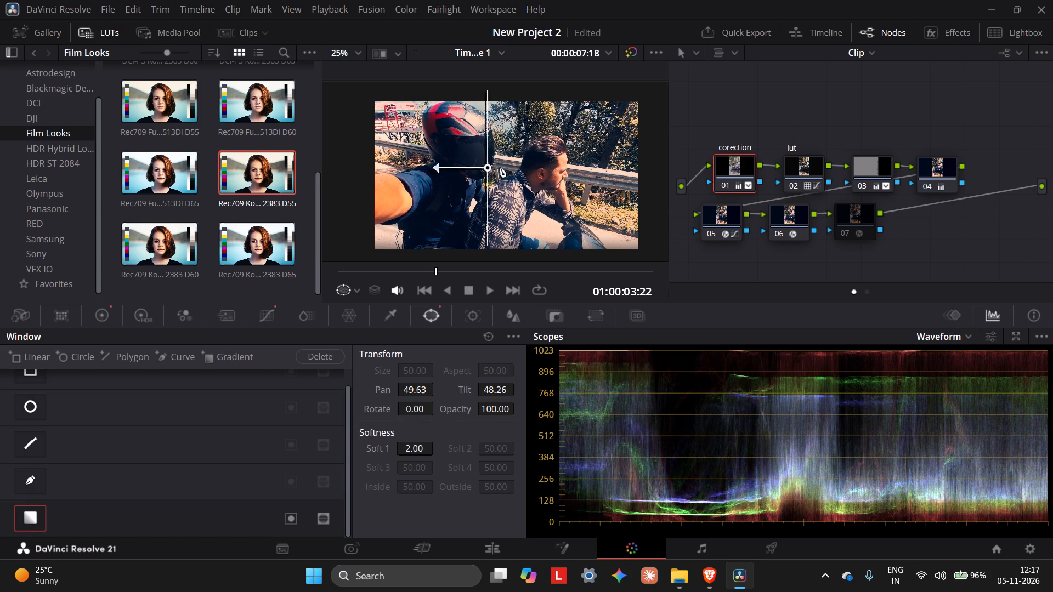
drag(500, 167, 587, 172)
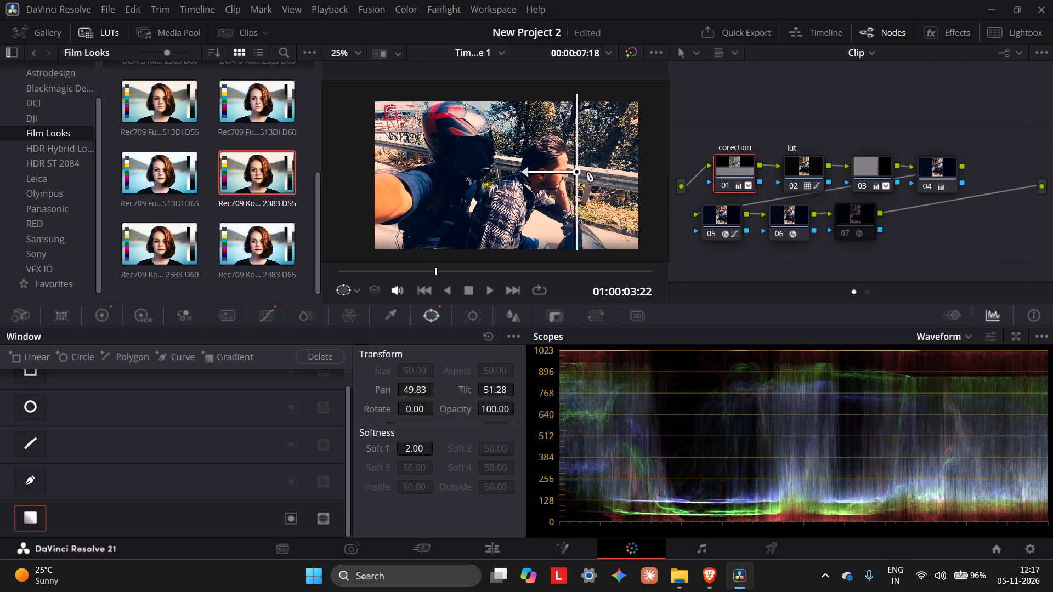
drag(587, 172, 346, 173)
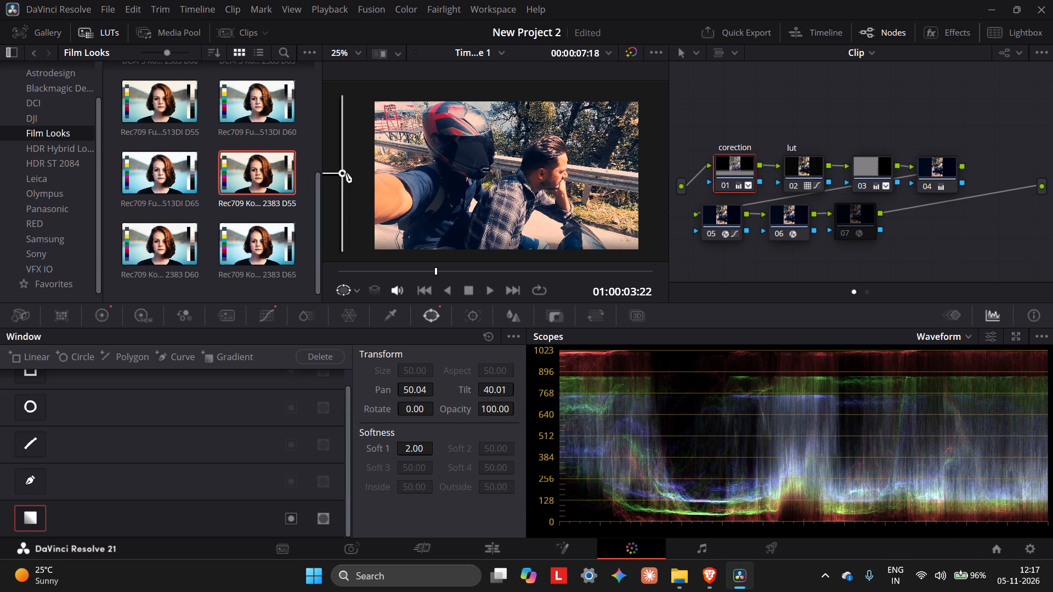
drag(346, 173, 435, 170)
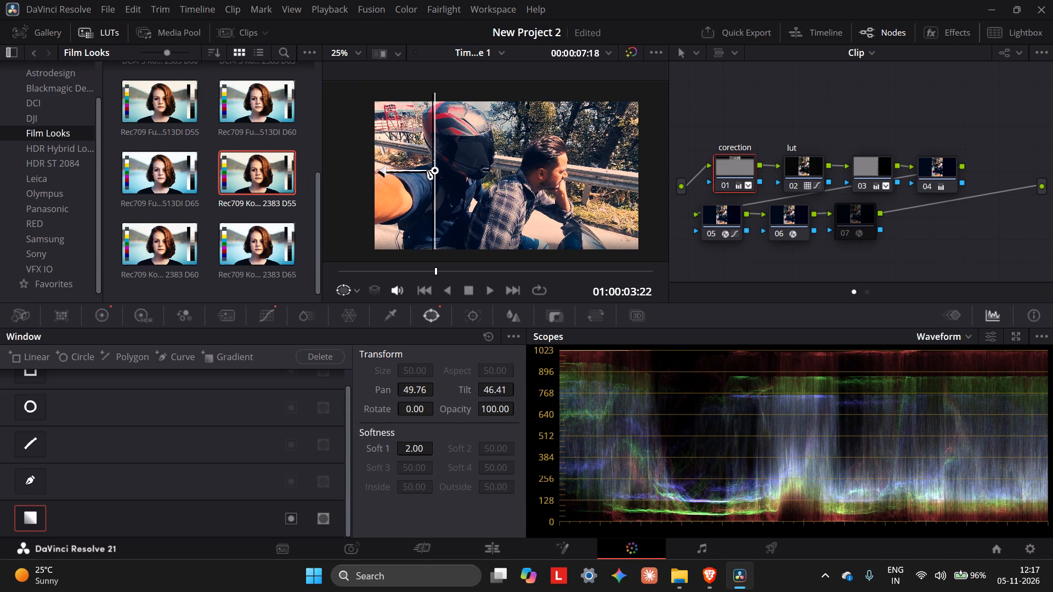
drag(384, 171, 542, 149)
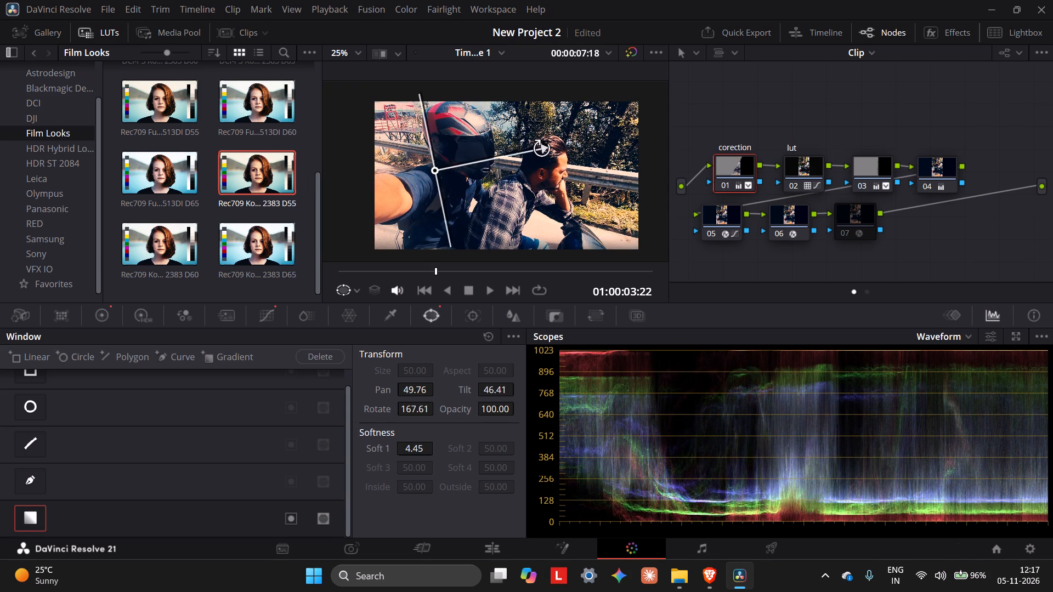
drag(542, 149, 546, 169)
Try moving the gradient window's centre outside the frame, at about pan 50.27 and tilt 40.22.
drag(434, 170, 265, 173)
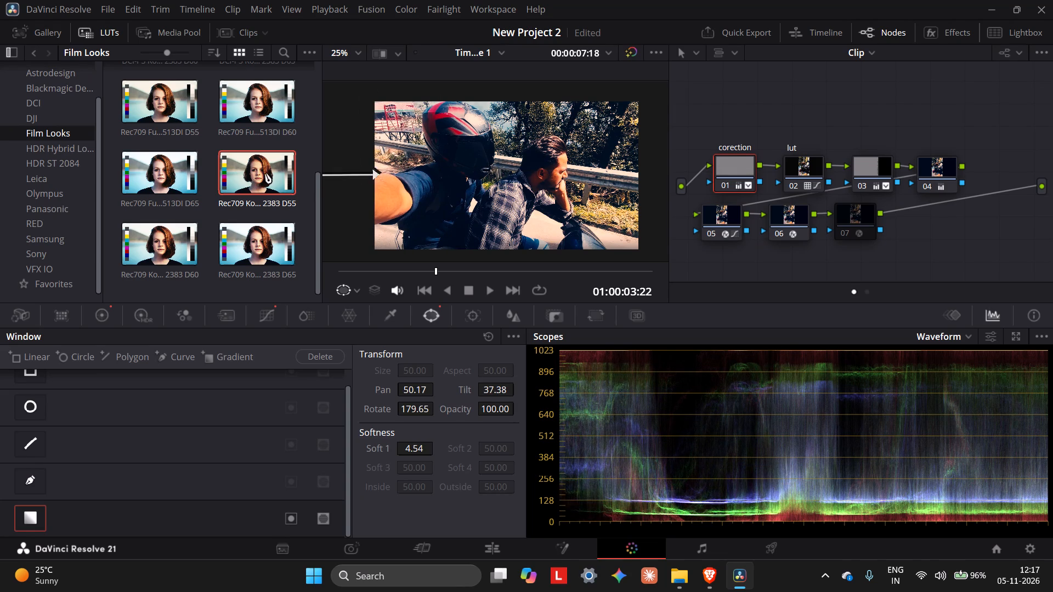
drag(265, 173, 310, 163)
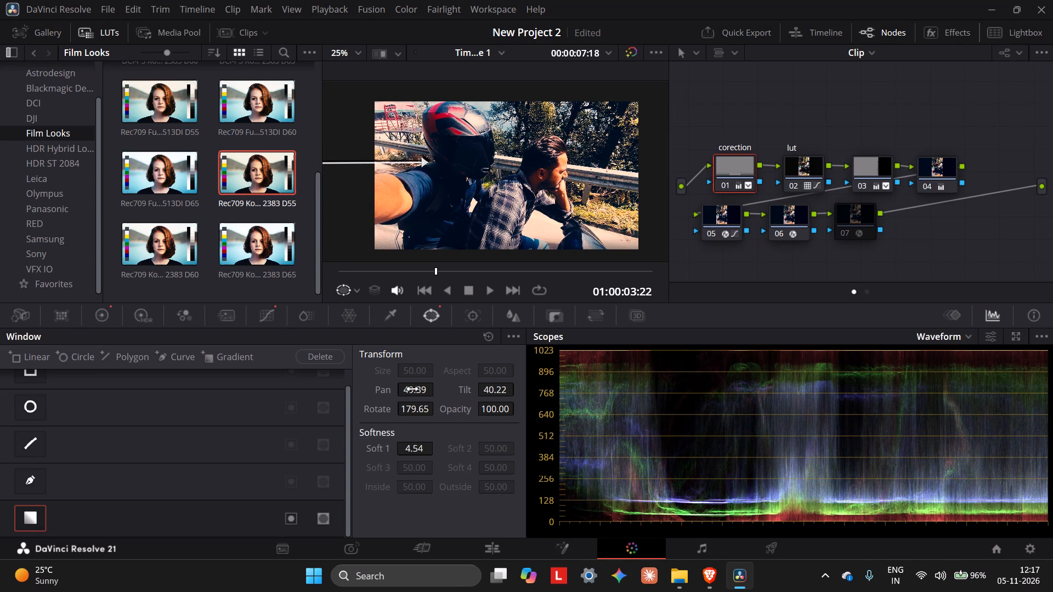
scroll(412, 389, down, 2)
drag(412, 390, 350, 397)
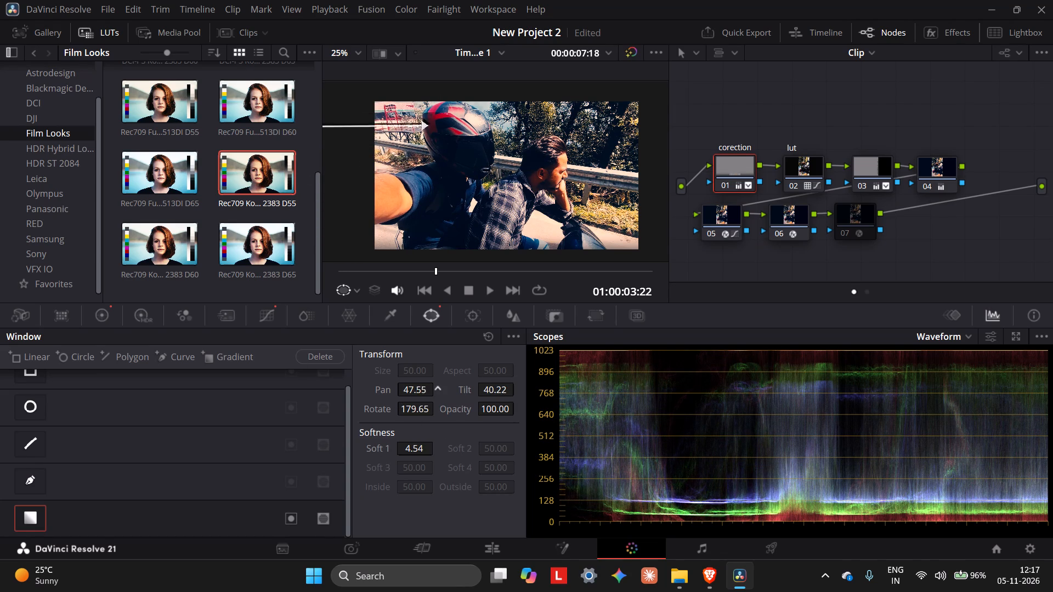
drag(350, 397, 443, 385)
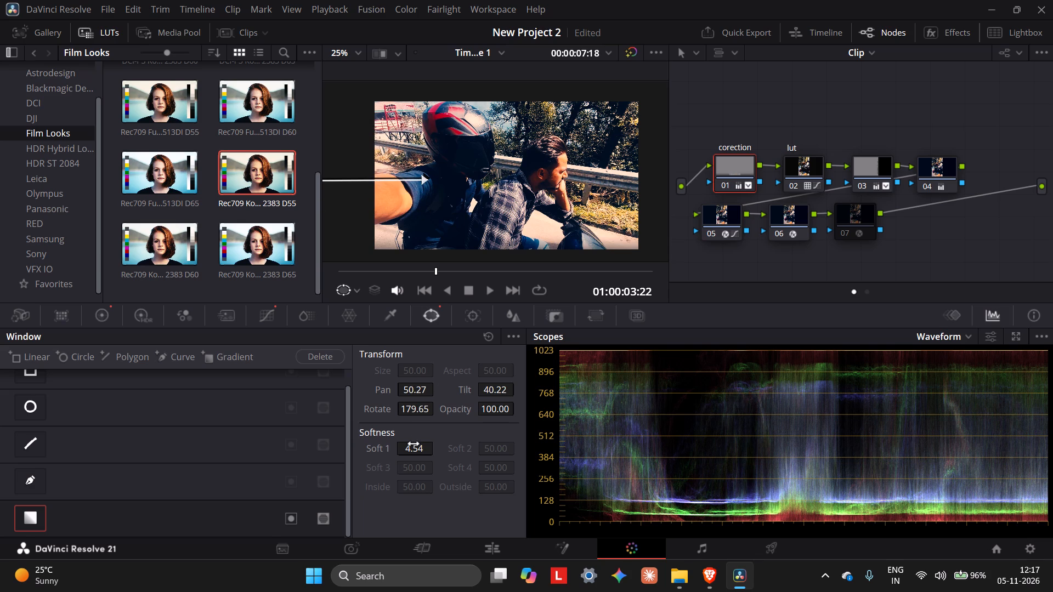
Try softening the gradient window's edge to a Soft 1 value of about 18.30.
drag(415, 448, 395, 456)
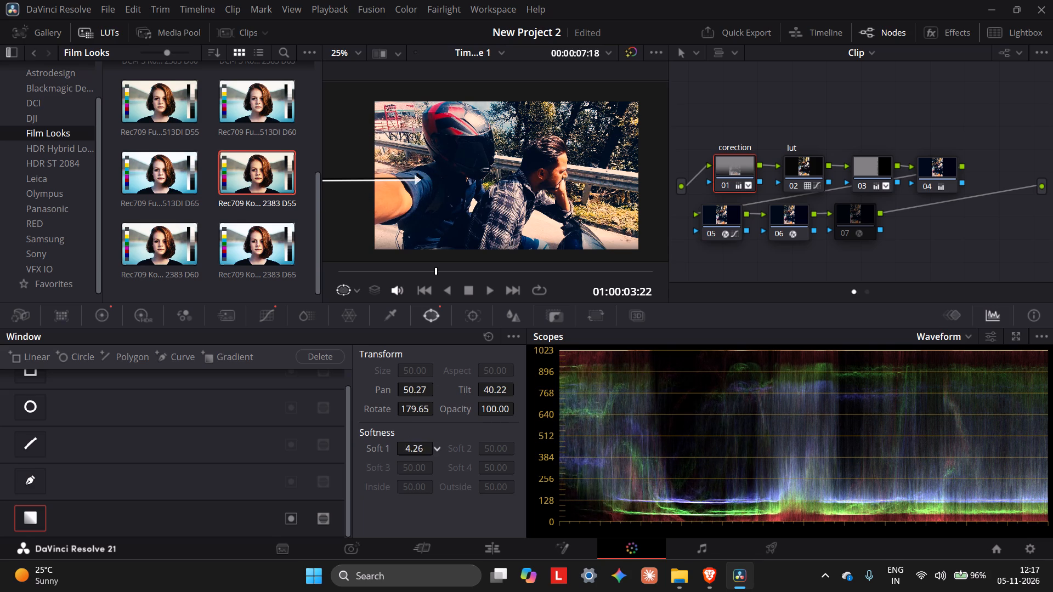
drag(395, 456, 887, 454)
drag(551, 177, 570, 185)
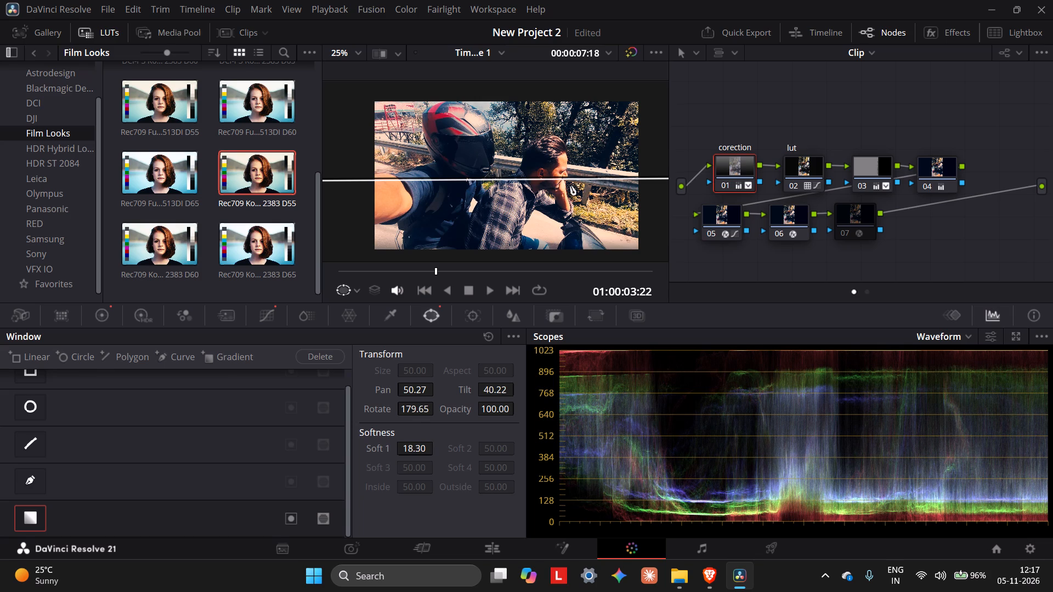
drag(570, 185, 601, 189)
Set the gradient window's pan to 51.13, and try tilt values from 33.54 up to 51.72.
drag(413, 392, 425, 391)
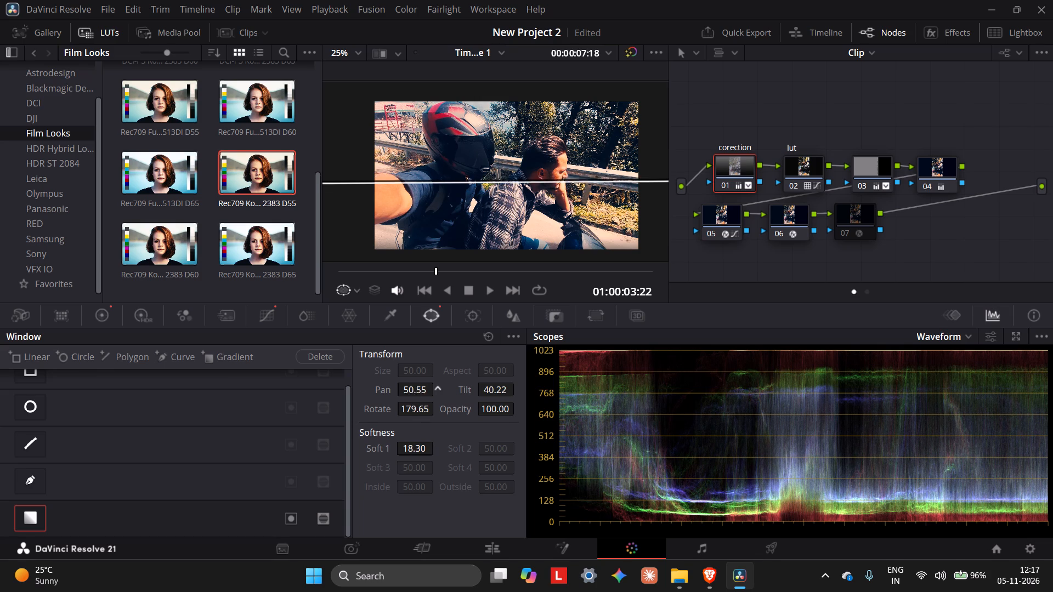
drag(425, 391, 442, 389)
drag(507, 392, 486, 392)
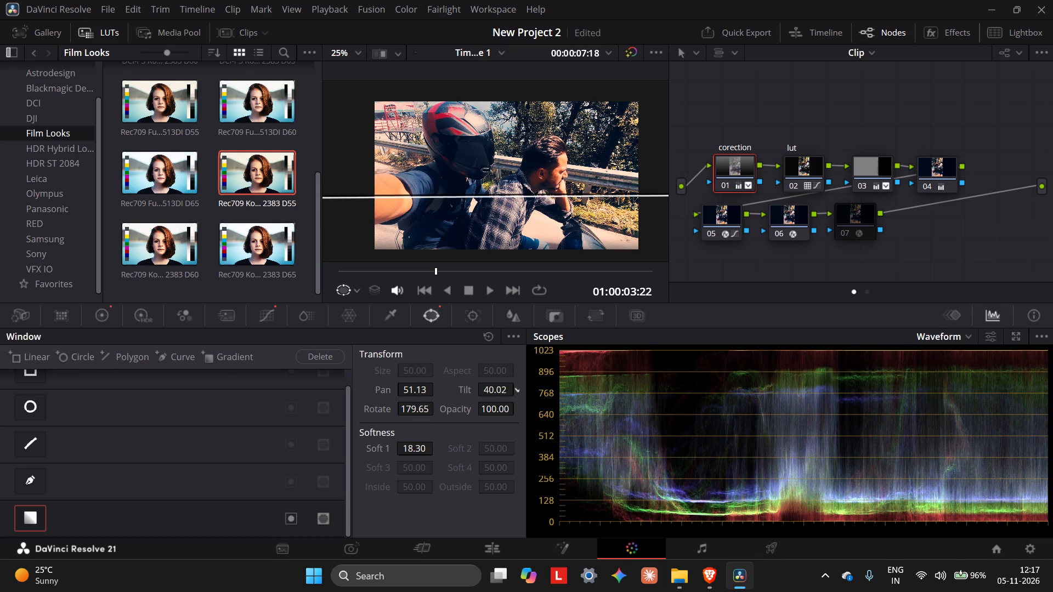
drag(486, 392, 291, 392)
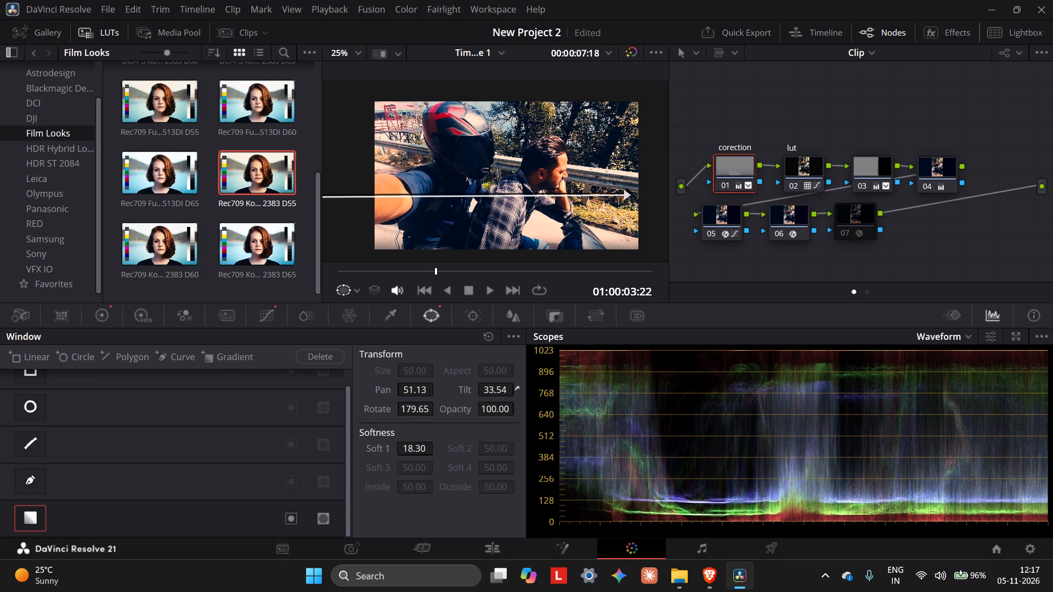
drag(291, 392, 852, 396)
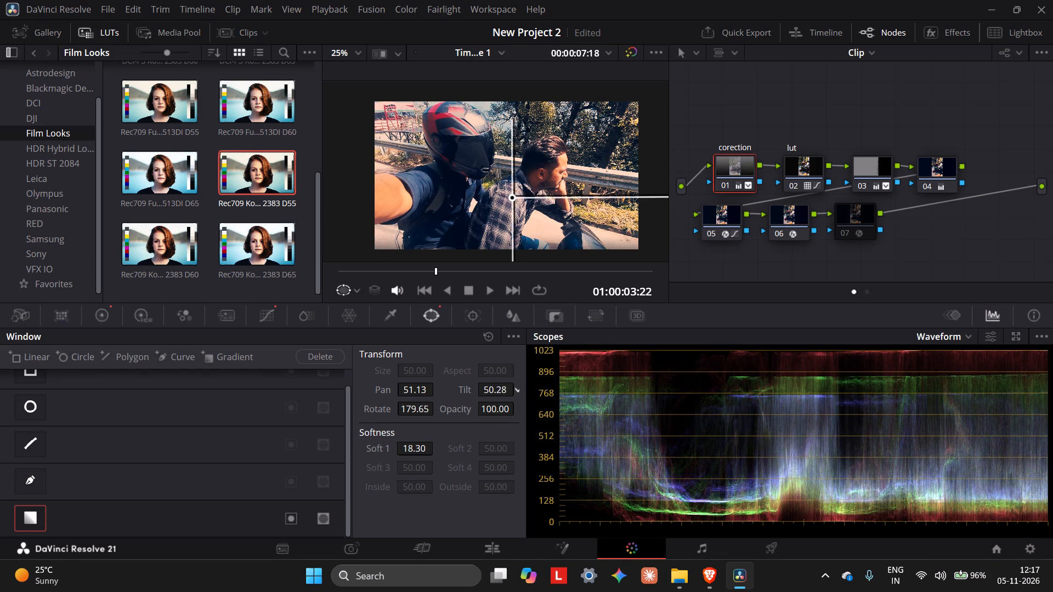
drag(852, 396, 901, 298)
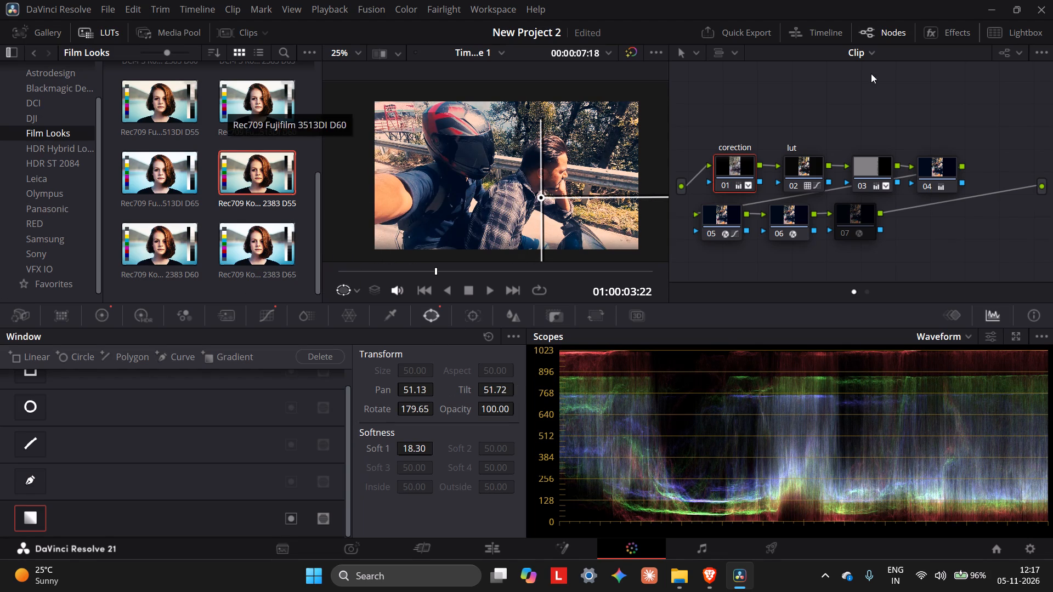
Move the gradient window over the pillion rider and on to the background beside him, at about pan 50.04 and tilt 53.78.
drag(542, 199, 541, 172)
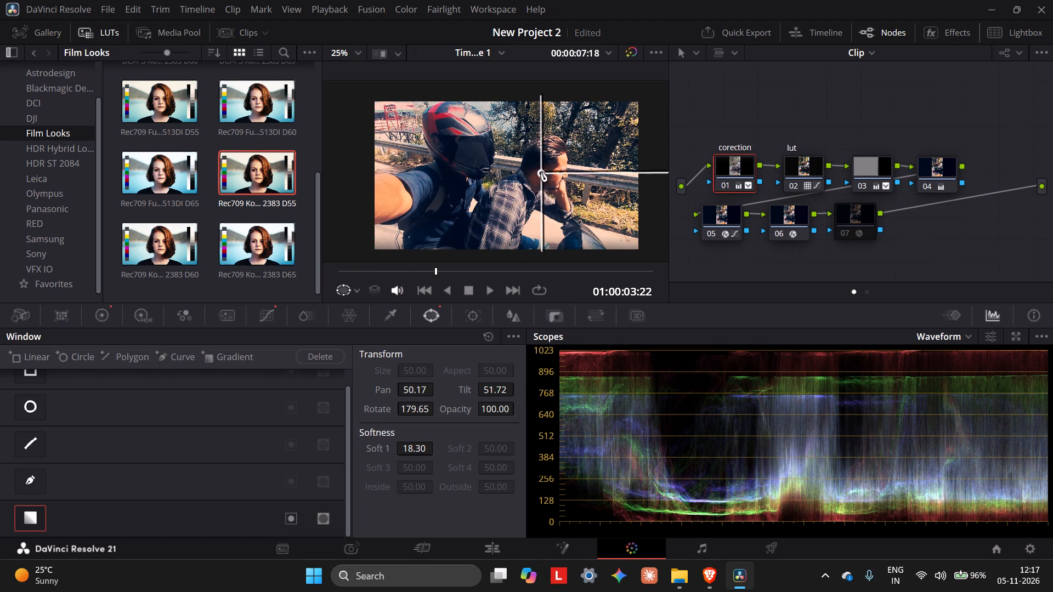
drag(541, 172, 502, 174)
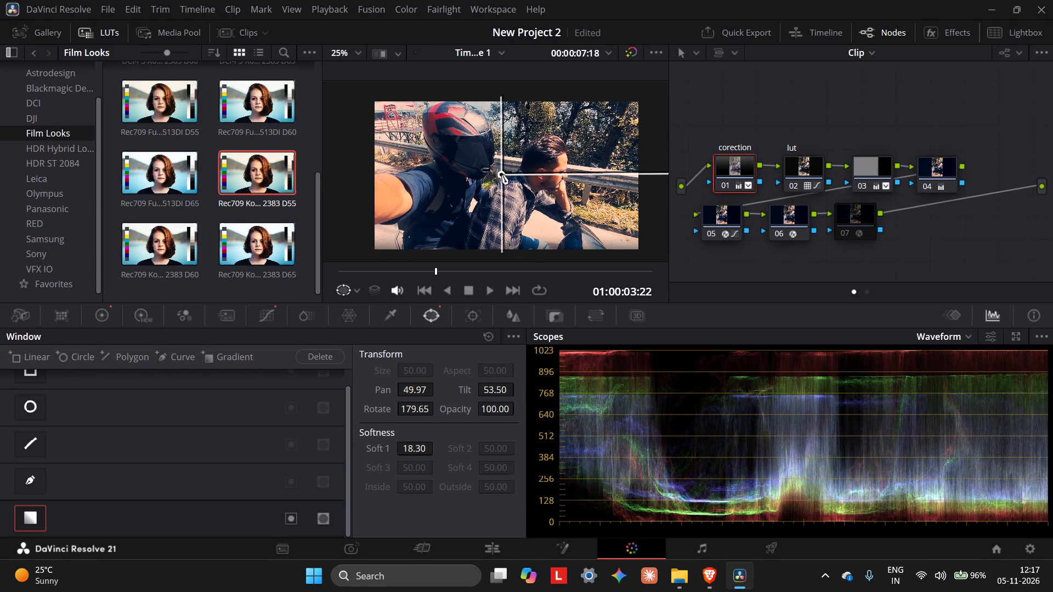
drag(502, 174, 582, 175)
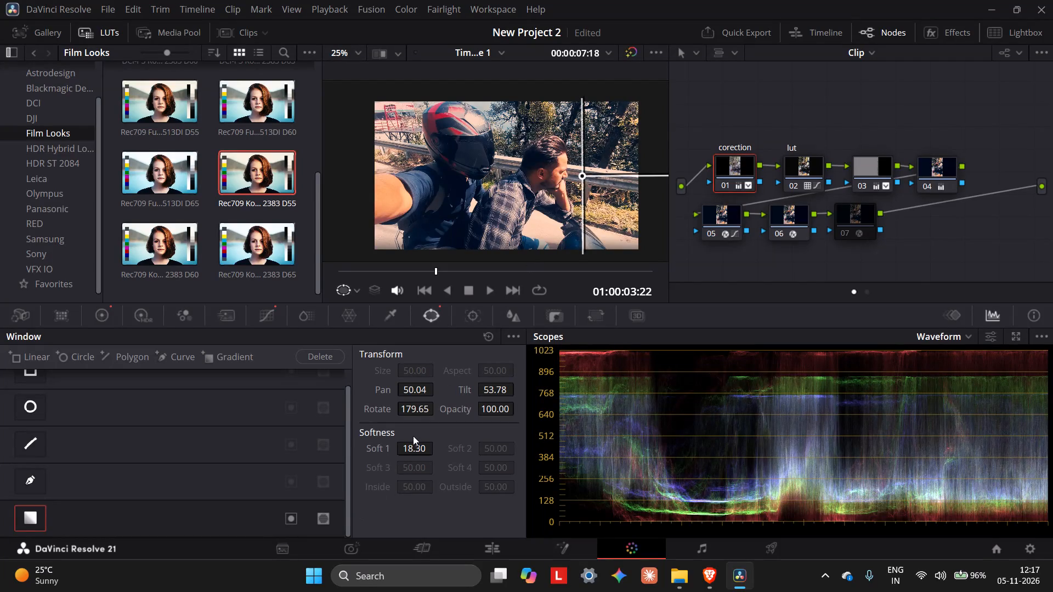
Try Soft 1 values up to about 34.58 on the gradient window, and reduce its softness to 0.
drag(409, 450, 346, 441)
drag(346, 441, 984, 435)
drag(984, 435, 174, 299)
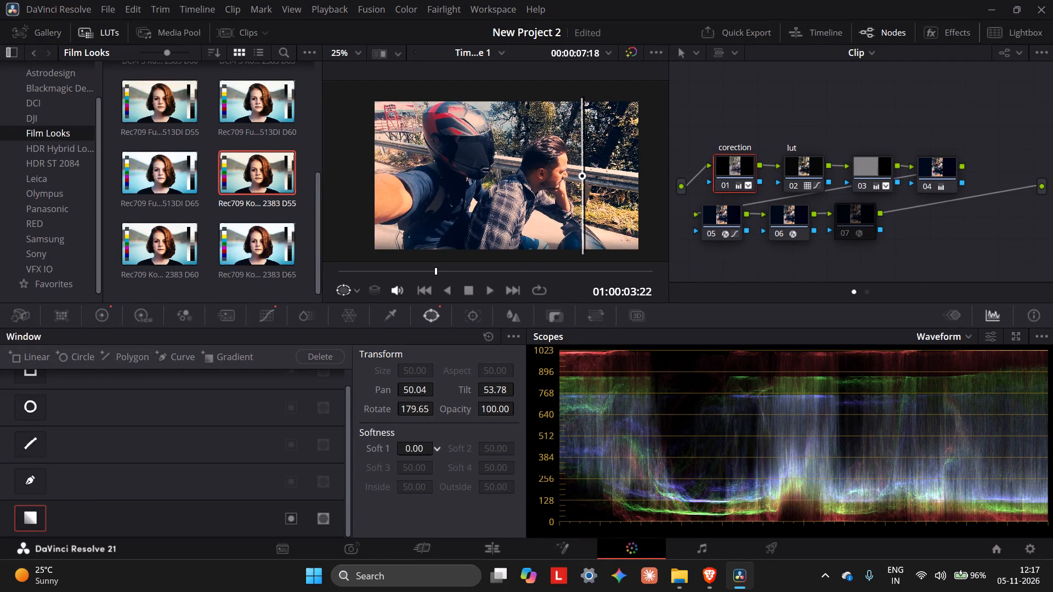
drag(174, 299, 85, 299)
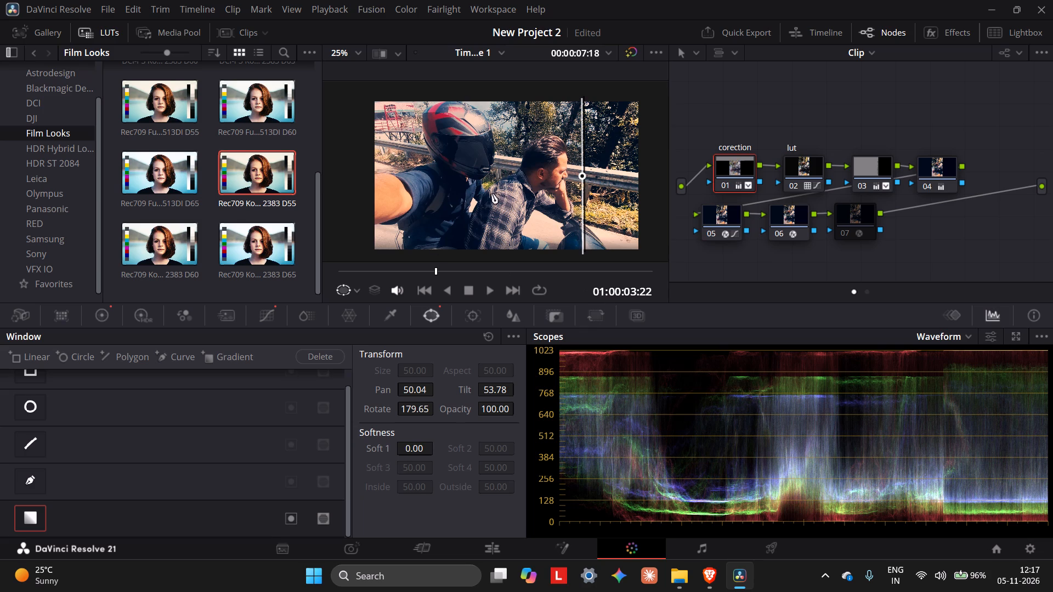
Move the gradient window across the background to the frame's edge, at about pan 52.78 and tilt 56.10.
click(385, 193)
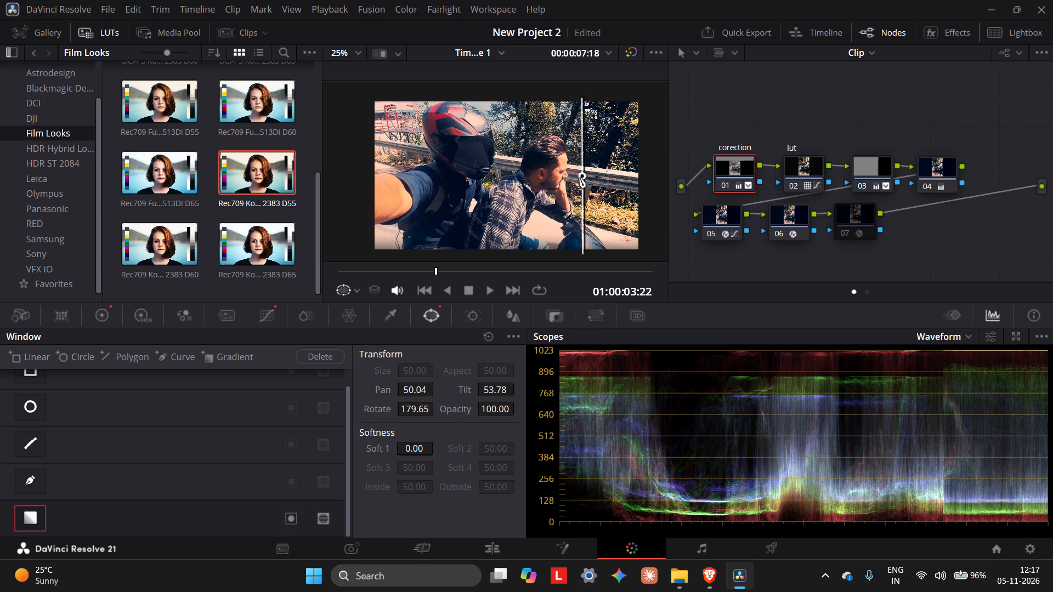
click(582, 177)
right_click(584, 177)
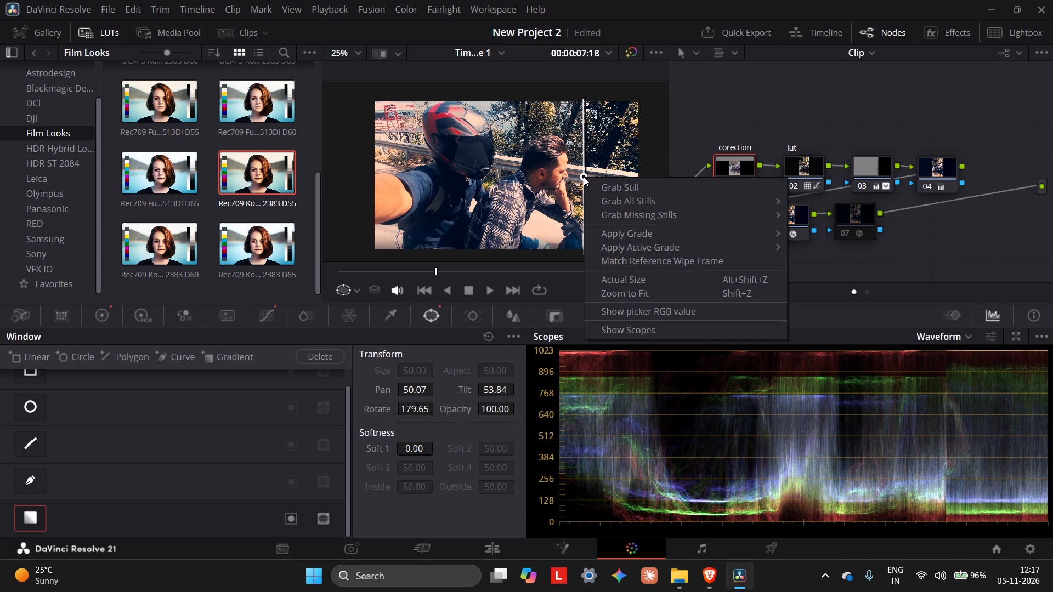
click(584, 177)
drag(584, 177, 392, 186)
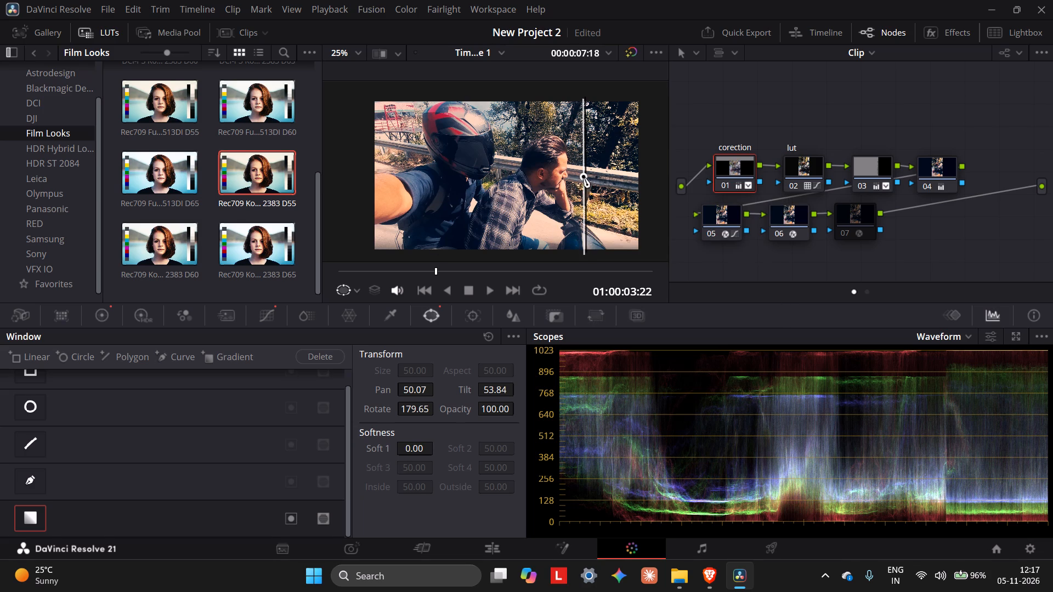
drag(584, 178, 577, 187)
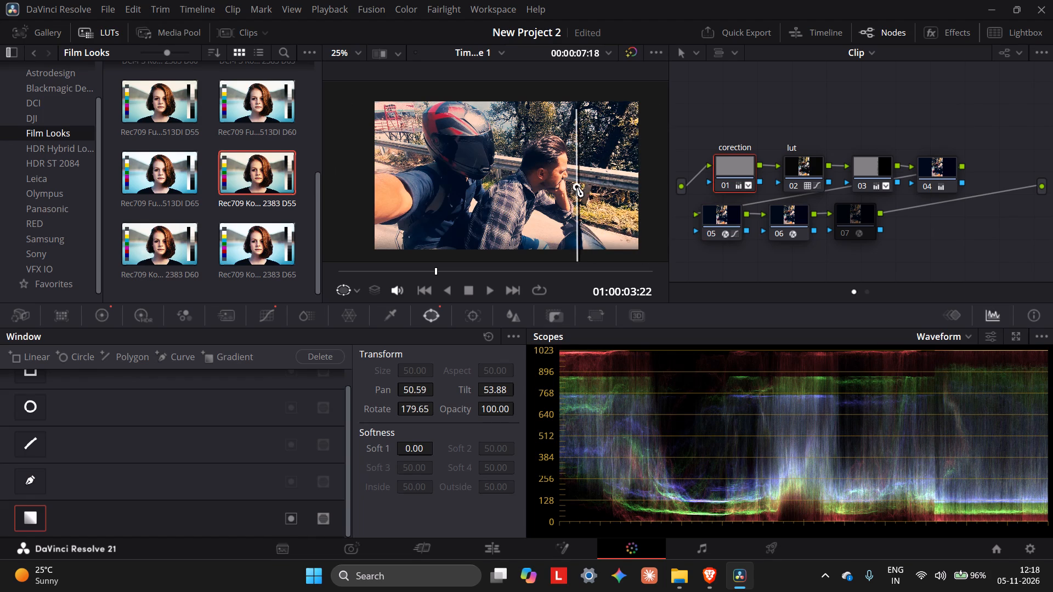
drag(577, 187, 603, 189)
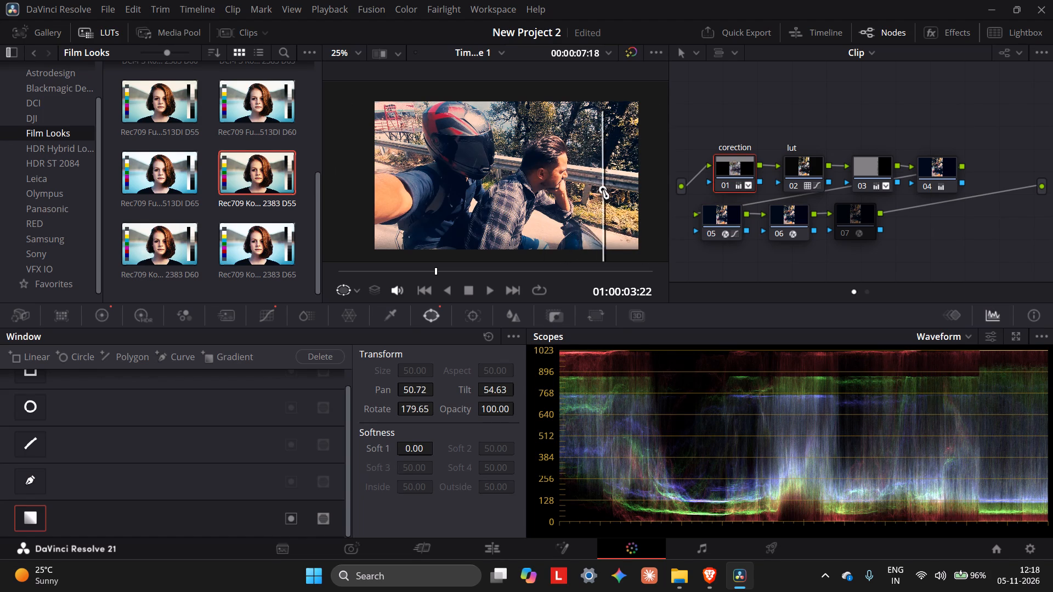
drag(603, 189, 611, 211)
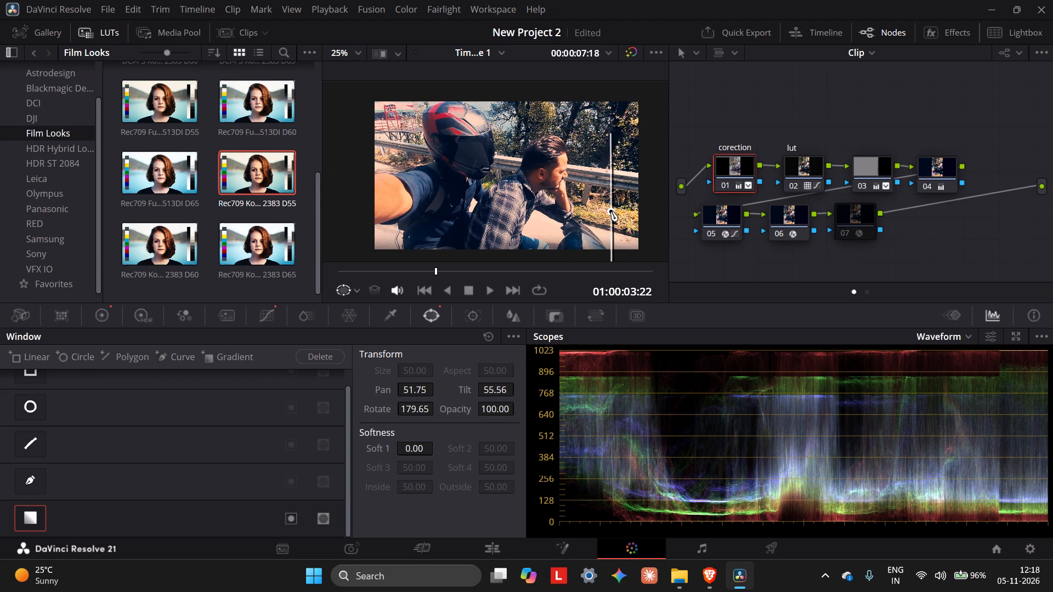
drag(611, 211, 621, 219)
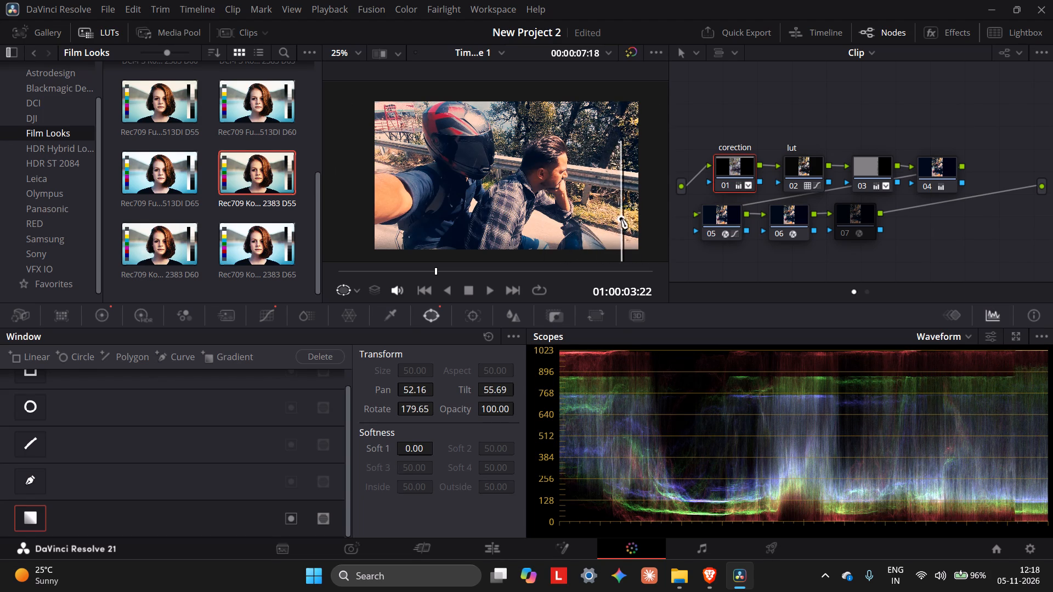
drag(621, 219, 629, 230)
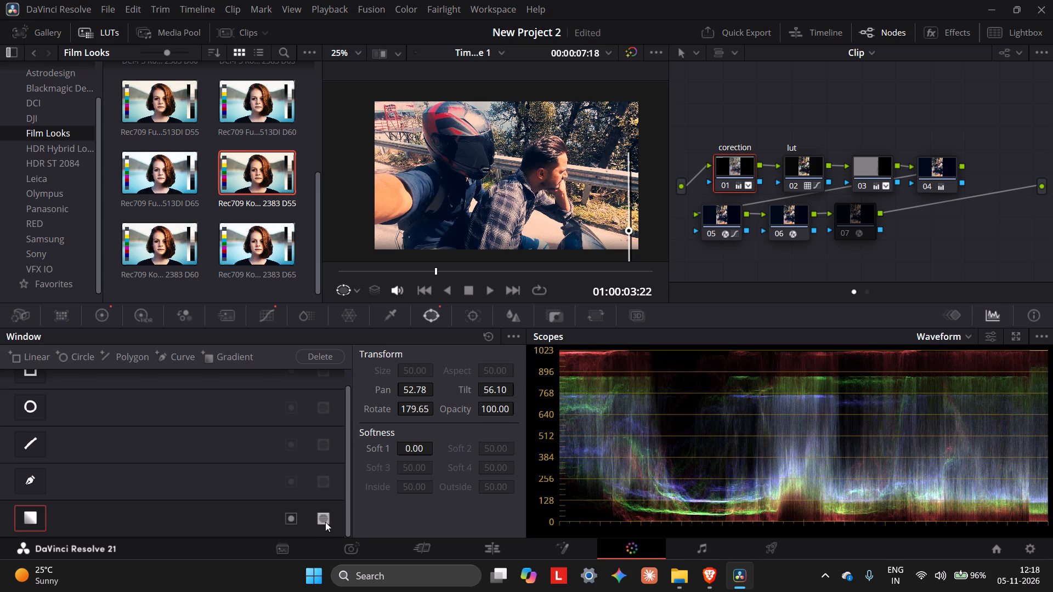
click(325, 522)
click(325, 522)
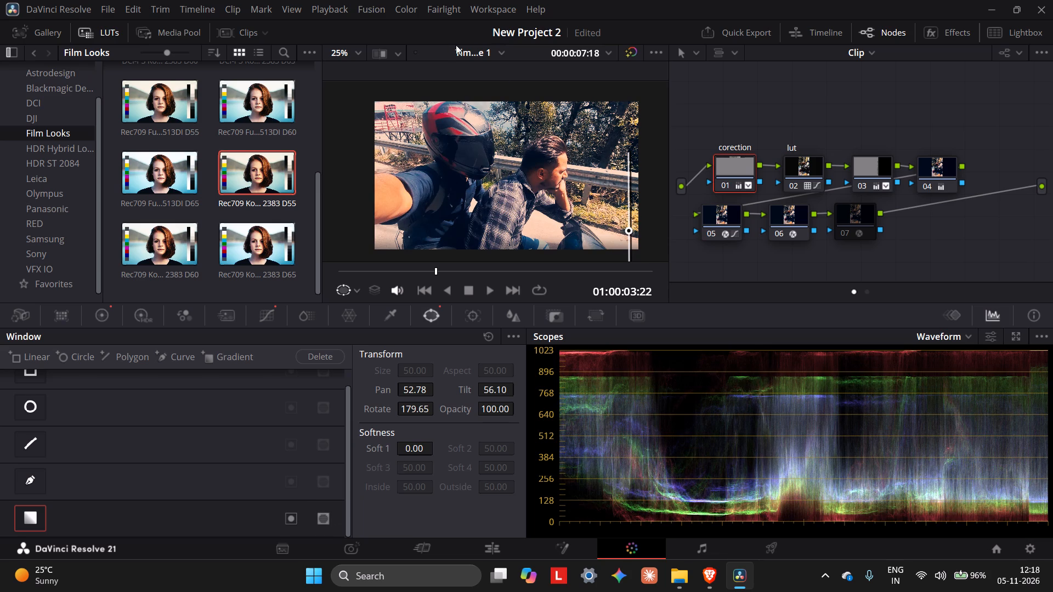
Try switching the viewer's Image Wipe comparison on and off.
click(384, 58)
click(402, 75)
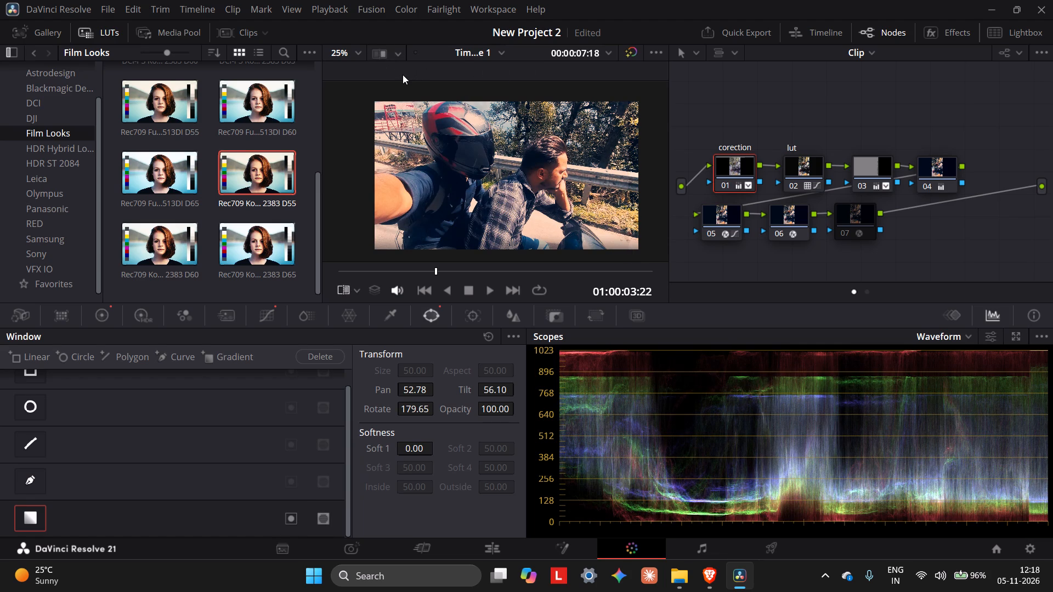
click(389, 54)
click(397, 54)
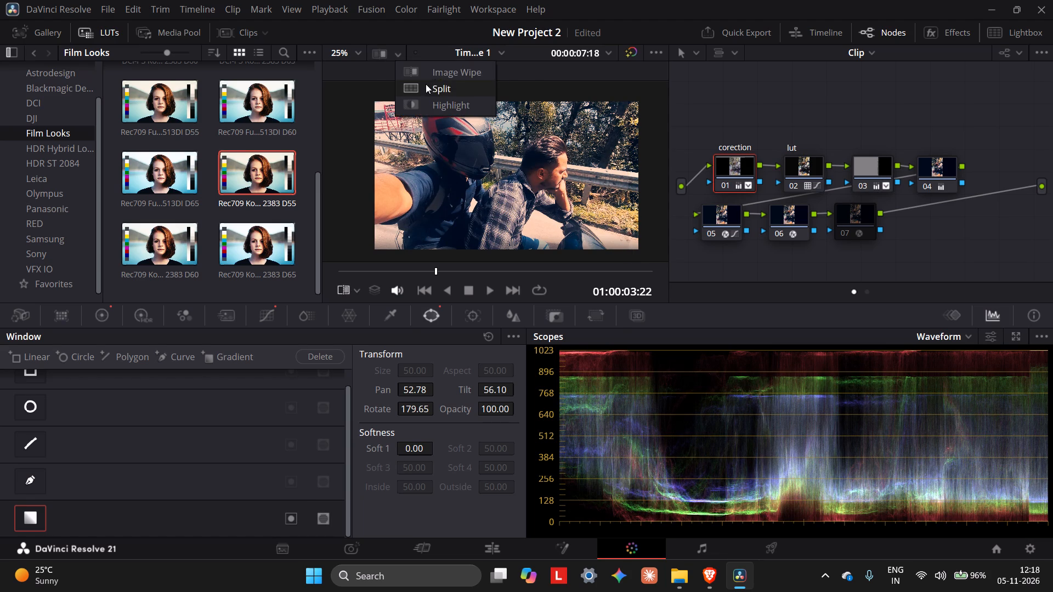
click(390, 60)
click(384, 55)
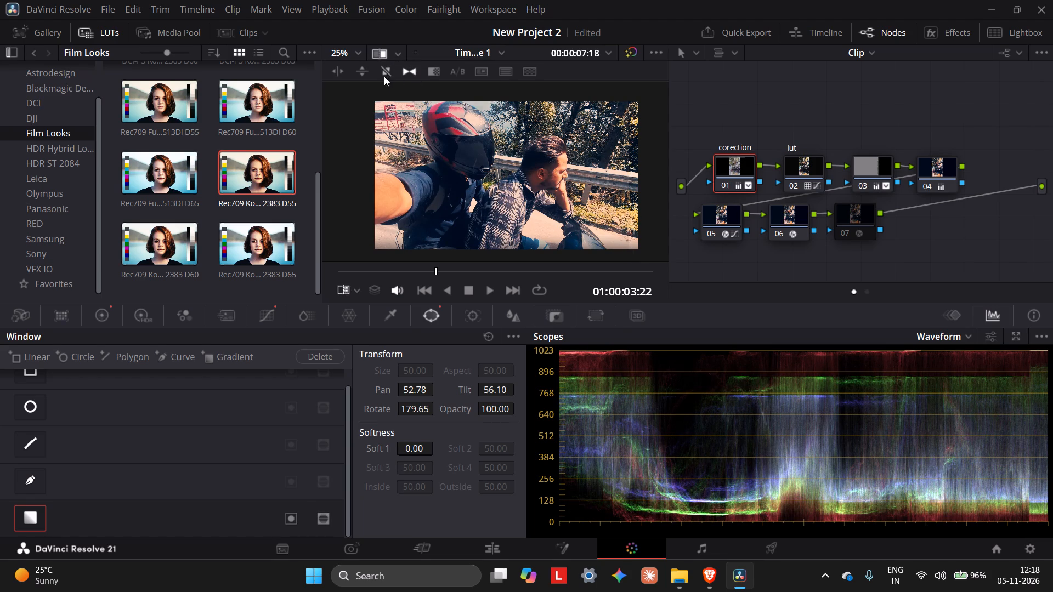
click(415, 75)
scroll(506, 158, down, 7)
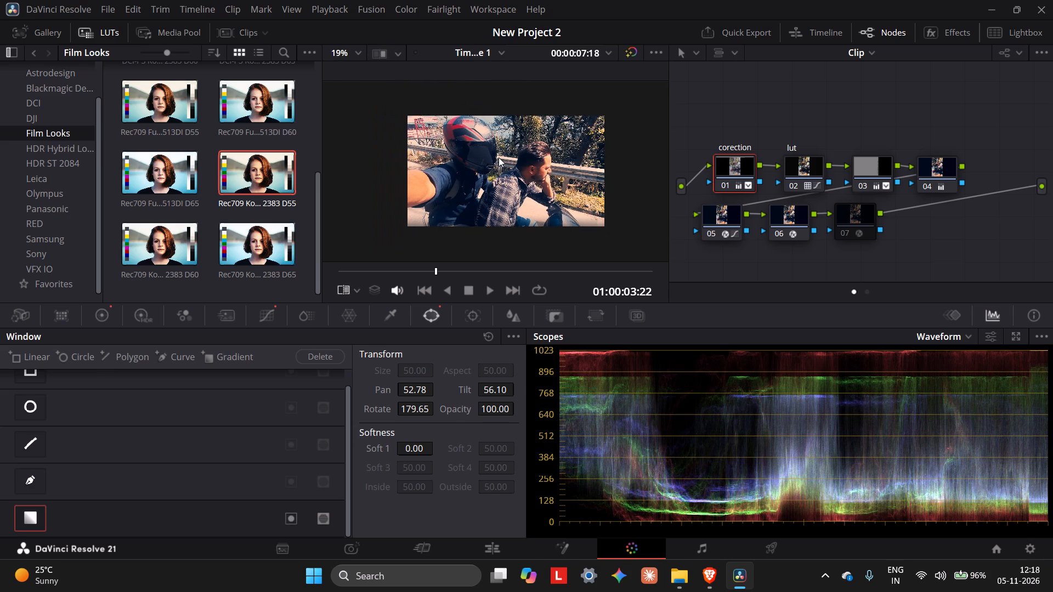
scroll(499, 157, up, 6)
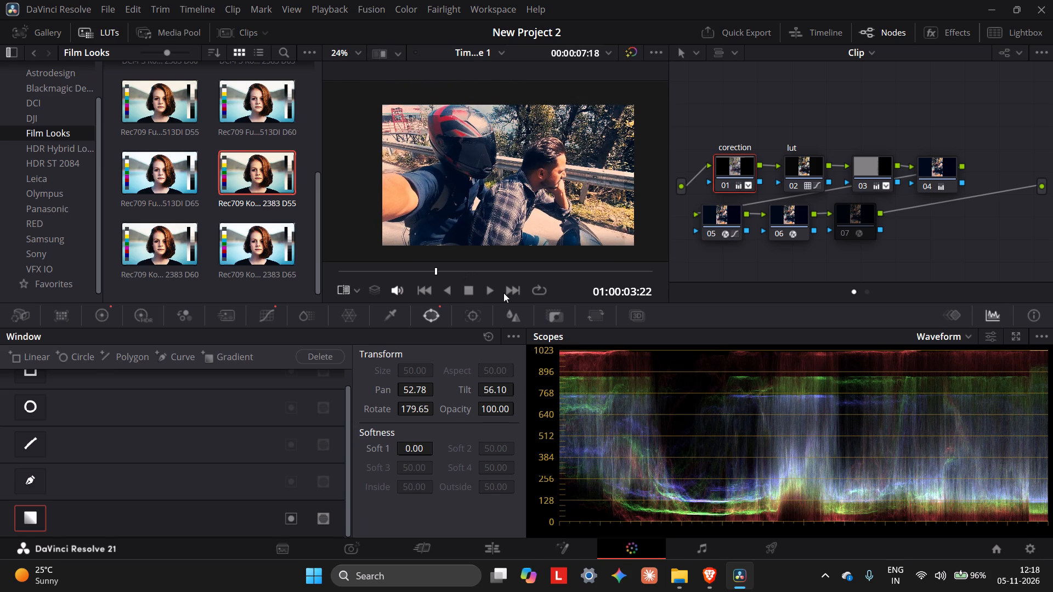
Play the clip to review the gradient window's effect, and stop at 01:00:08:10.
click(503, 293)
click(482, 288)
click(487, 288)
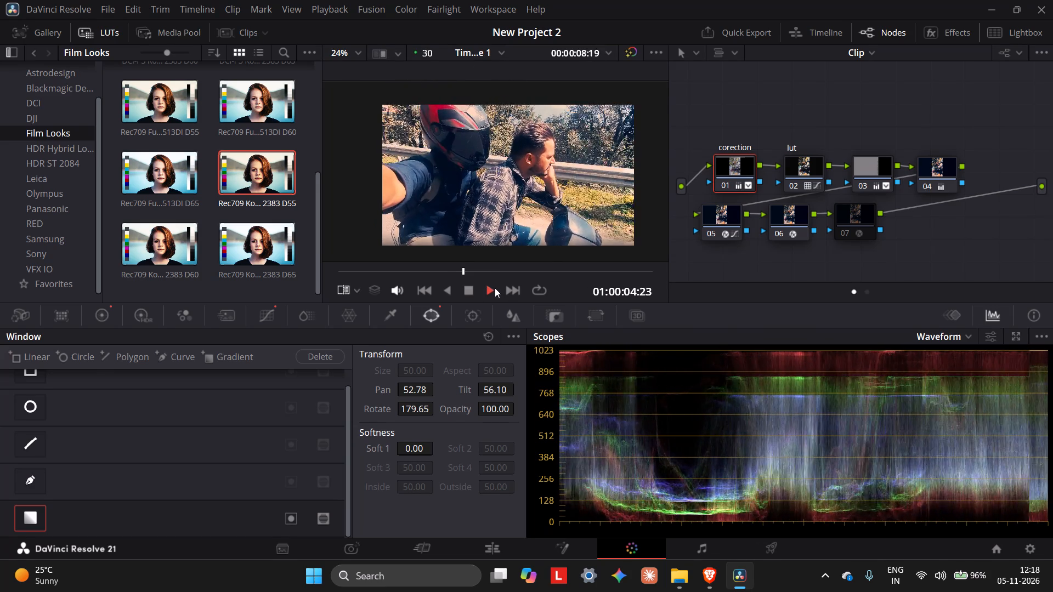
click(495, 288)
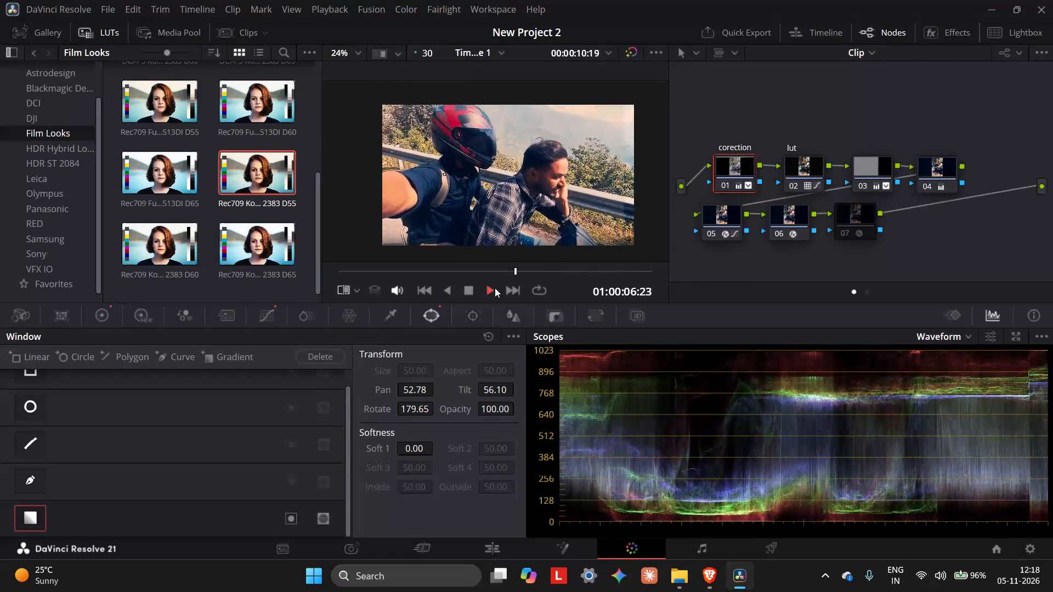
click(470, 291)
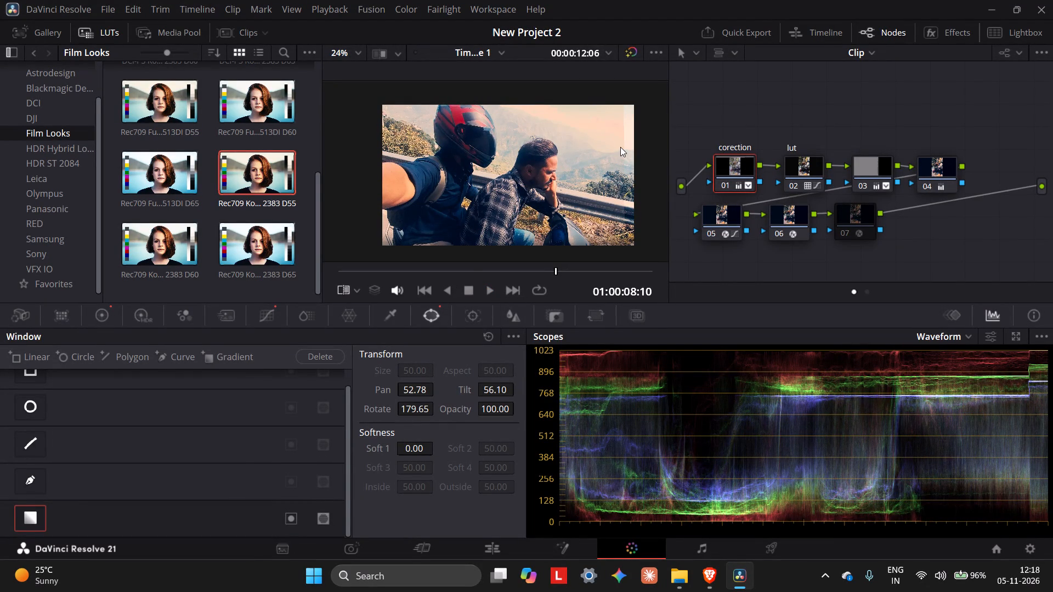
Turn on Image Wipe in the viewer and fit the frame at about 23% zoom.
click(380, 55)
click(376, 56)
click(376, 56)
scroll(621, 153, down, 7)
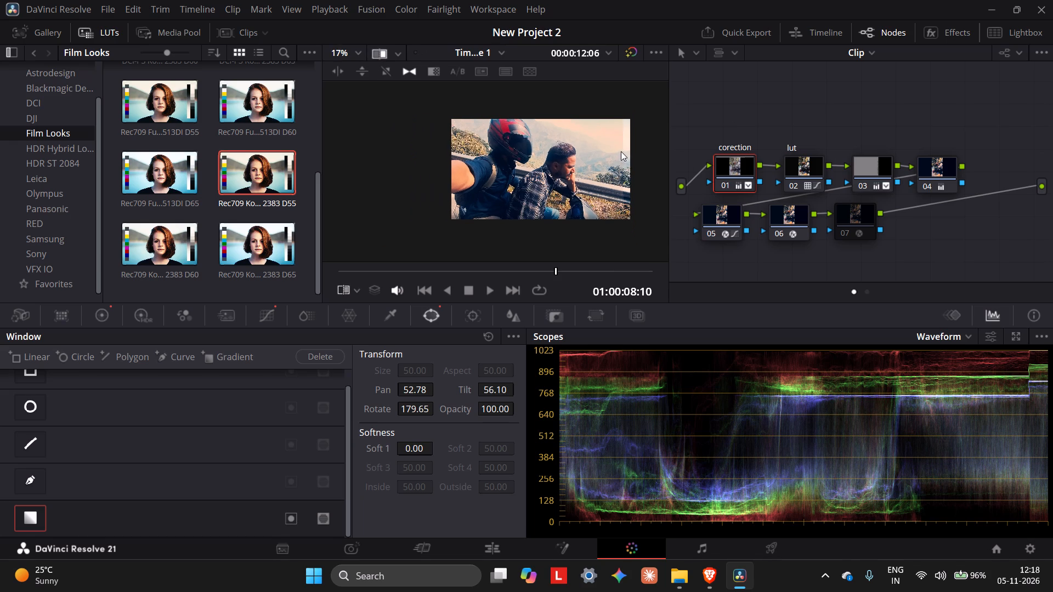
scroll(621, 151, up, 6)
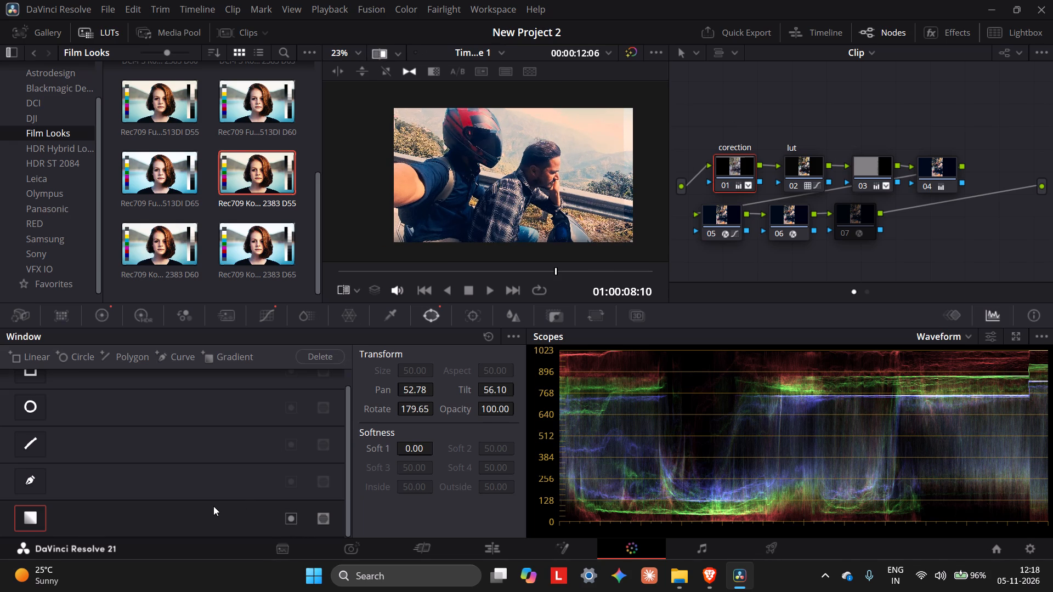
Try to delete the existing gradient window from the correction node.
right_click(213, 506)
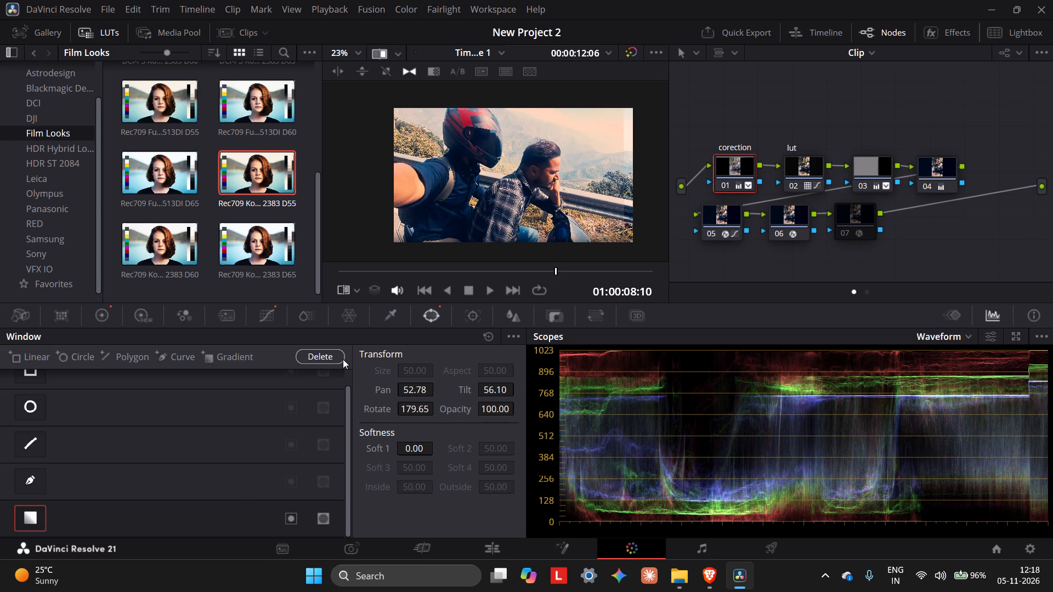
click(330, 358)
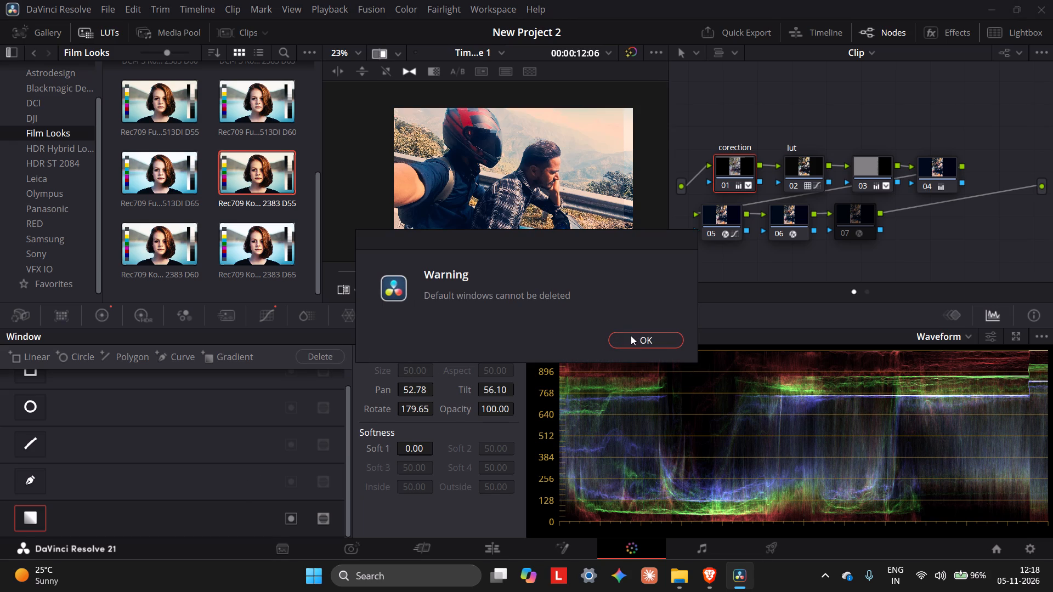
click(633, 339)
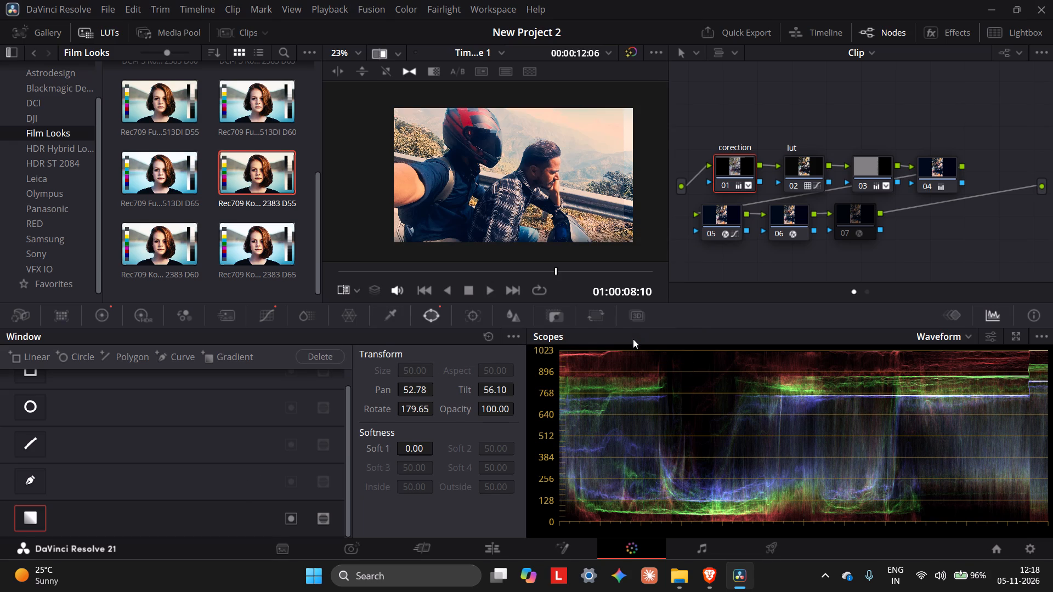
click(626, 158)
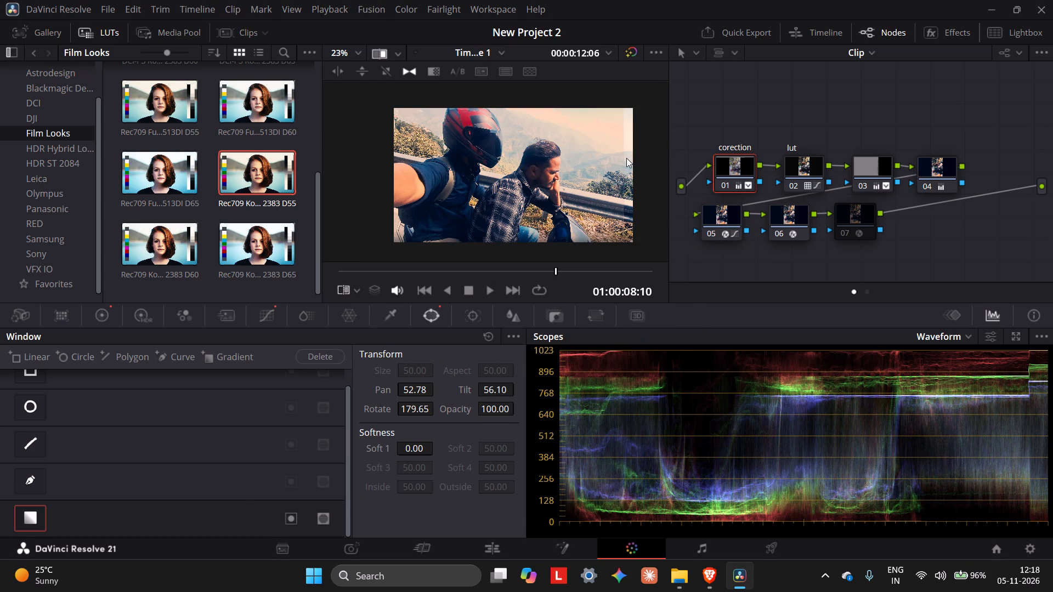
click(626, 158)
Add a second gradient window to the correction node, keeping its default pan 50.00, tilt 50.00 and Soft 1 2.00.
click(241, 358)
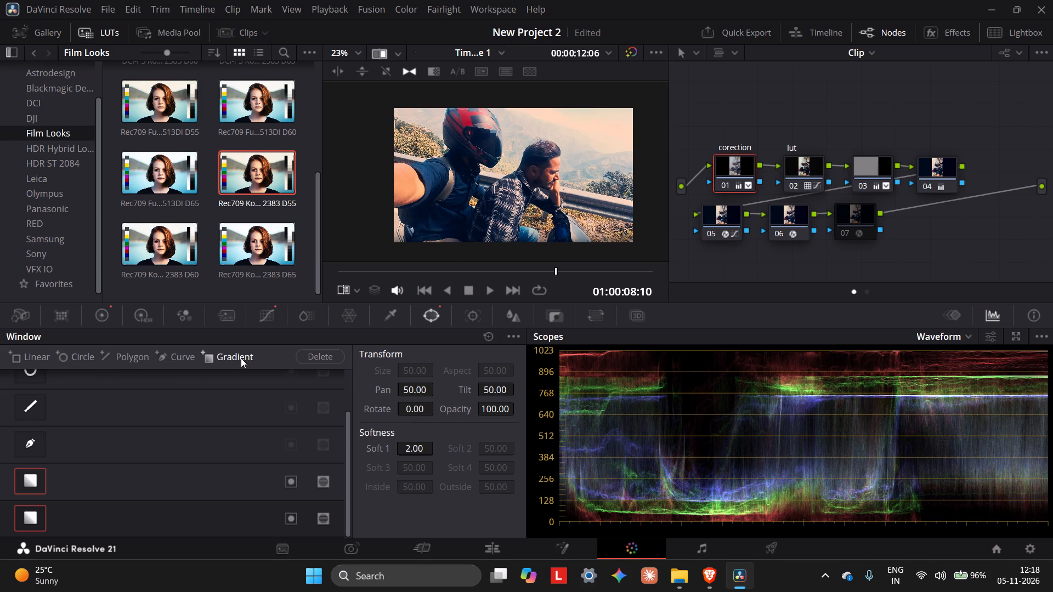
drag(501, 190, 408, 200)
scroll(535, 244, down, 6)
scroll(547, 251, up, 8)
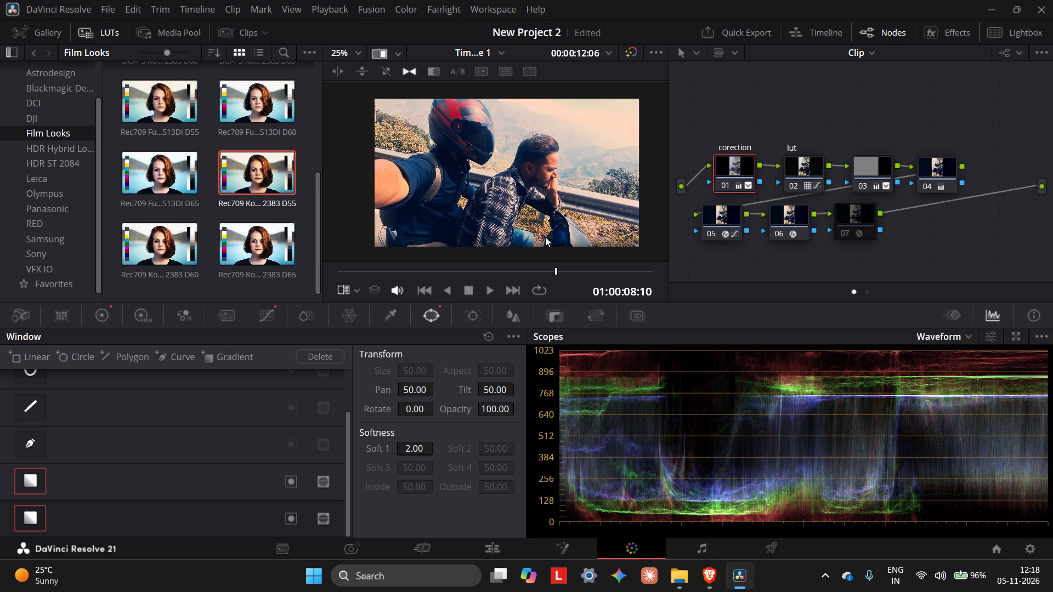
Play the clip to review the grade with both gradient windows, and stop at 01:00:05:29.
click(479, 287)
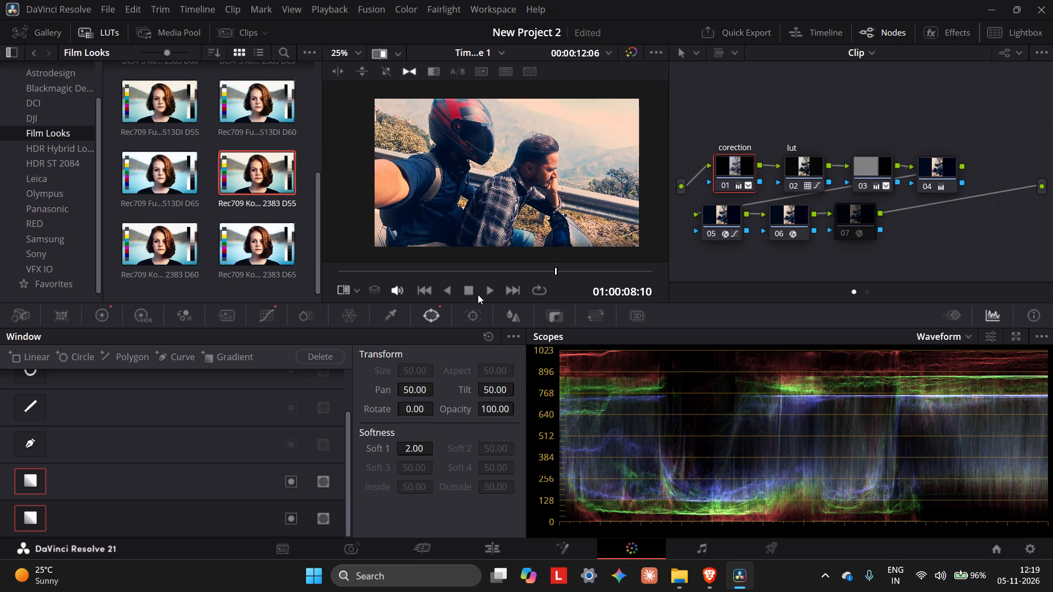
click(477, 294)
click(485, 292)
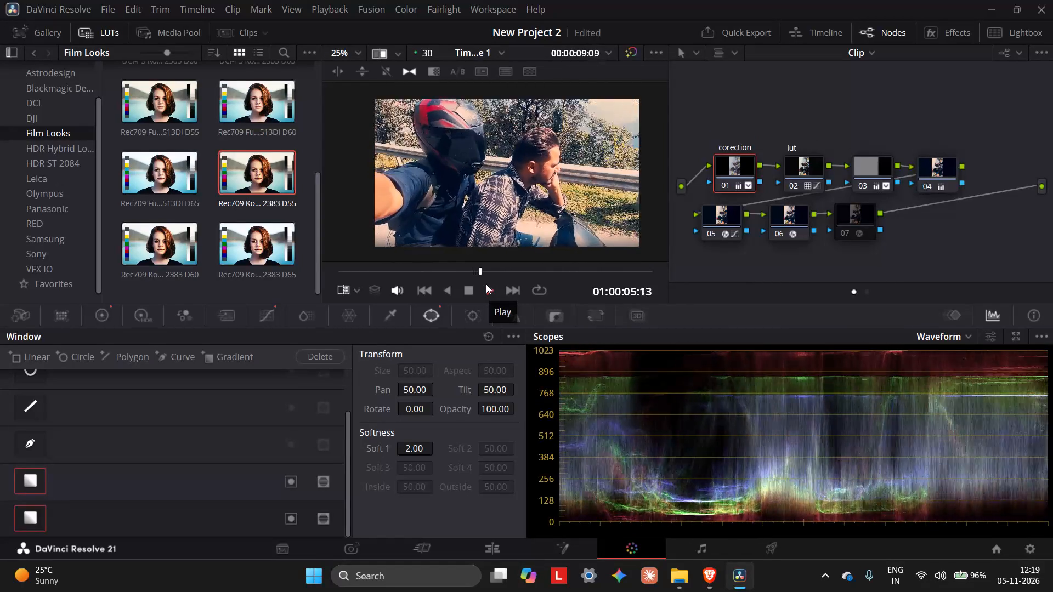
click(471, 290)
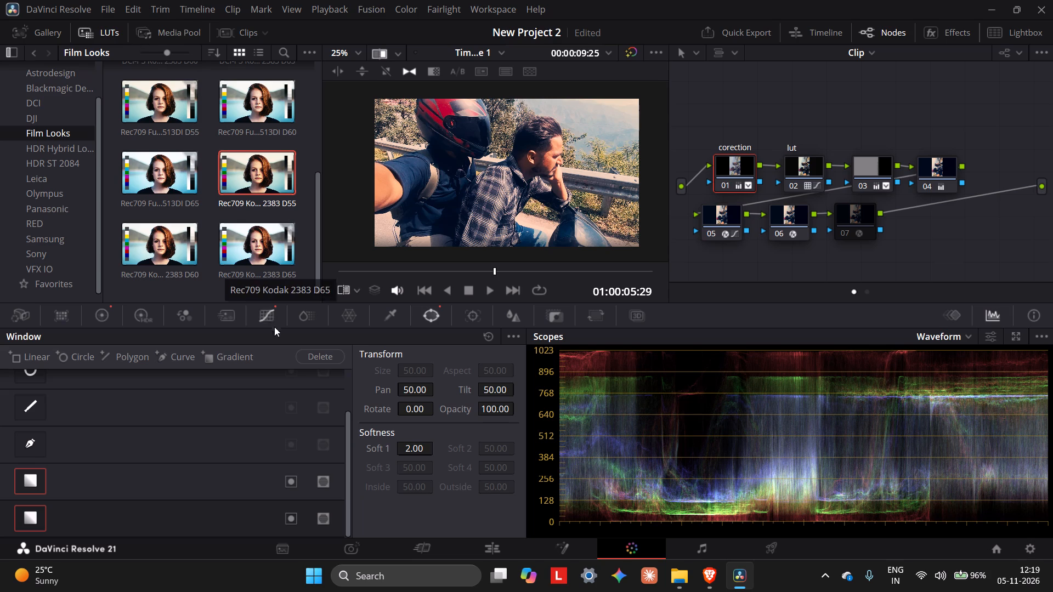
Lower the correction node's contrast in the primaries color wheels, trying 0.840 and settling on 0.916.
click(101, 317)
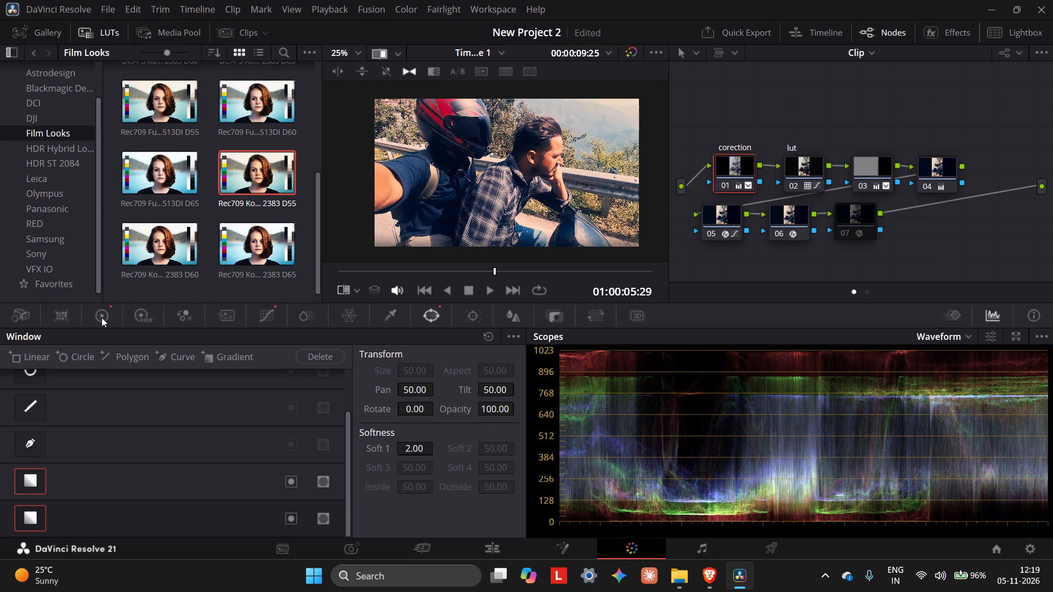
scroll(329, 391, down, 3)
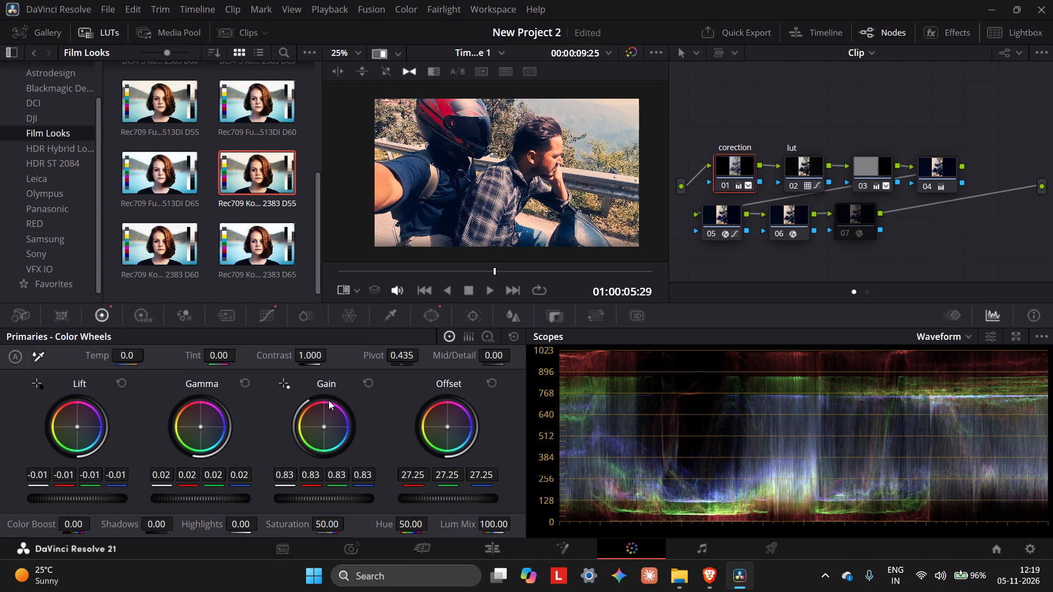
scroll(318, 356, down, 4)
drag(316, 355, 256, 356)
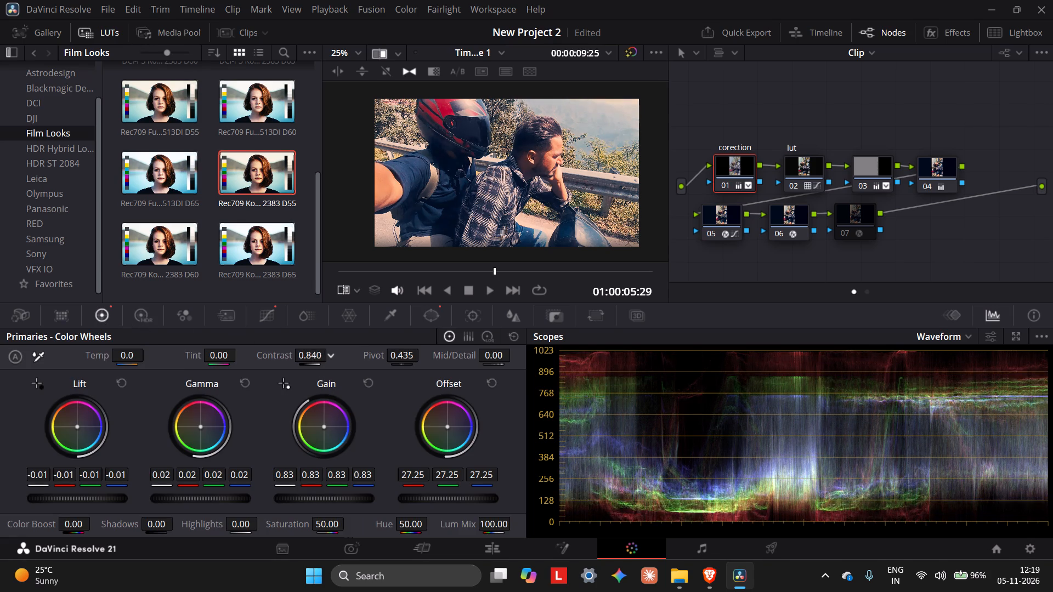
drag(256, 356, 288, 346)
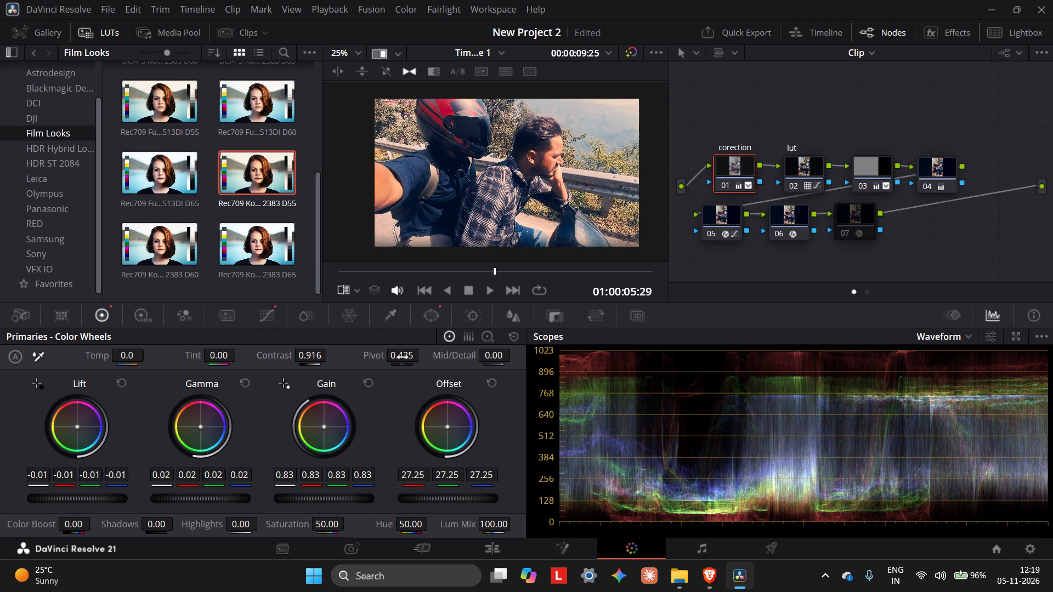
Lower the correction node's contrast pivot in the primaries color wheels to 0.101.
drag(403, 357, 280, 365)
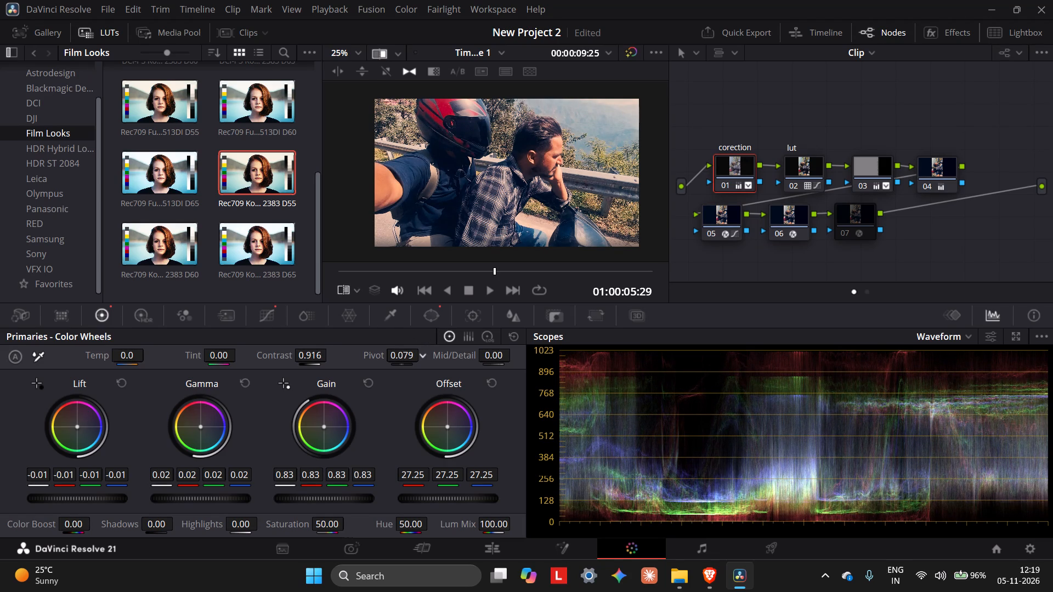
drag(280, 365, 288, 365)
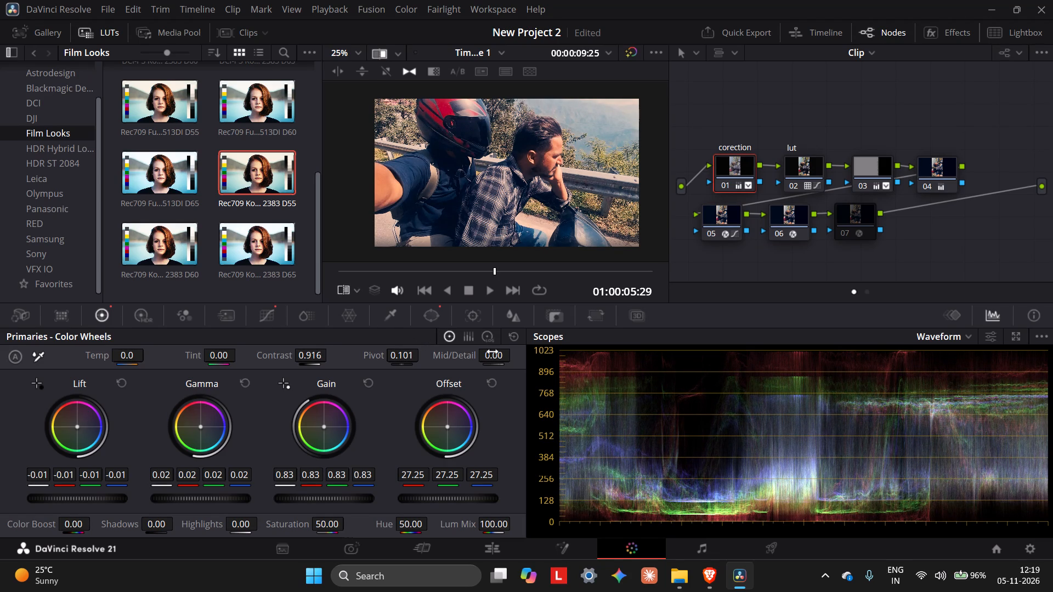
Adjust the correction node's Mid/Detail, trying values from -100.00 to 16.00 and settling on 0.50.
drag(495, 357, 325, 368)
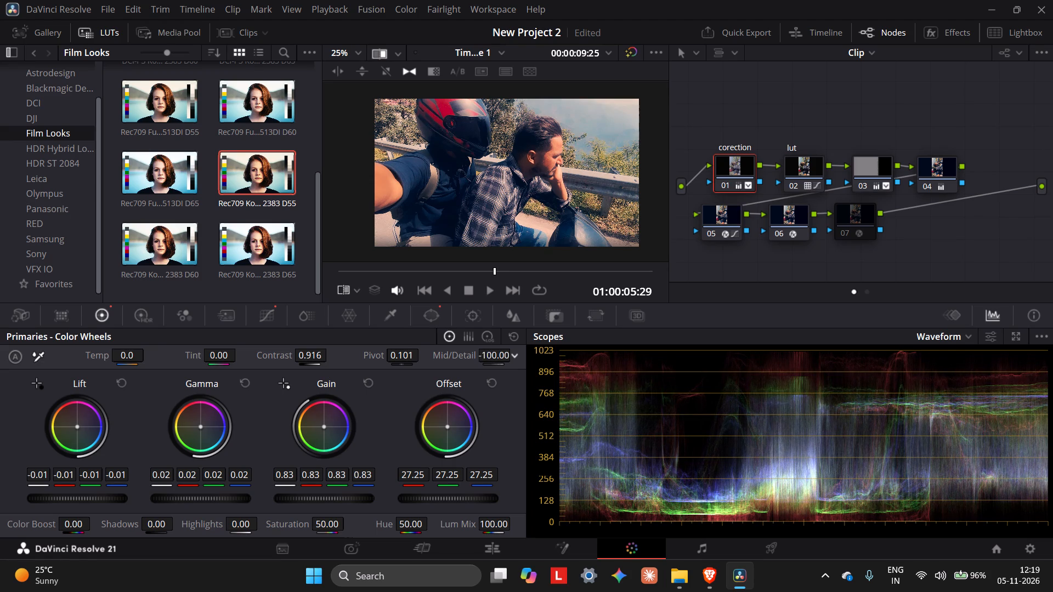
drag(325, 368, 427, 356)
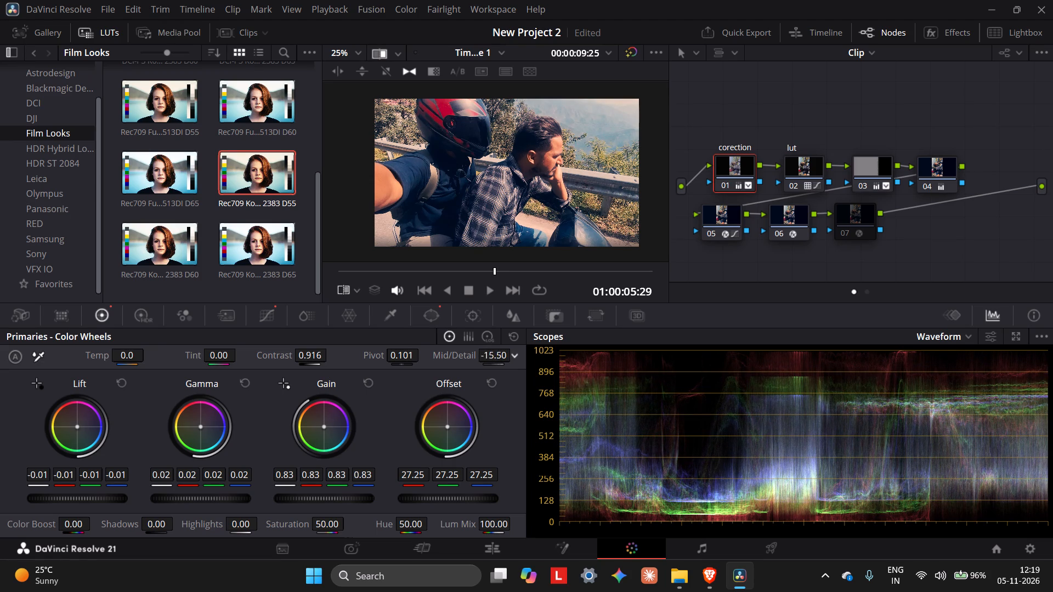
drag(427, 356, 338, 375)
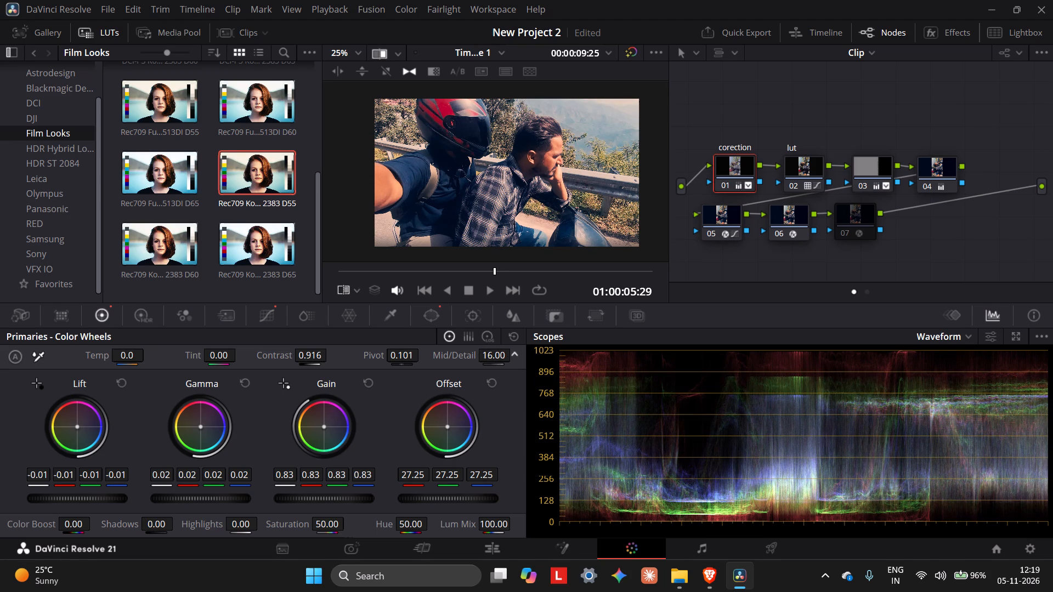
drag(338, 375, 305, 385)
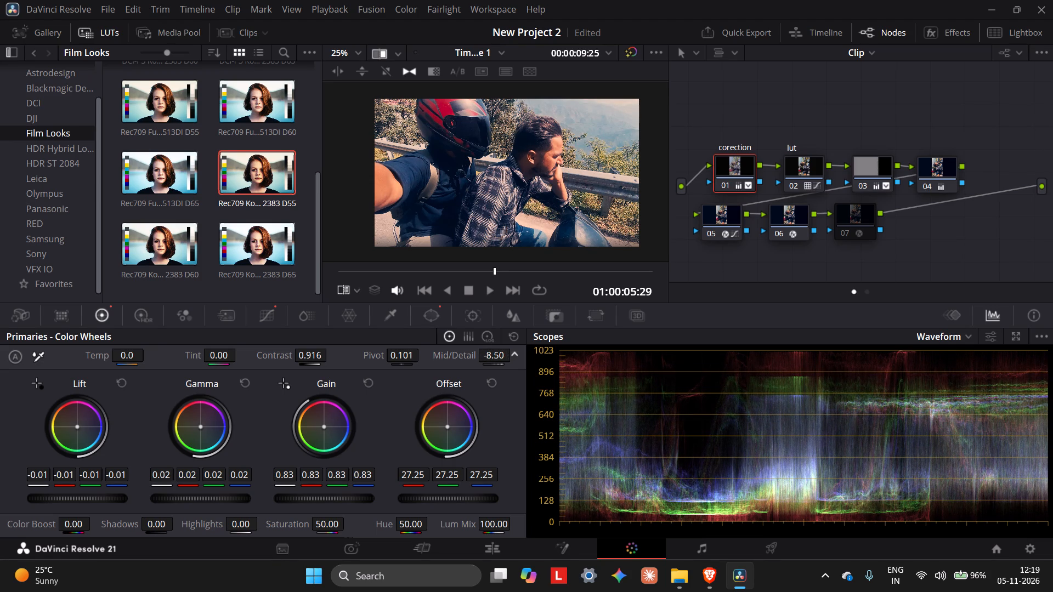
drag(305, 385, 318, 385)
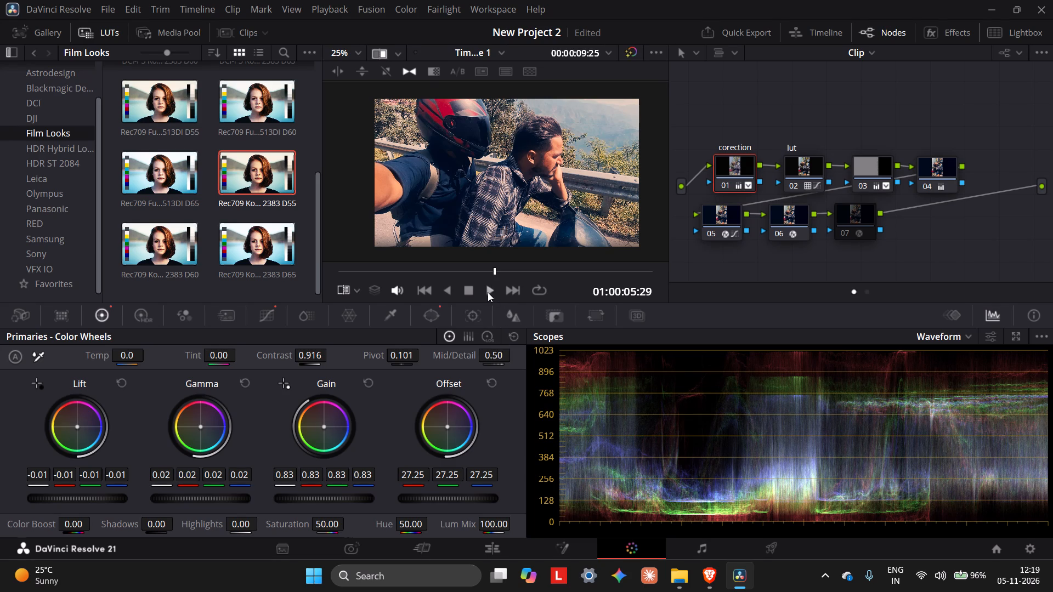
Play the clip to review the adjusted grade, and stop at 01:00:09:22.
click(488, 292)
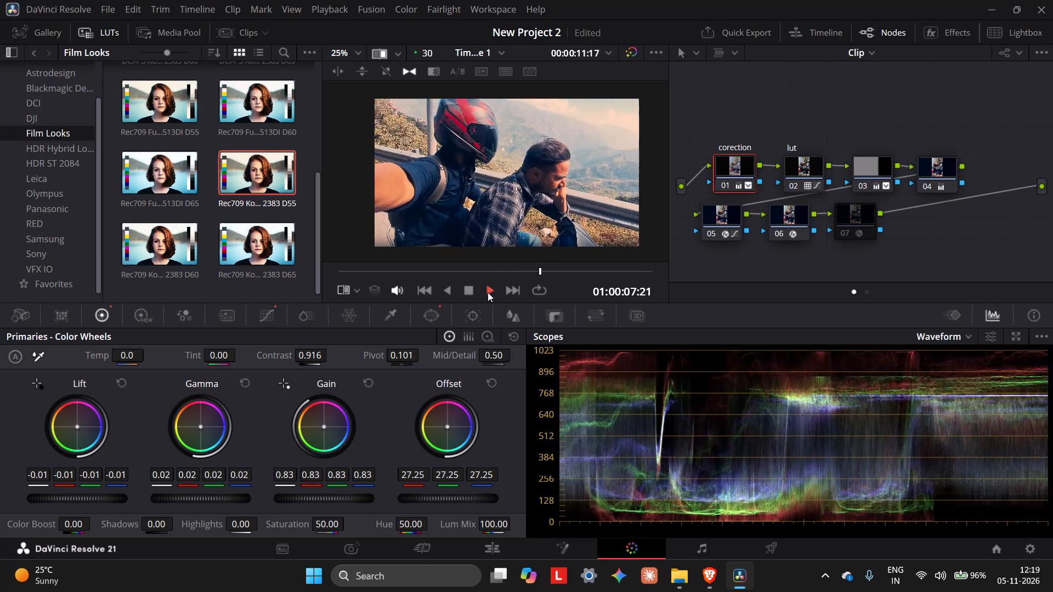
click(488, 292)
click(465, 291)
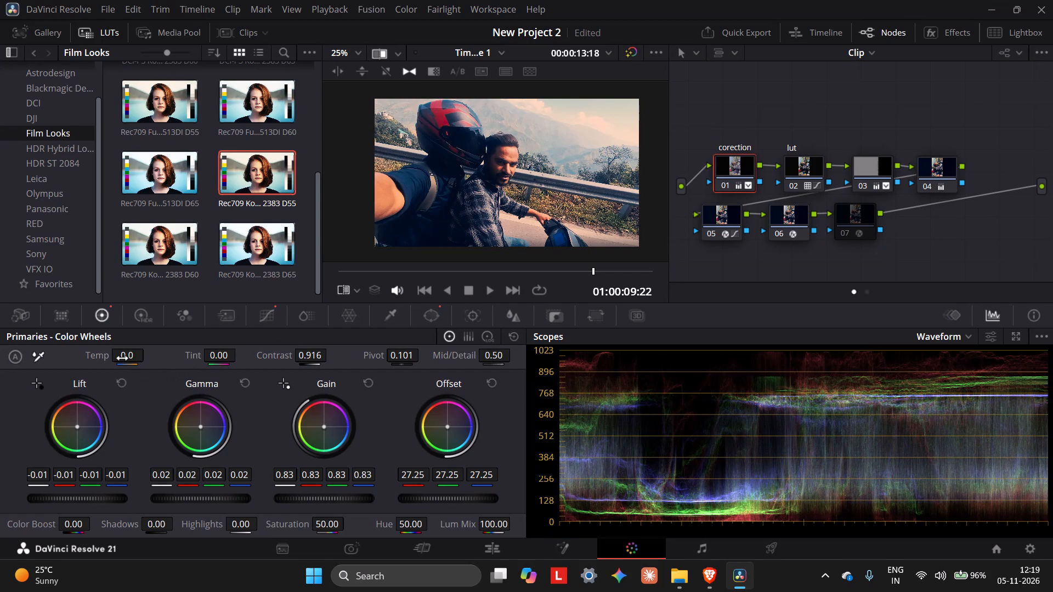
Warm the correction node's color temperature, trying 600.0 and settling on 150.0.
drag(130, 356, 167, 355)
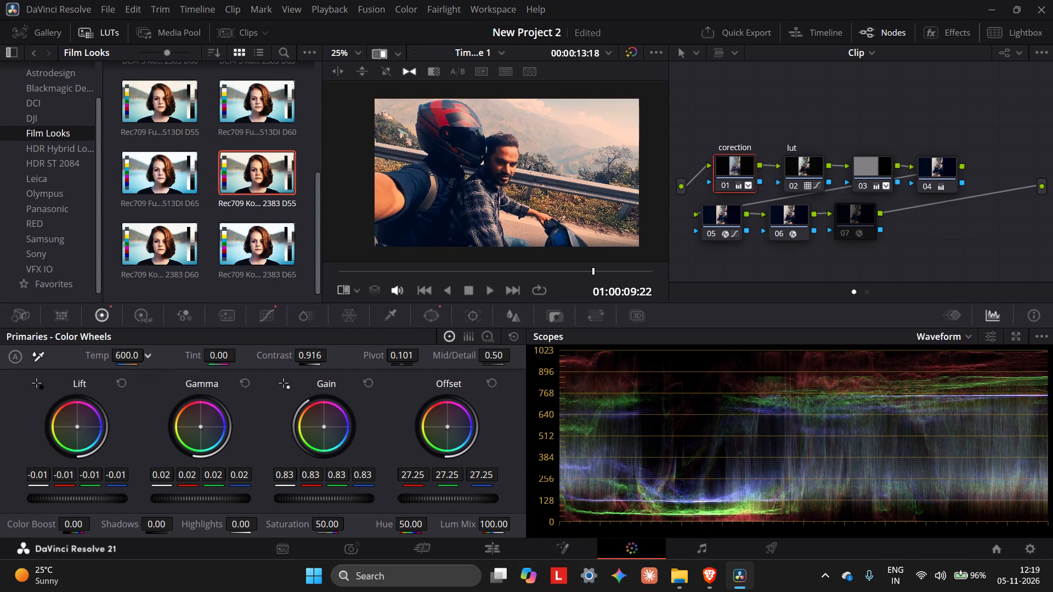
drag(167, 355, 140, 358)
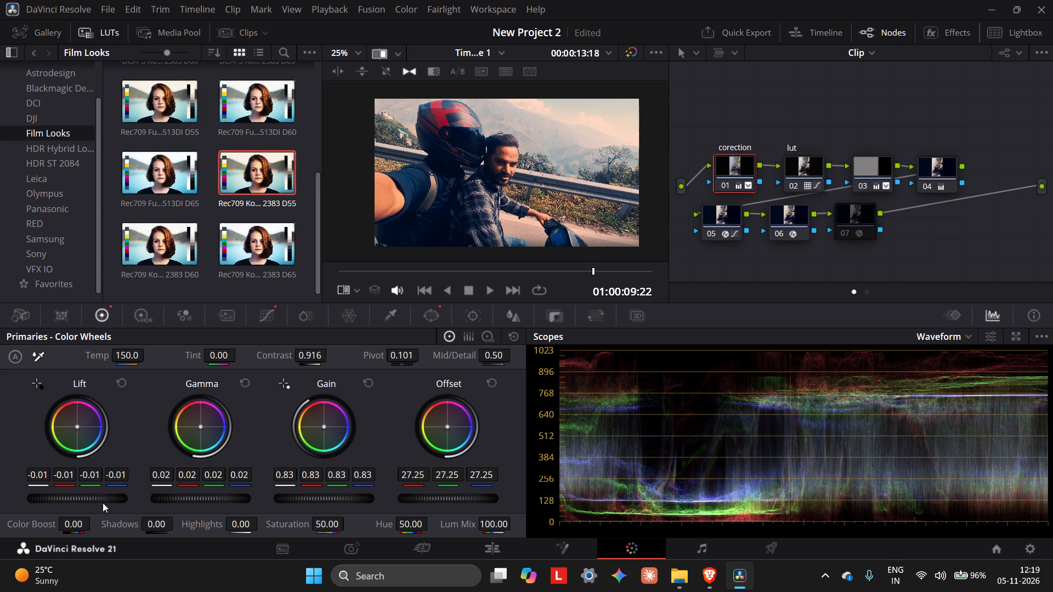
Raise the correction node's master lift to 0.03.
scroll(76, 496, down, 6)
scroll(78, 497, up, 10)
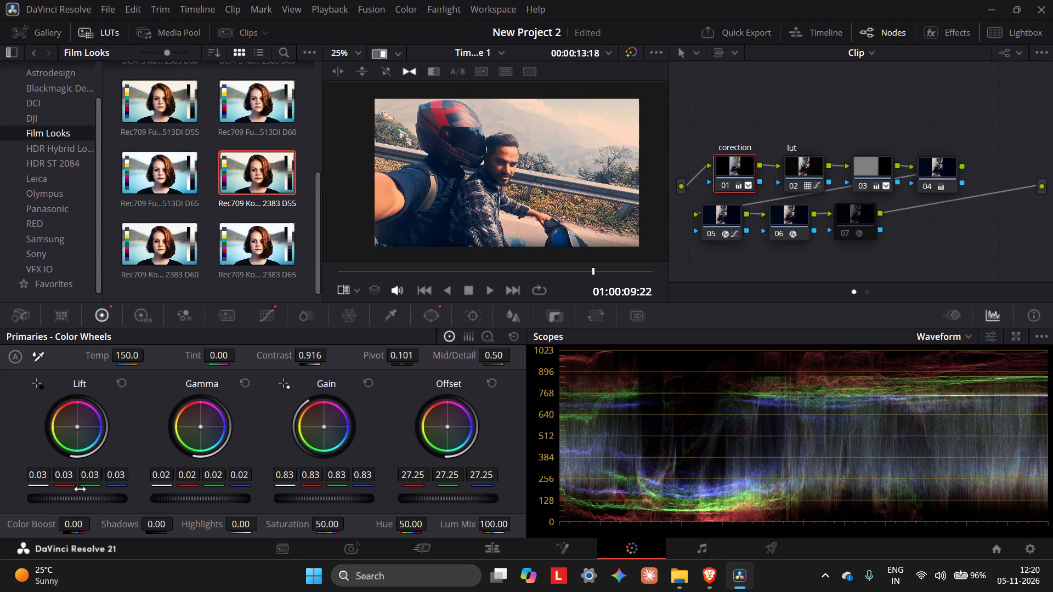
scroll(81, 489, up, 2)
scroll(82, 489, down, 3)
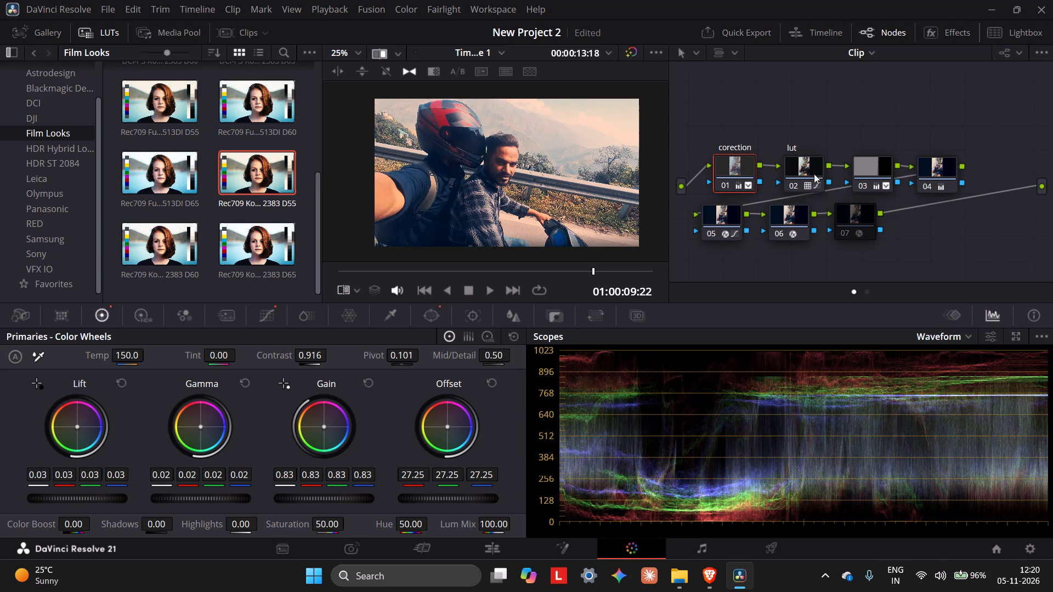
Select the lut node and lower its master gamma to -0.01.
click(814, 172)
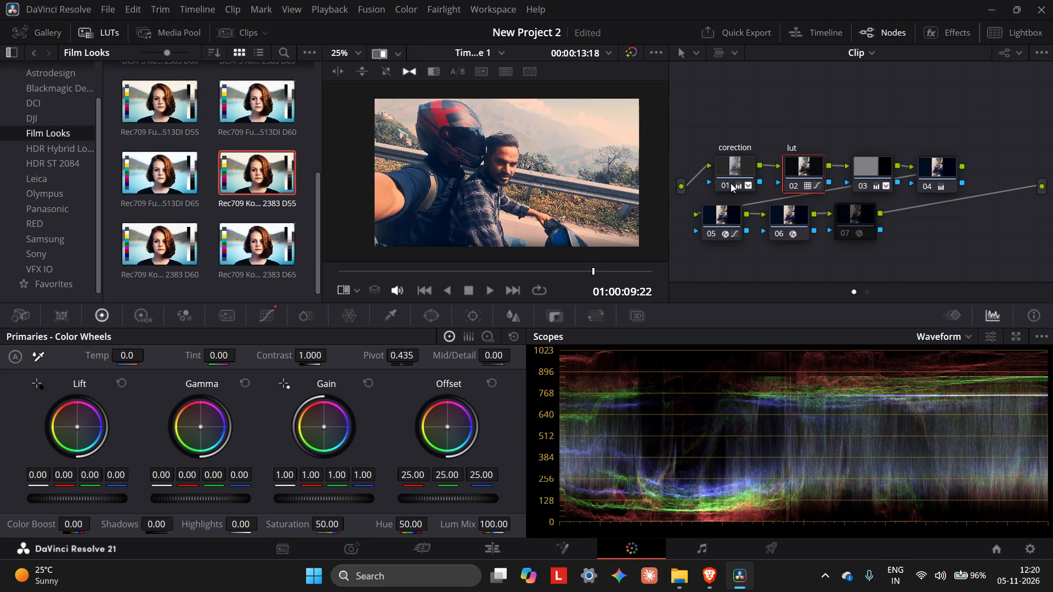
click(731, 172)
click(806, 167)
scroll(229, 498, down, 6)
scroll(238, 495, up, 5)
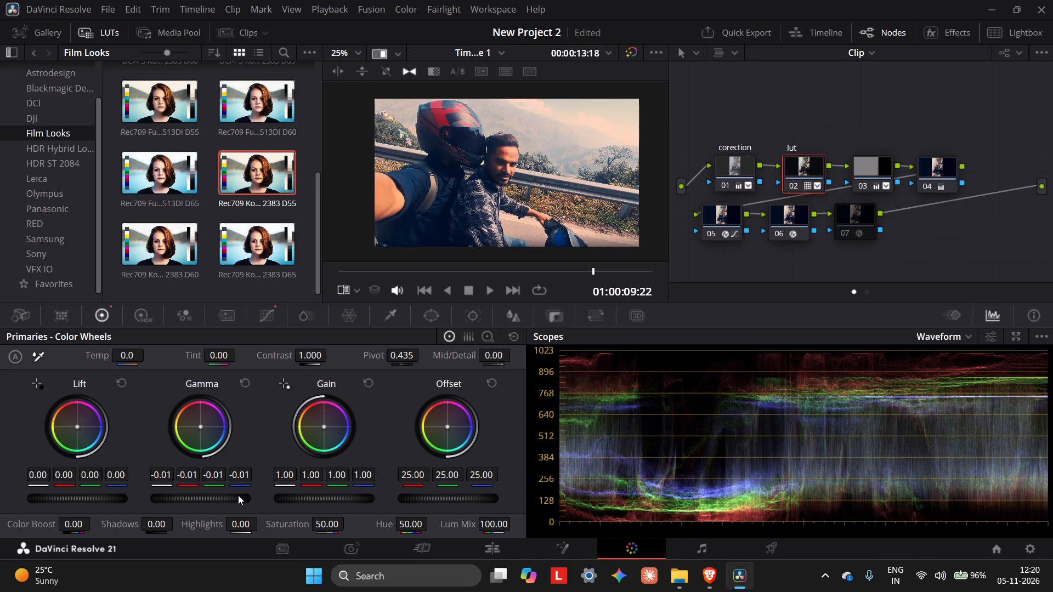
Select node 04 and reduce its master gain, trying 0.90 and settling on 0.96.
click(880, 162)
click(925, 162)
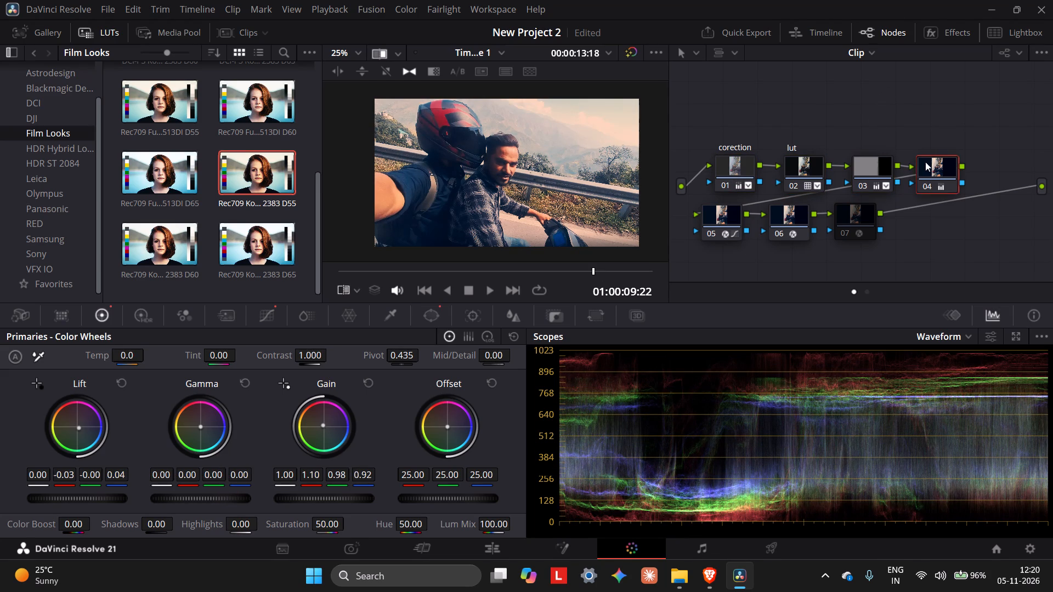
scroll(336, 492, down, 9)
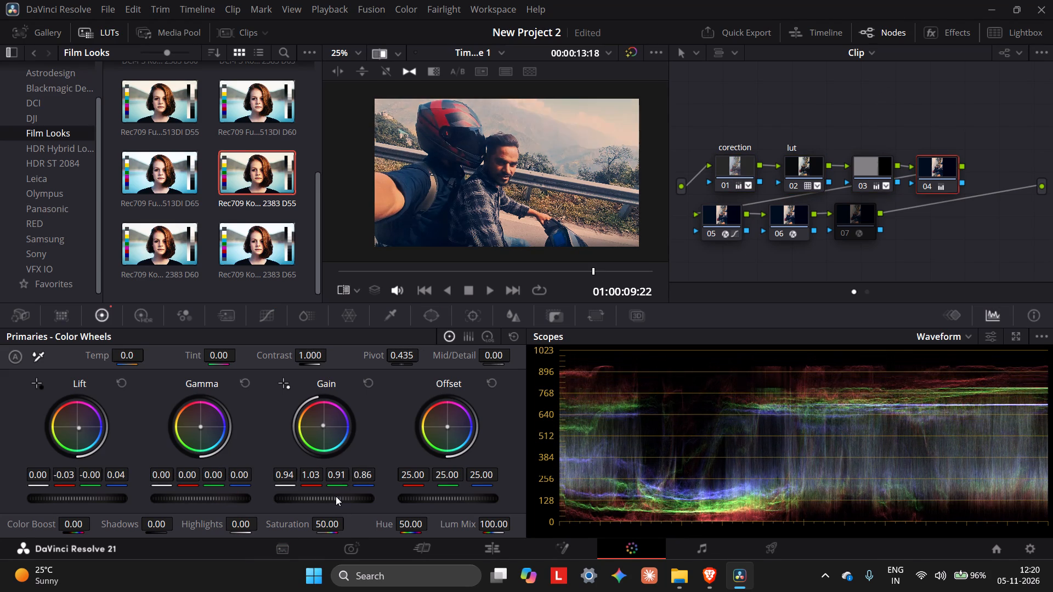
scroll(336, 496, down, 10)
scroll(336, 494, up, 9)
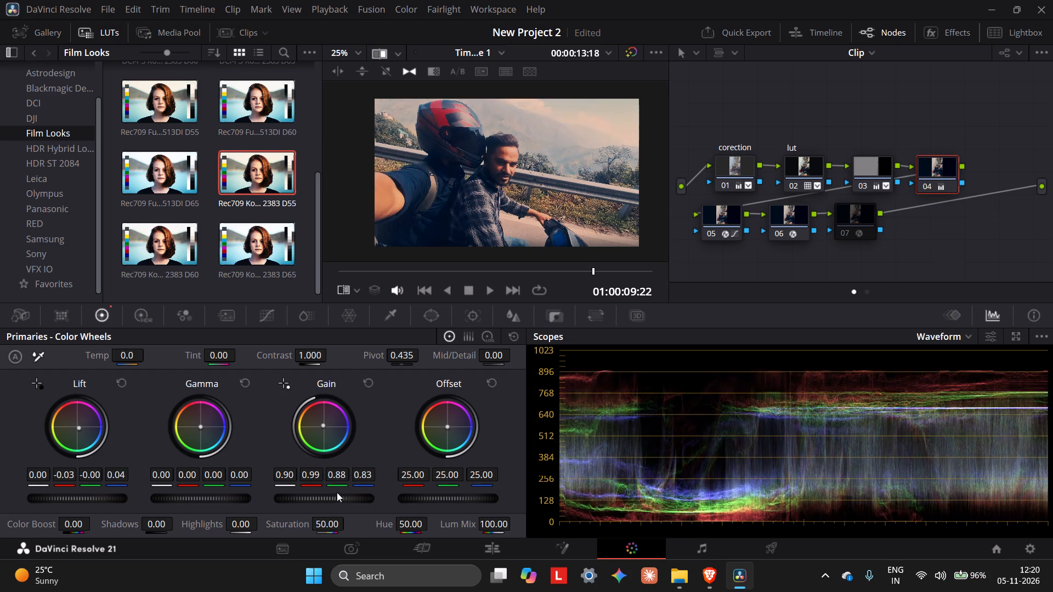
scroll(337, 492, up, 6)
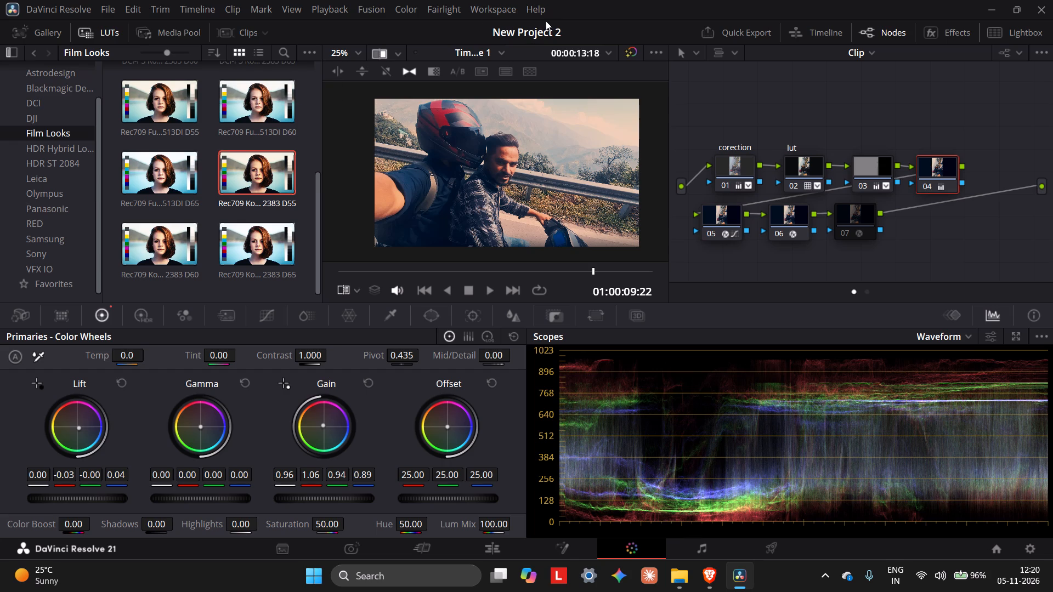
Switch to the Brave browser and briefly play the color grading tutorial from 6:12, then pause it.
click(715, 578)
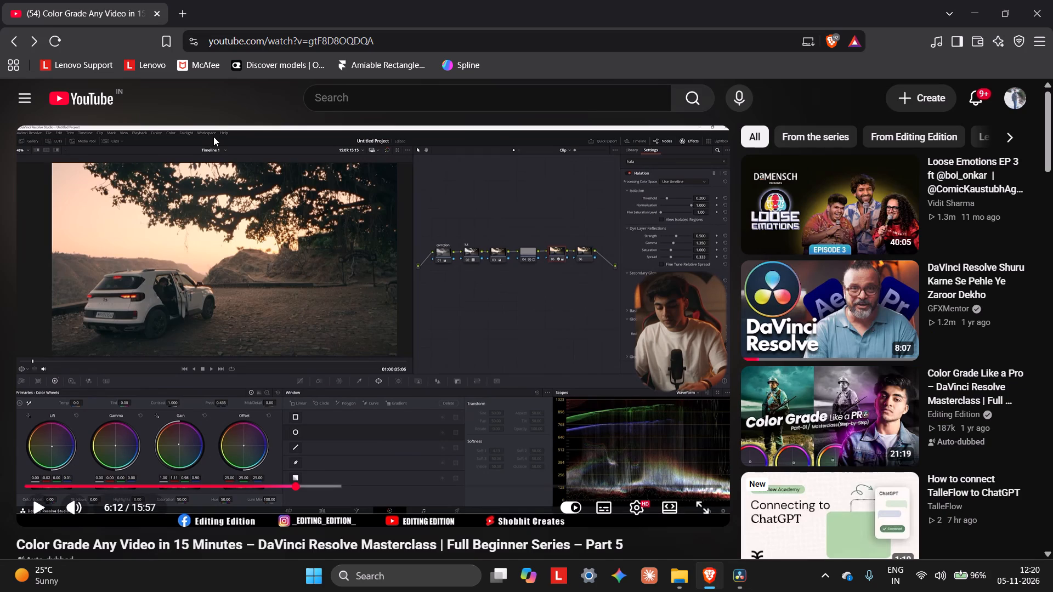
click(226, 230)
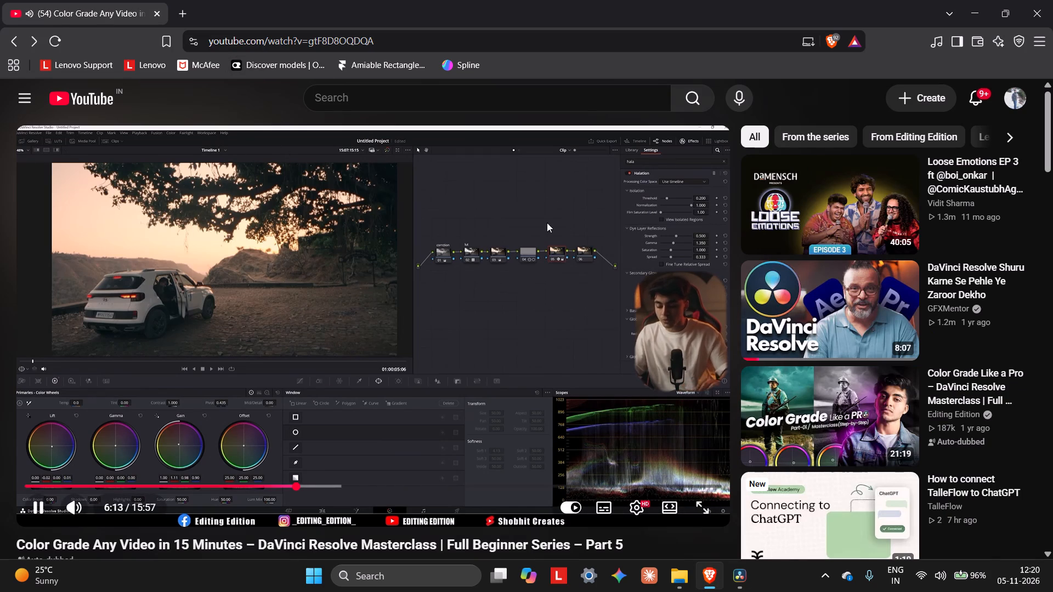
click(560, 285)
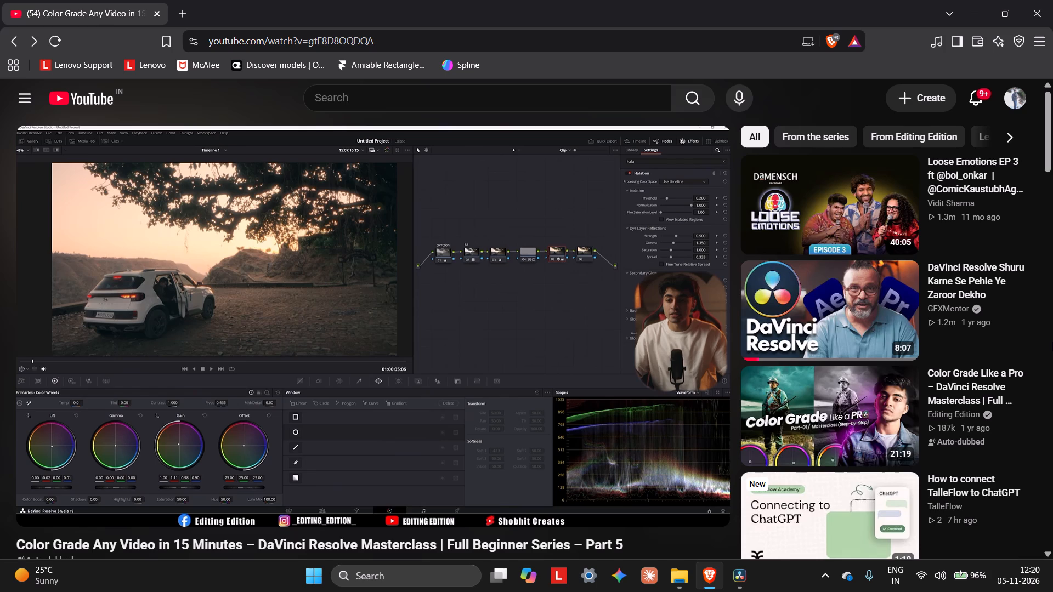
Open the YouTube home page, watch the Forza Horizon 4 vs RTX 2060 Short while skipping ahead, and move on to the following Short.
click(79, 104)
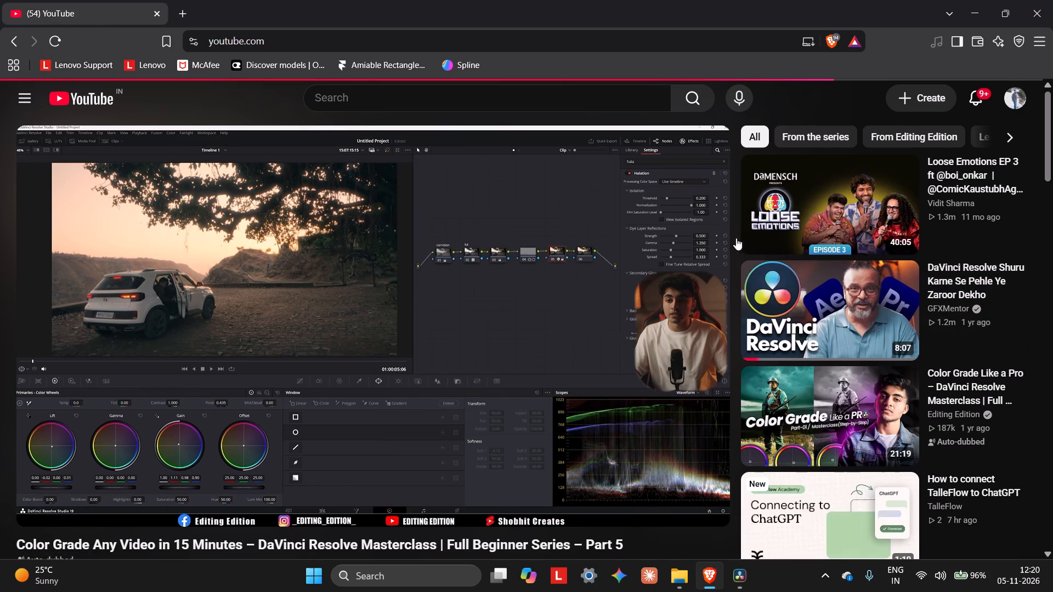
scroll(749, 264, down, 1)
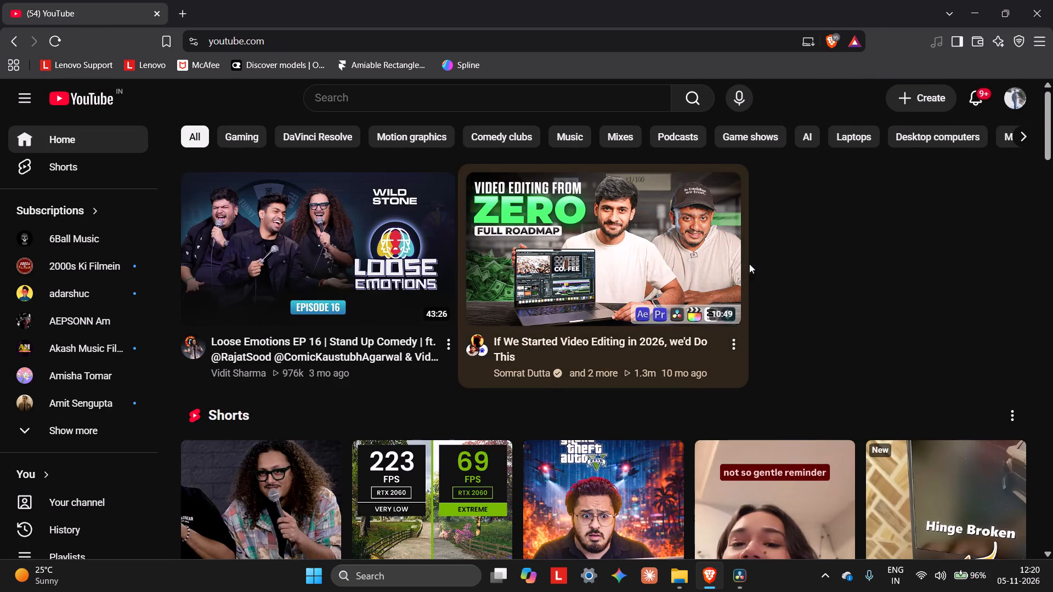
scroll(749, 264, down, 2)
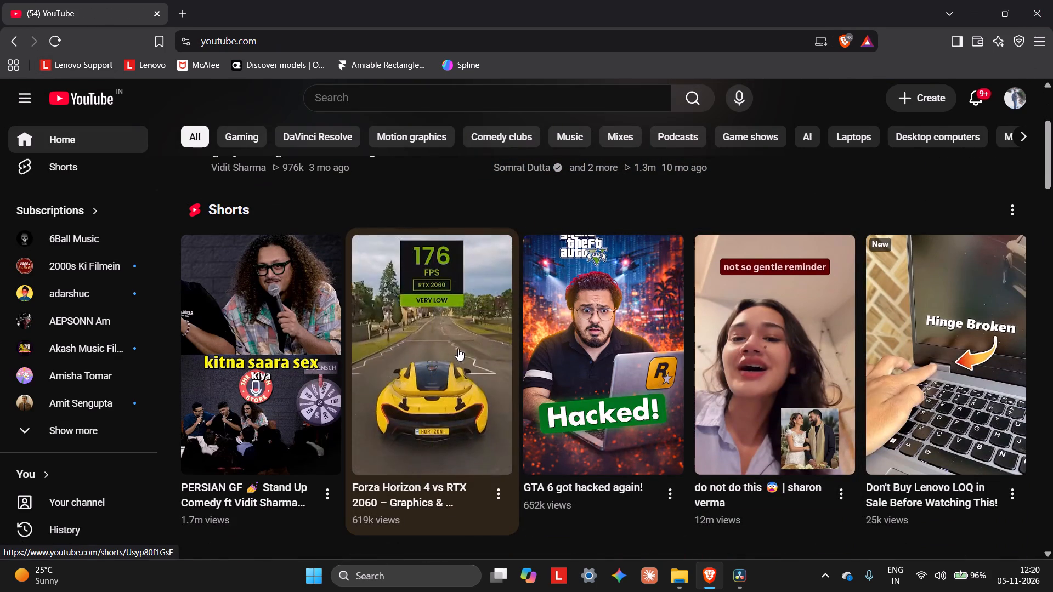
click(466, 349)
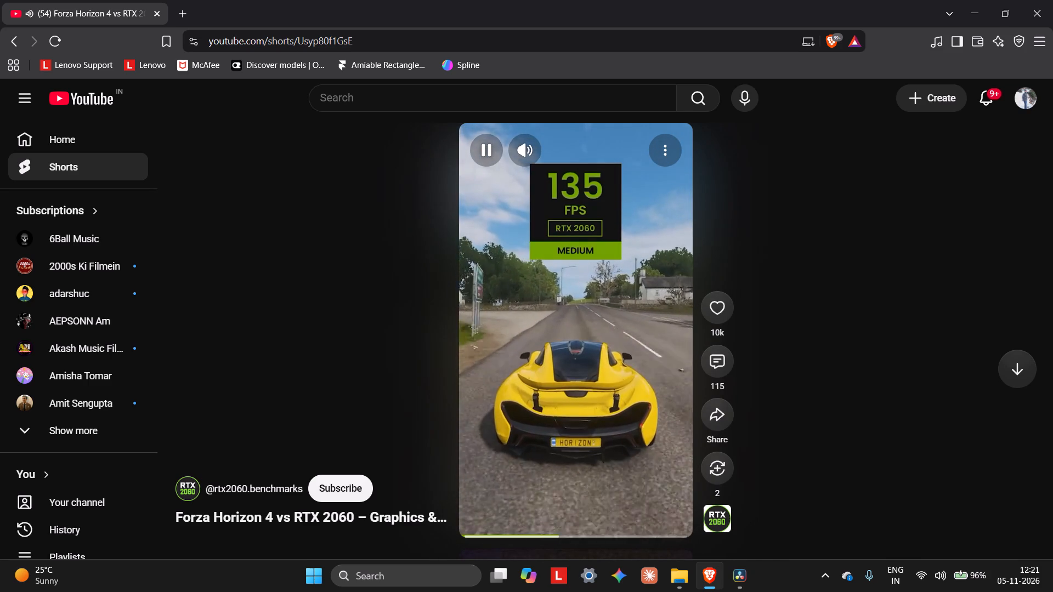
click(620, 532)
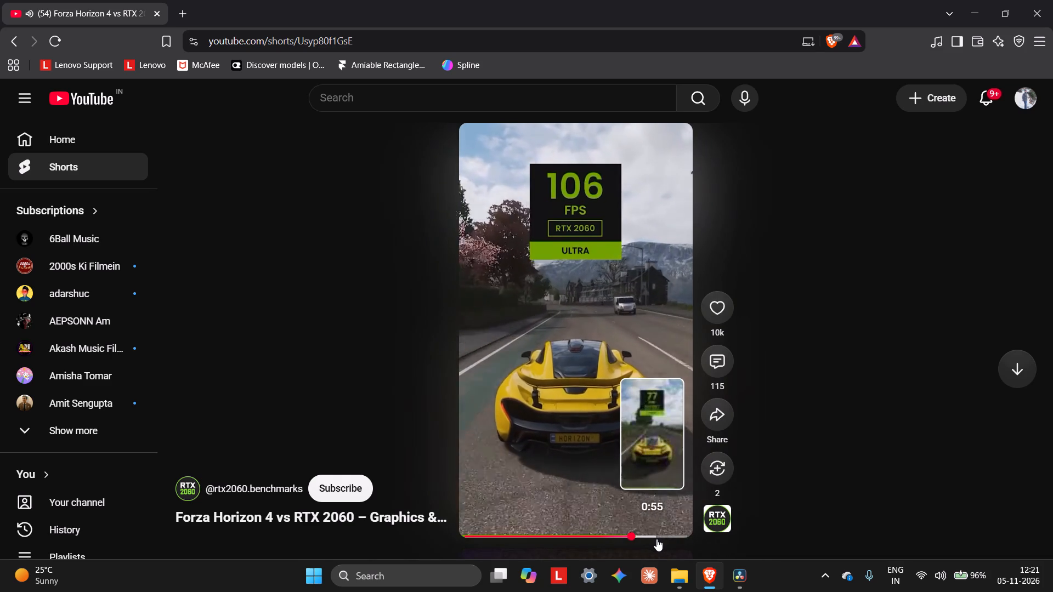
click(667, 539)
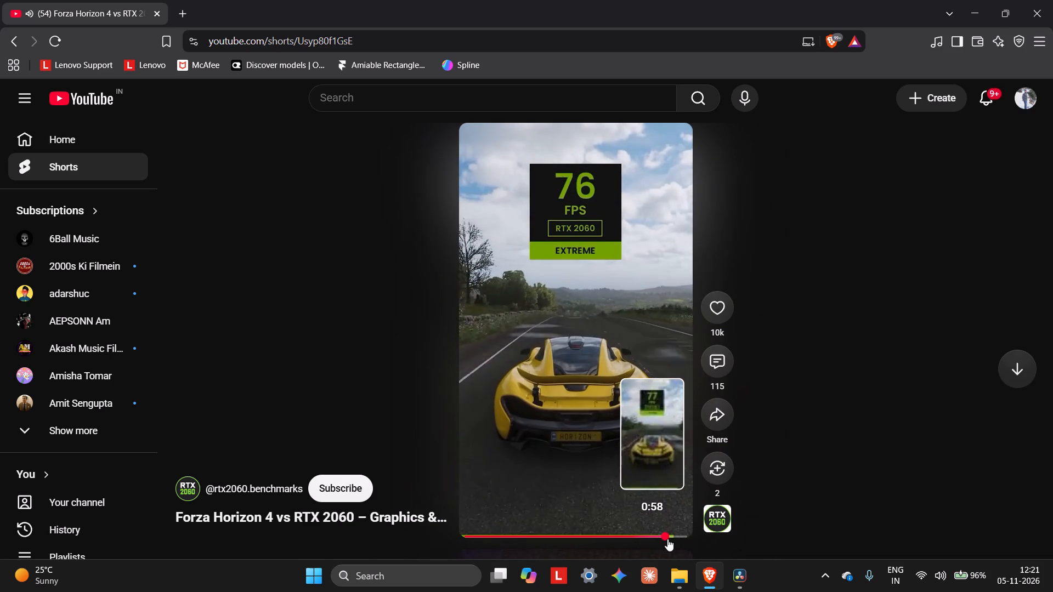
click(682, 539)
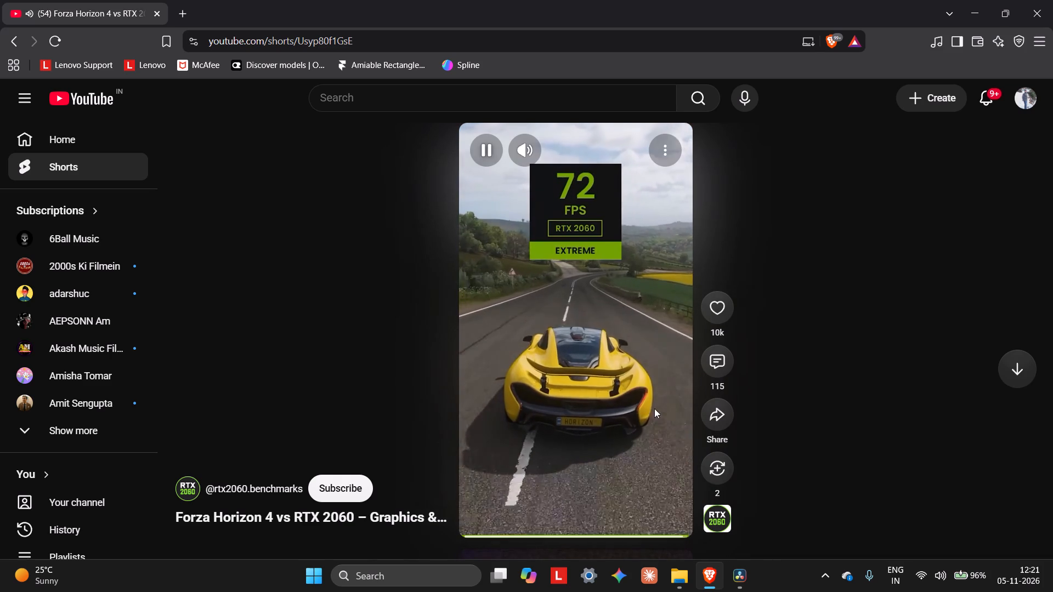
scroll(581, 255, down, 4)
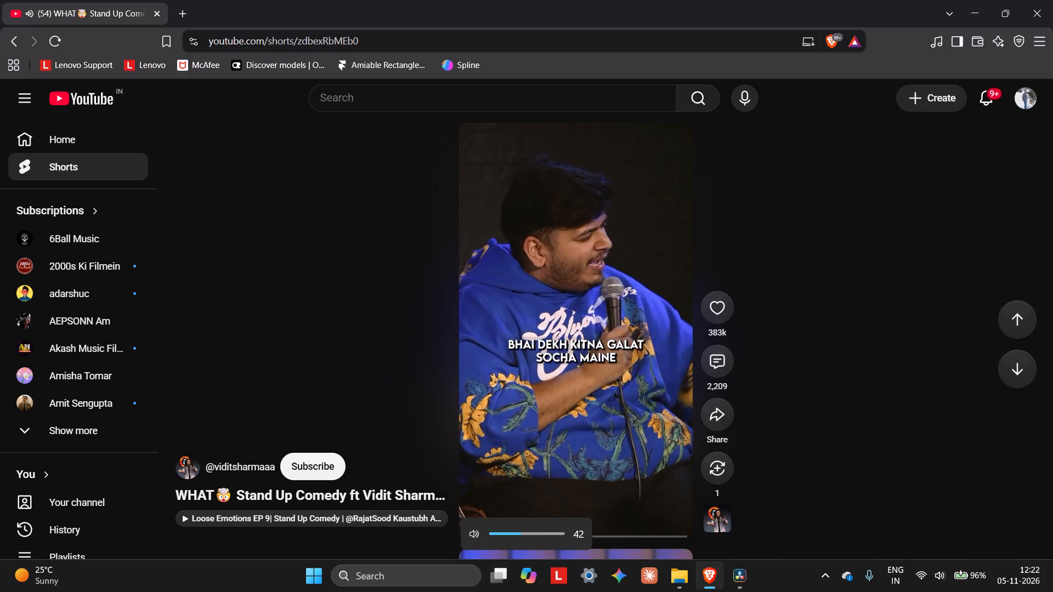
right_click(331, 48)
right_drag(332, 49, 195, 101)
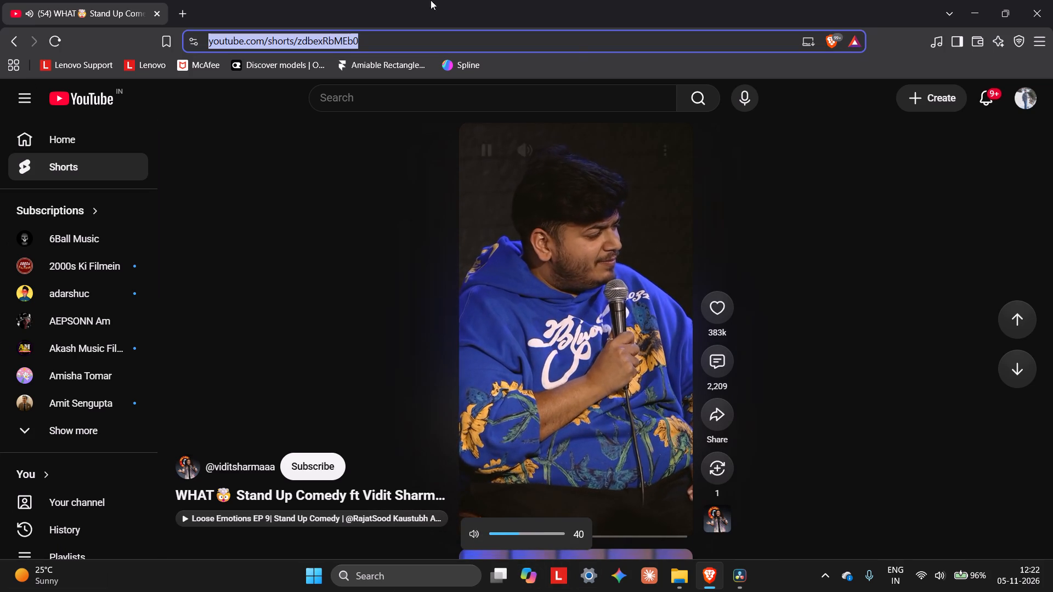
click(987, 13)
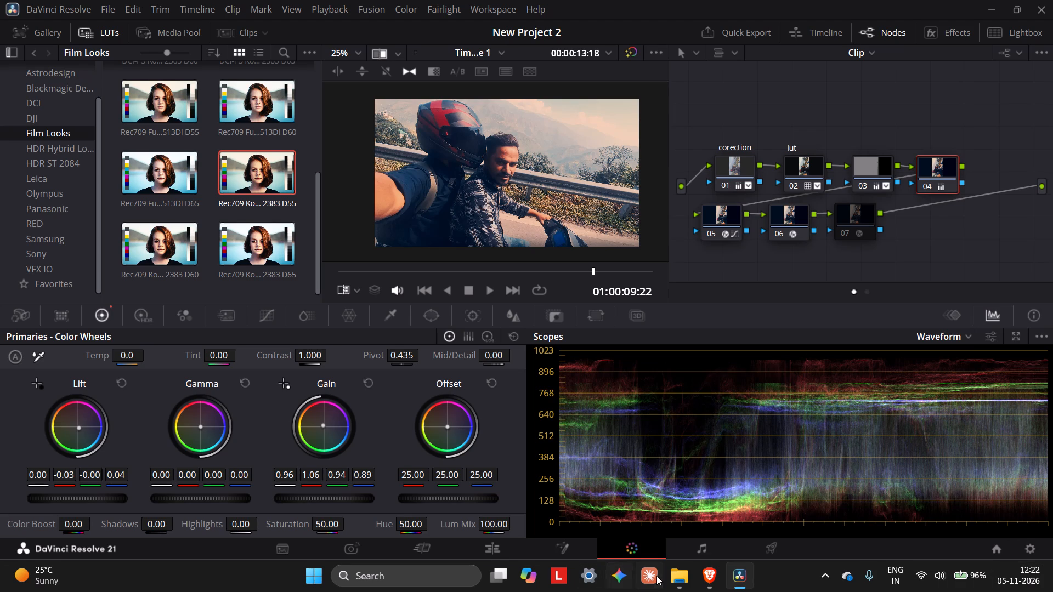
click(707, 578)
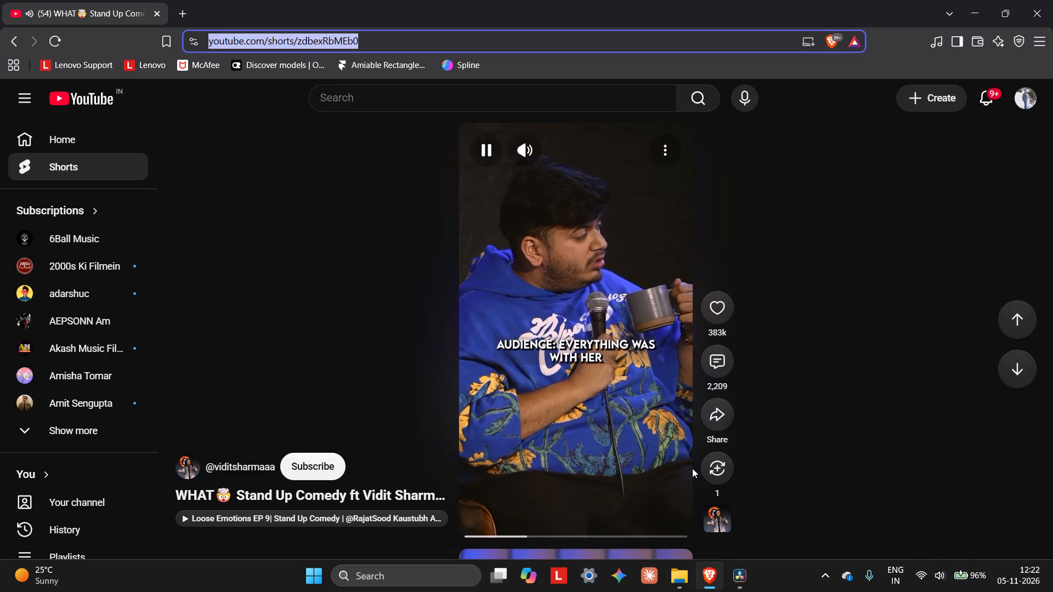